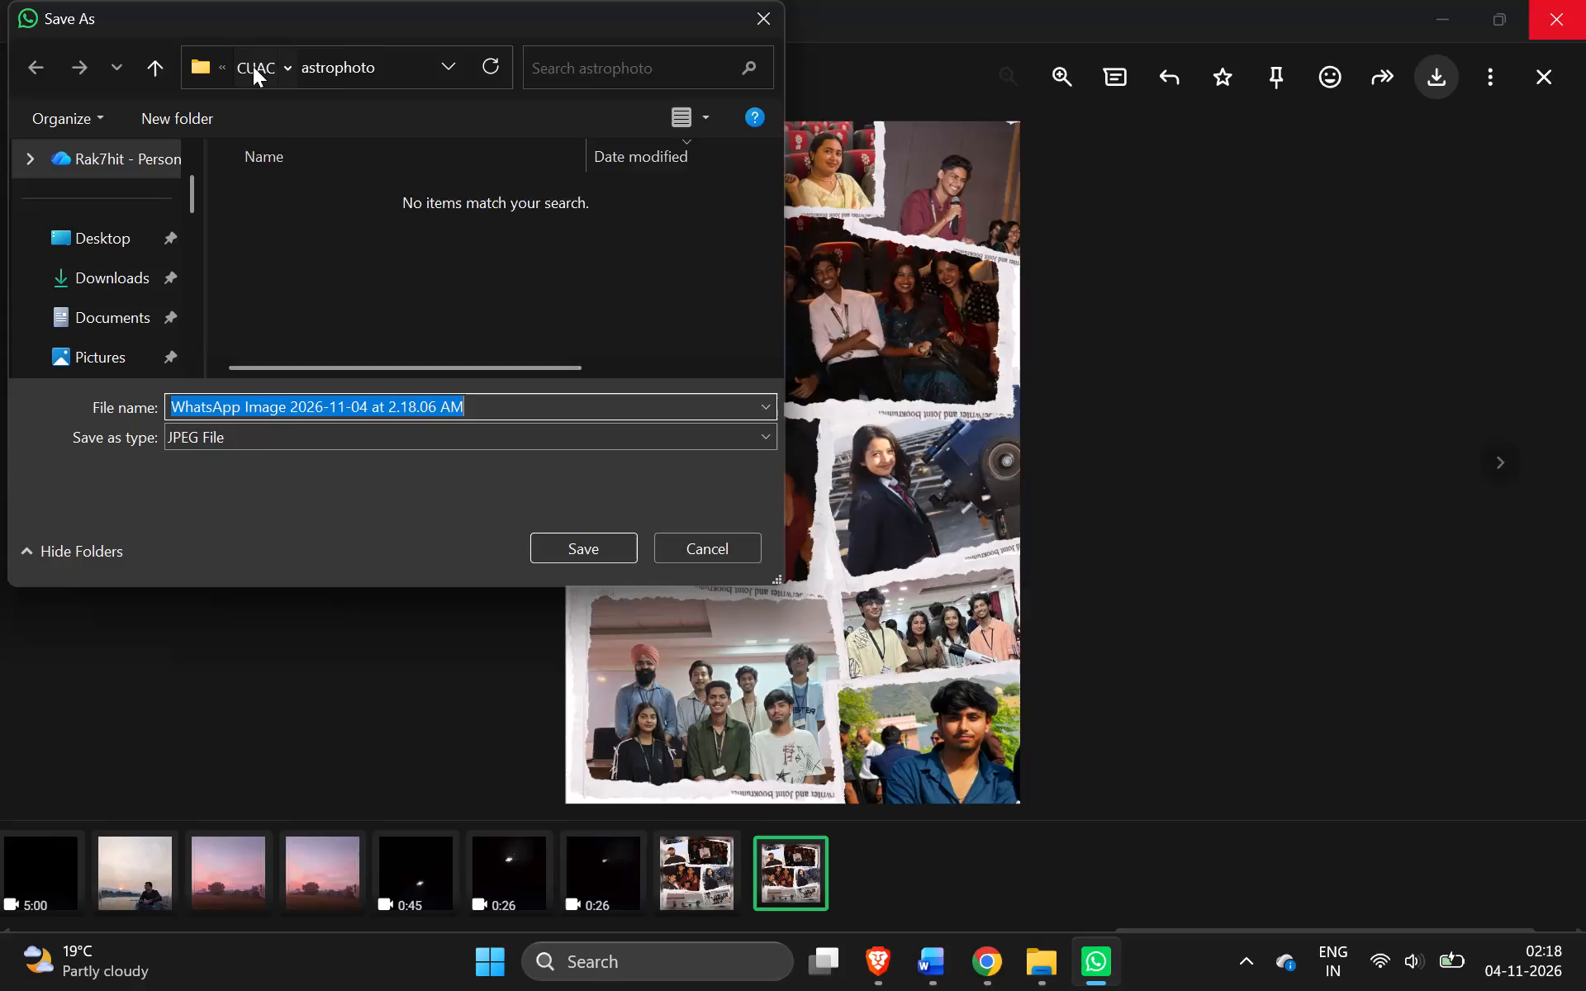
# Set the collage image's save location to the seniors folder inside CUAC and open its file name for editing.
pyautogui.click(328, 231)
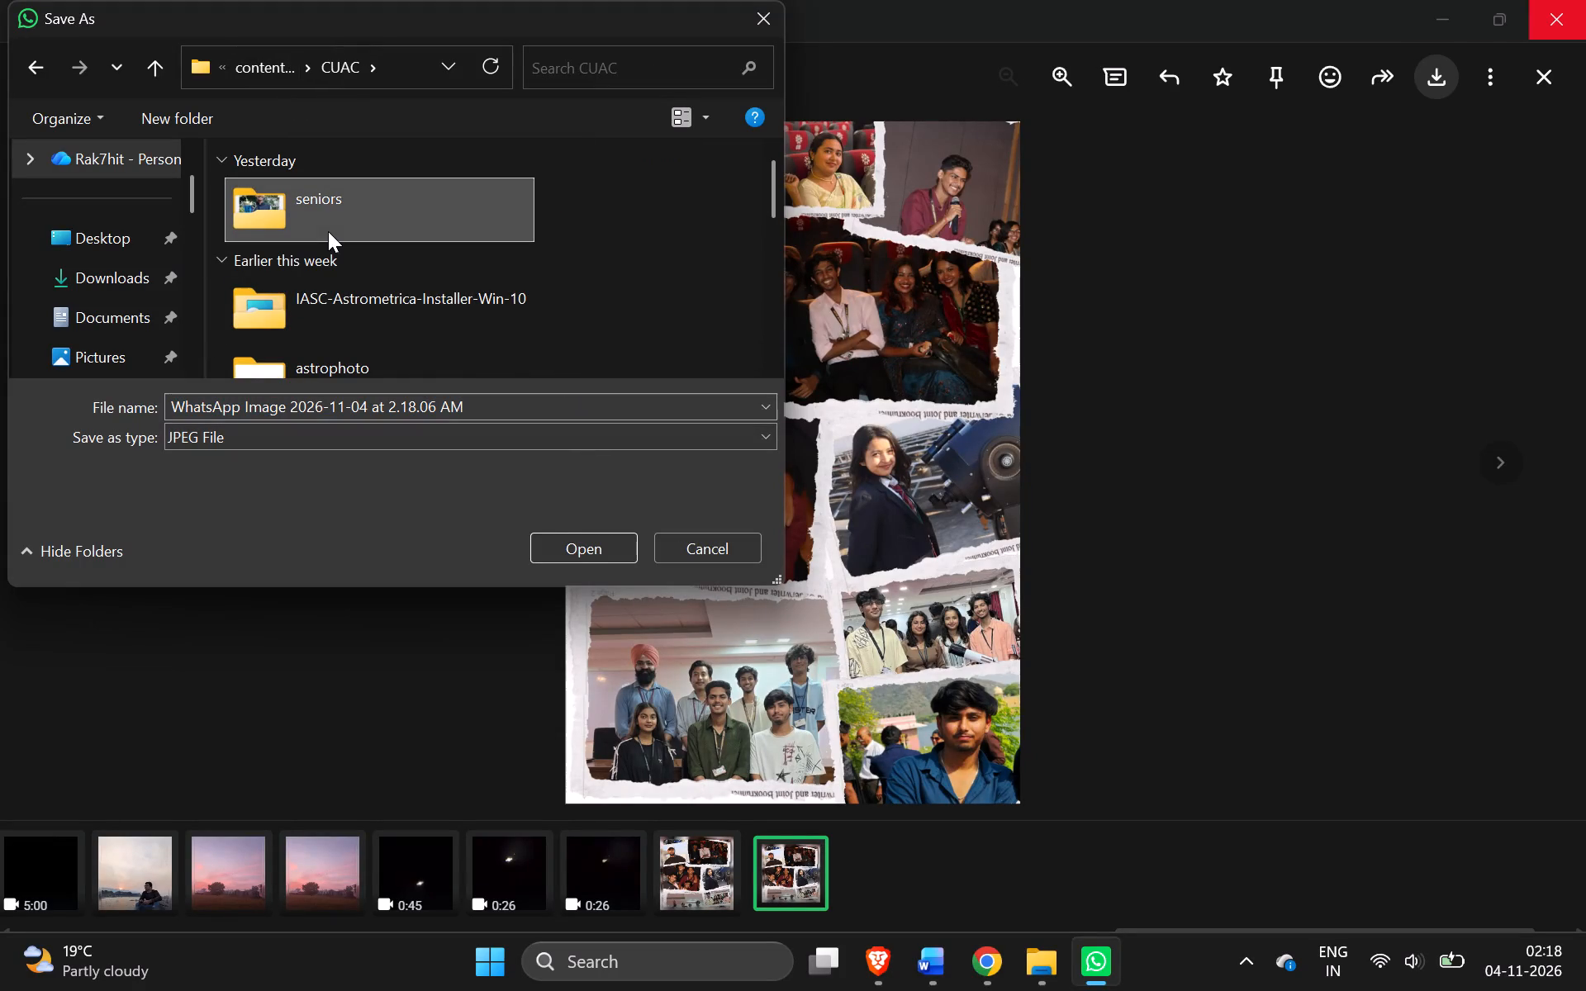
pyautogui.doubleClick(328, 231)
pyautogui.click(319, 401)
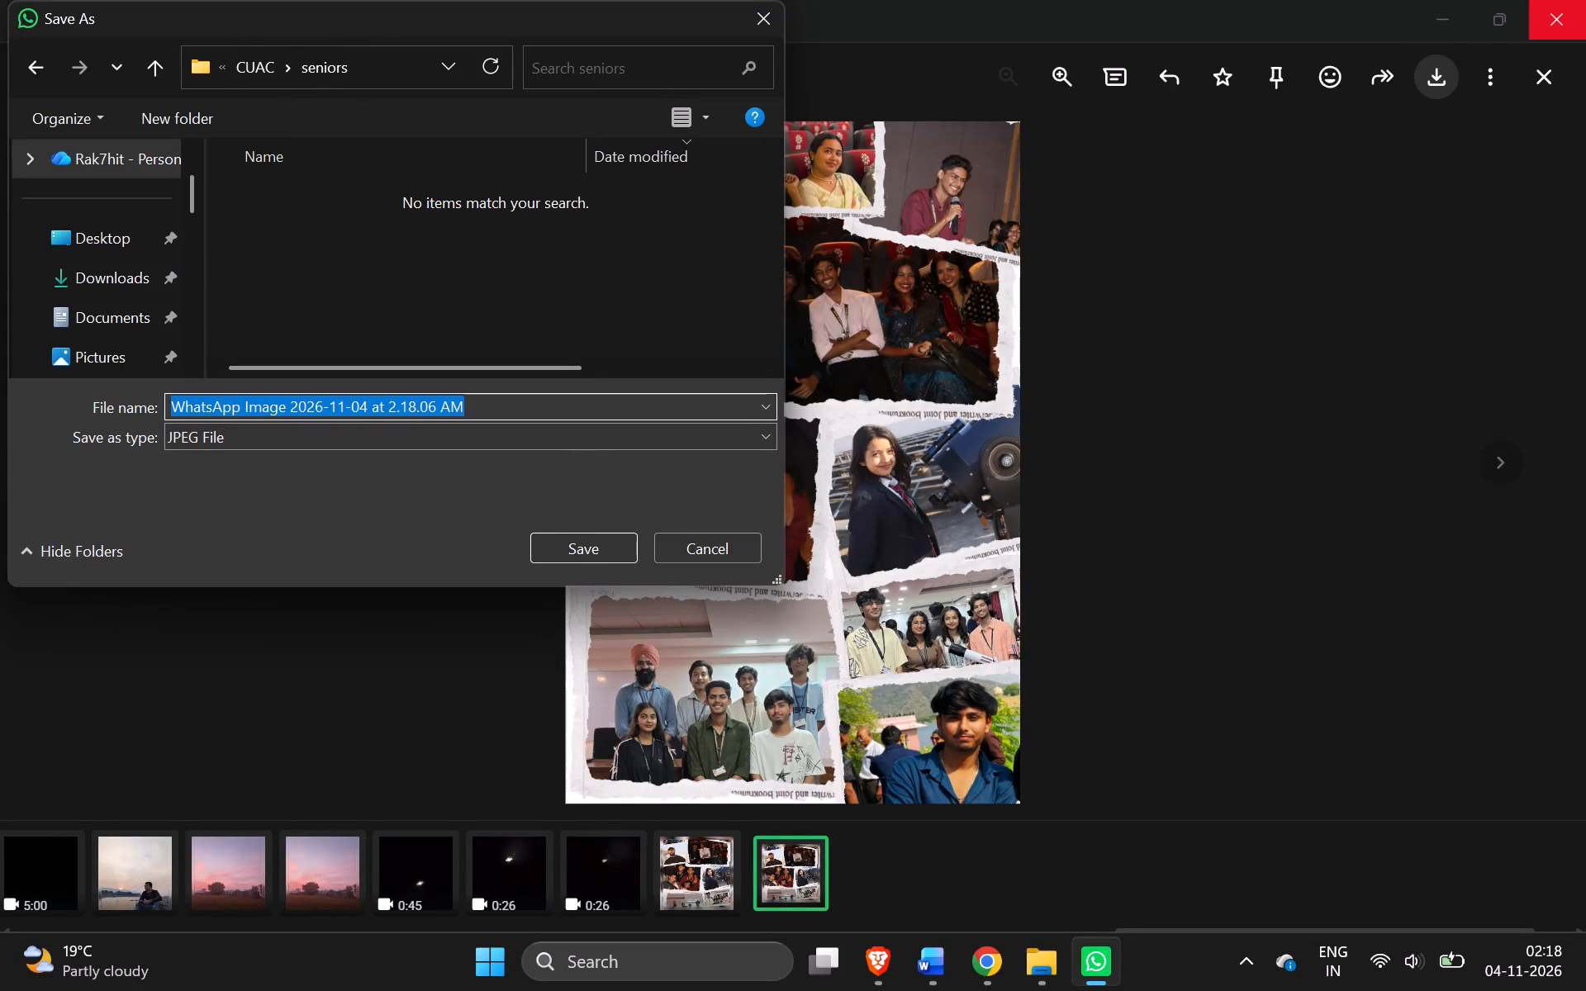
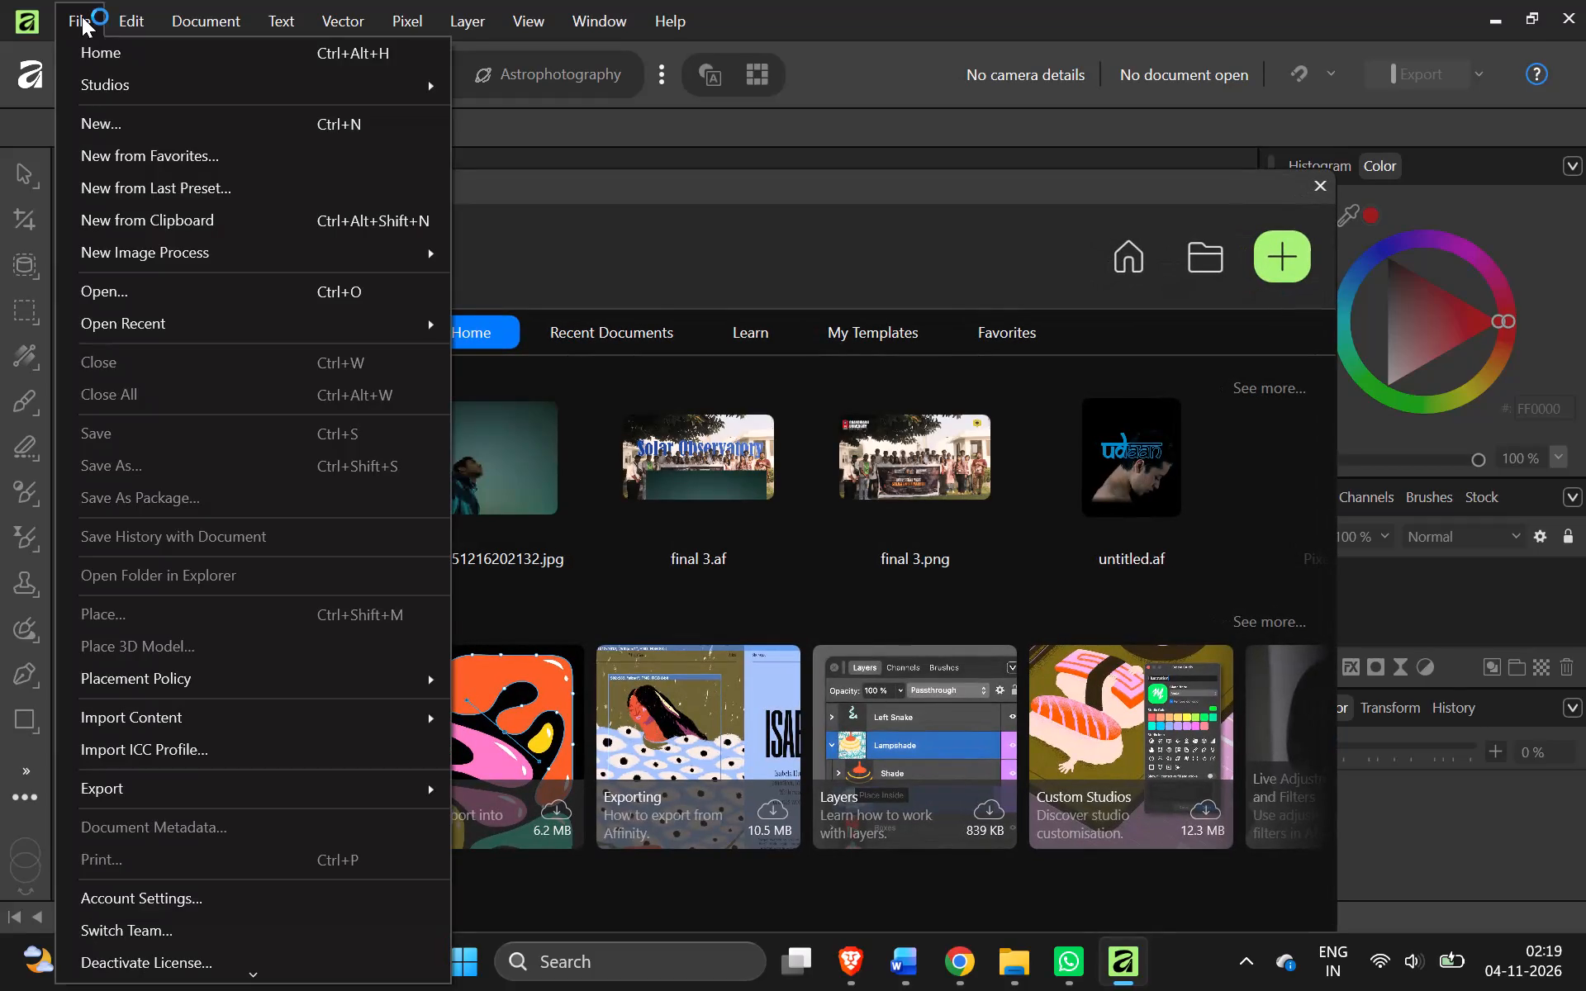
# Look through the recent documents on Affinity's welcome screen.
pyautogui.click(82, 17)
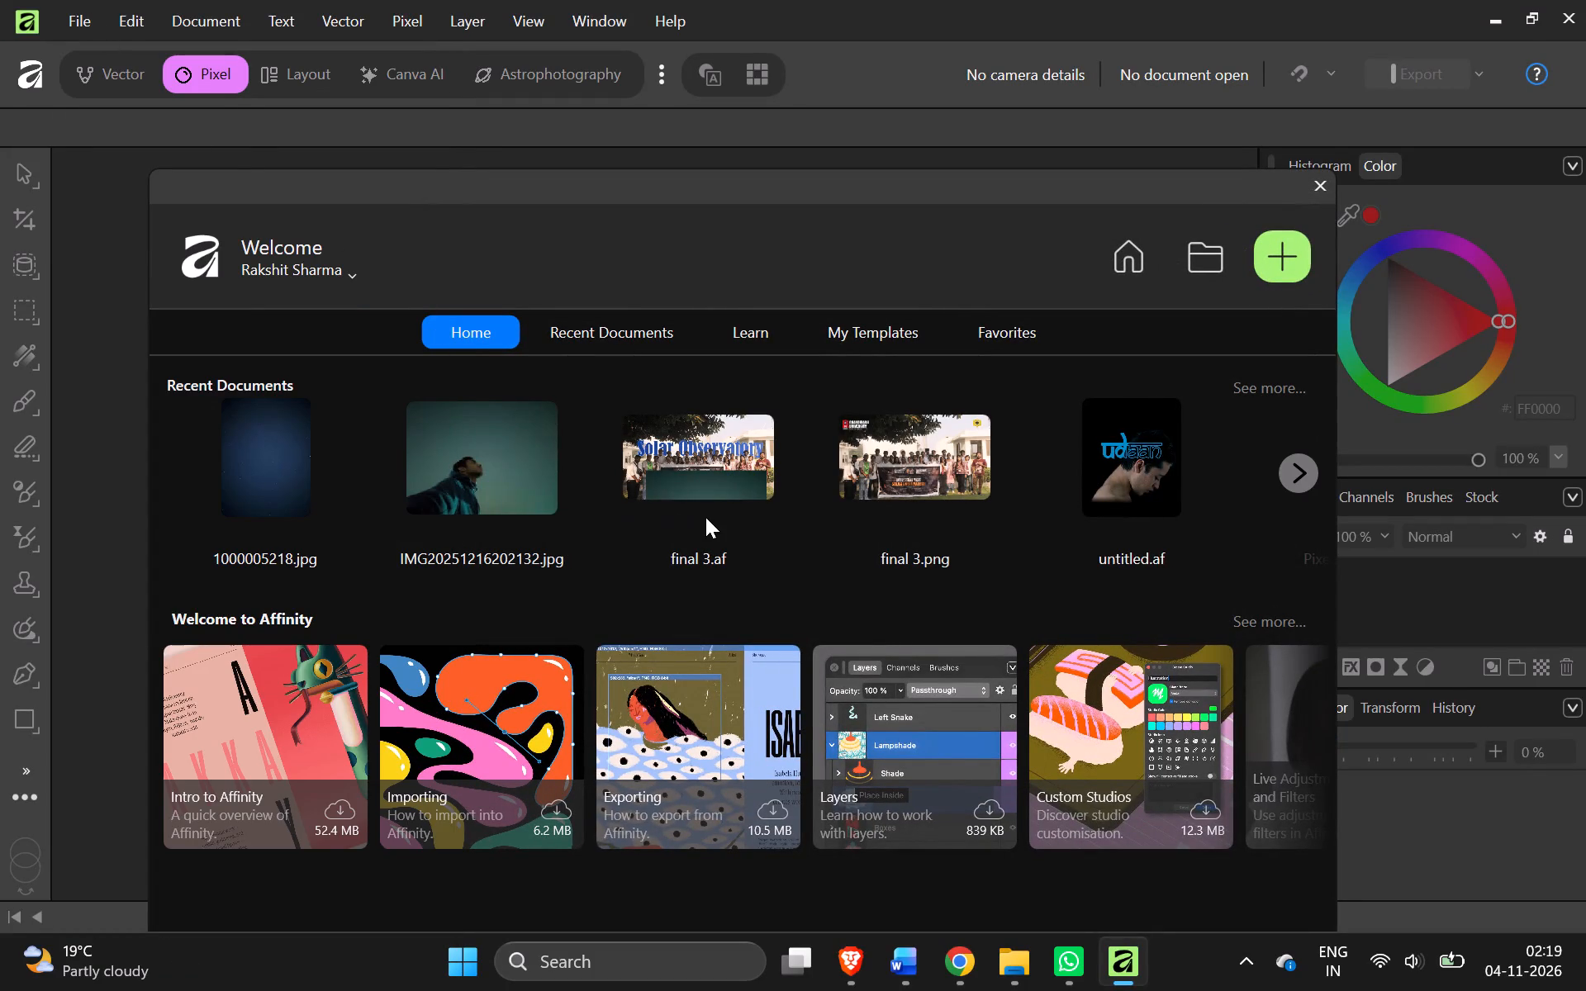
pyautogui.hscroll(1, 567, 477)
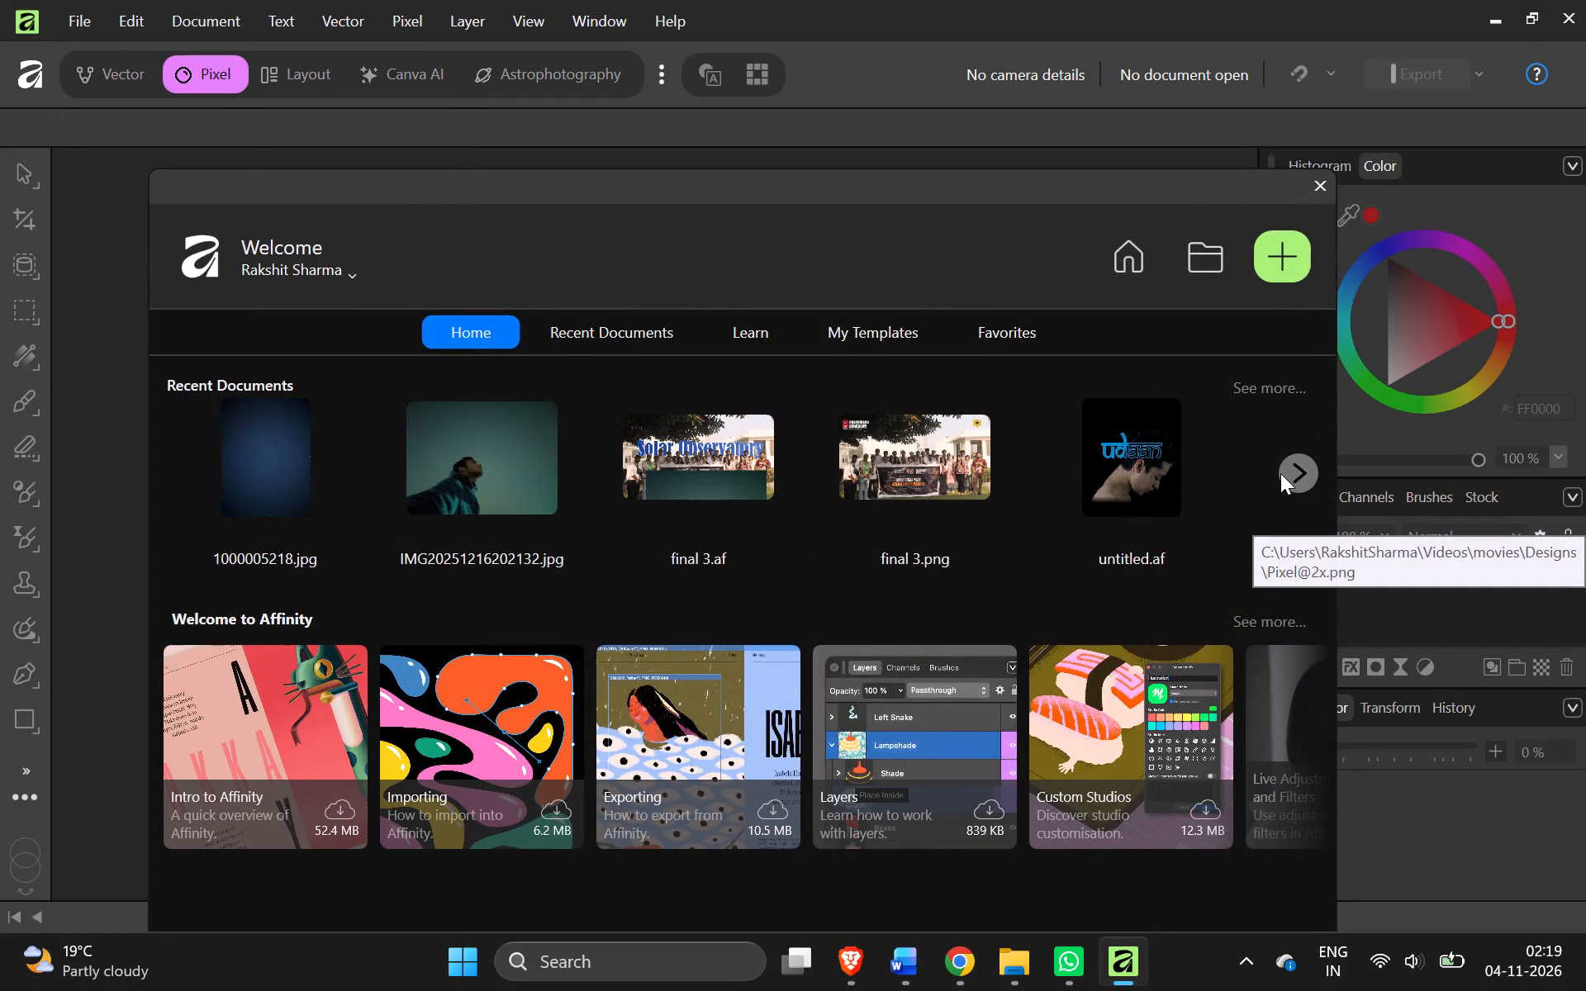
pyautogui.hscroll(1, 1280, 473)
pyautogui.click(1280, 473)
pyautogui.hscroll(-1, 1280, 473)
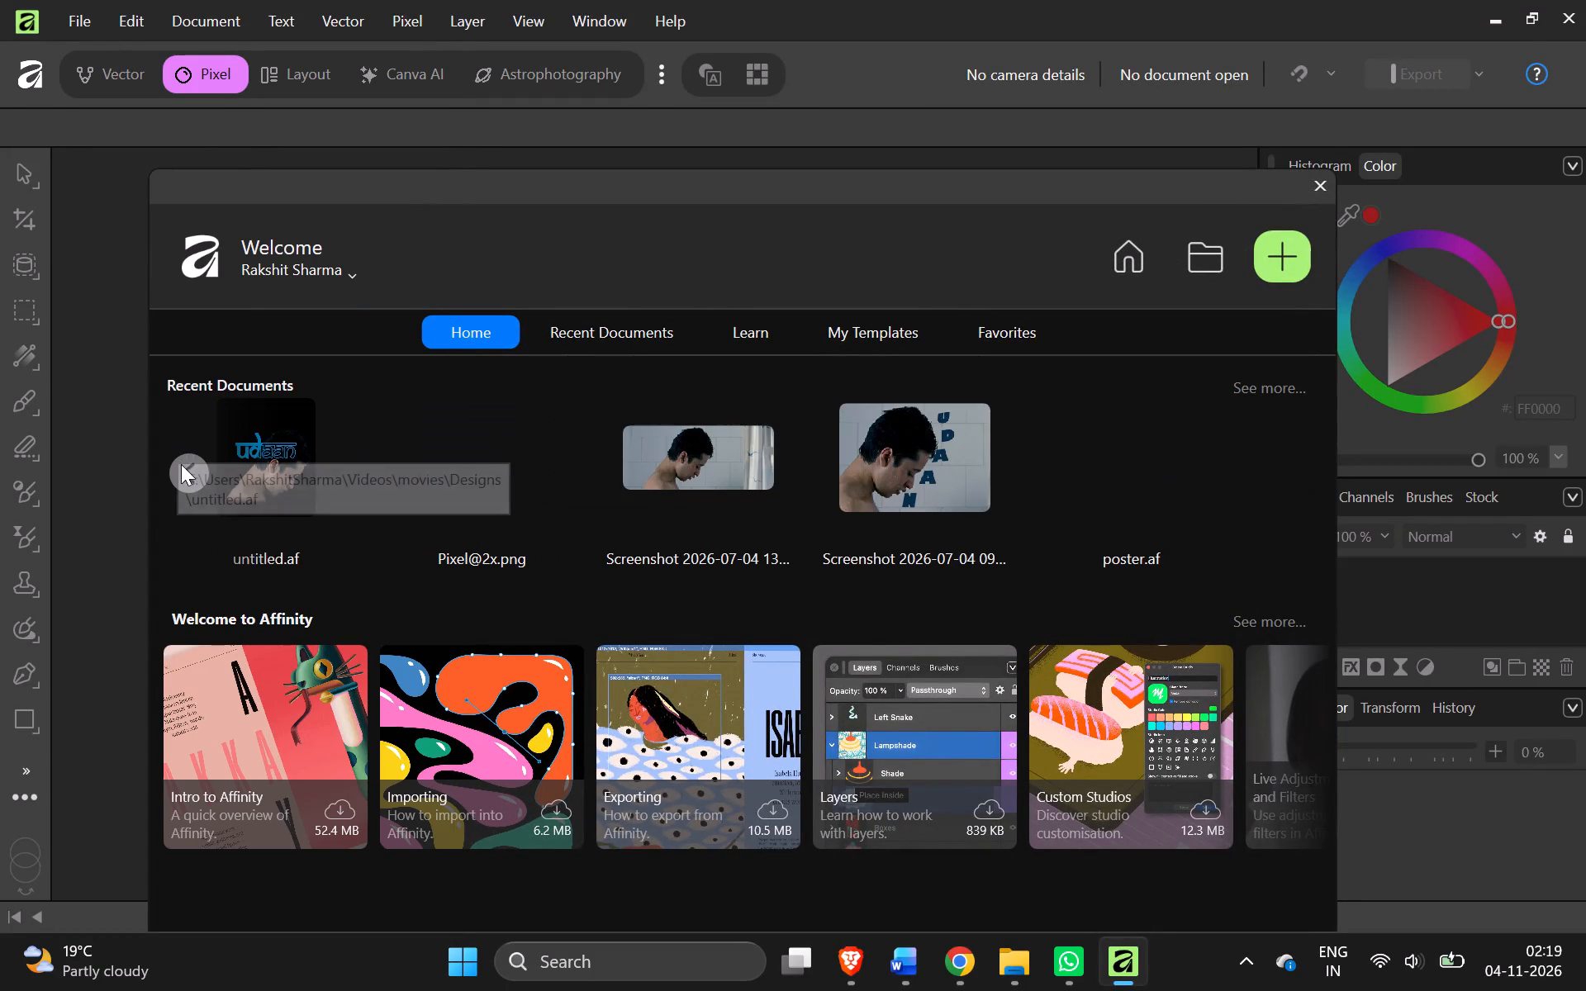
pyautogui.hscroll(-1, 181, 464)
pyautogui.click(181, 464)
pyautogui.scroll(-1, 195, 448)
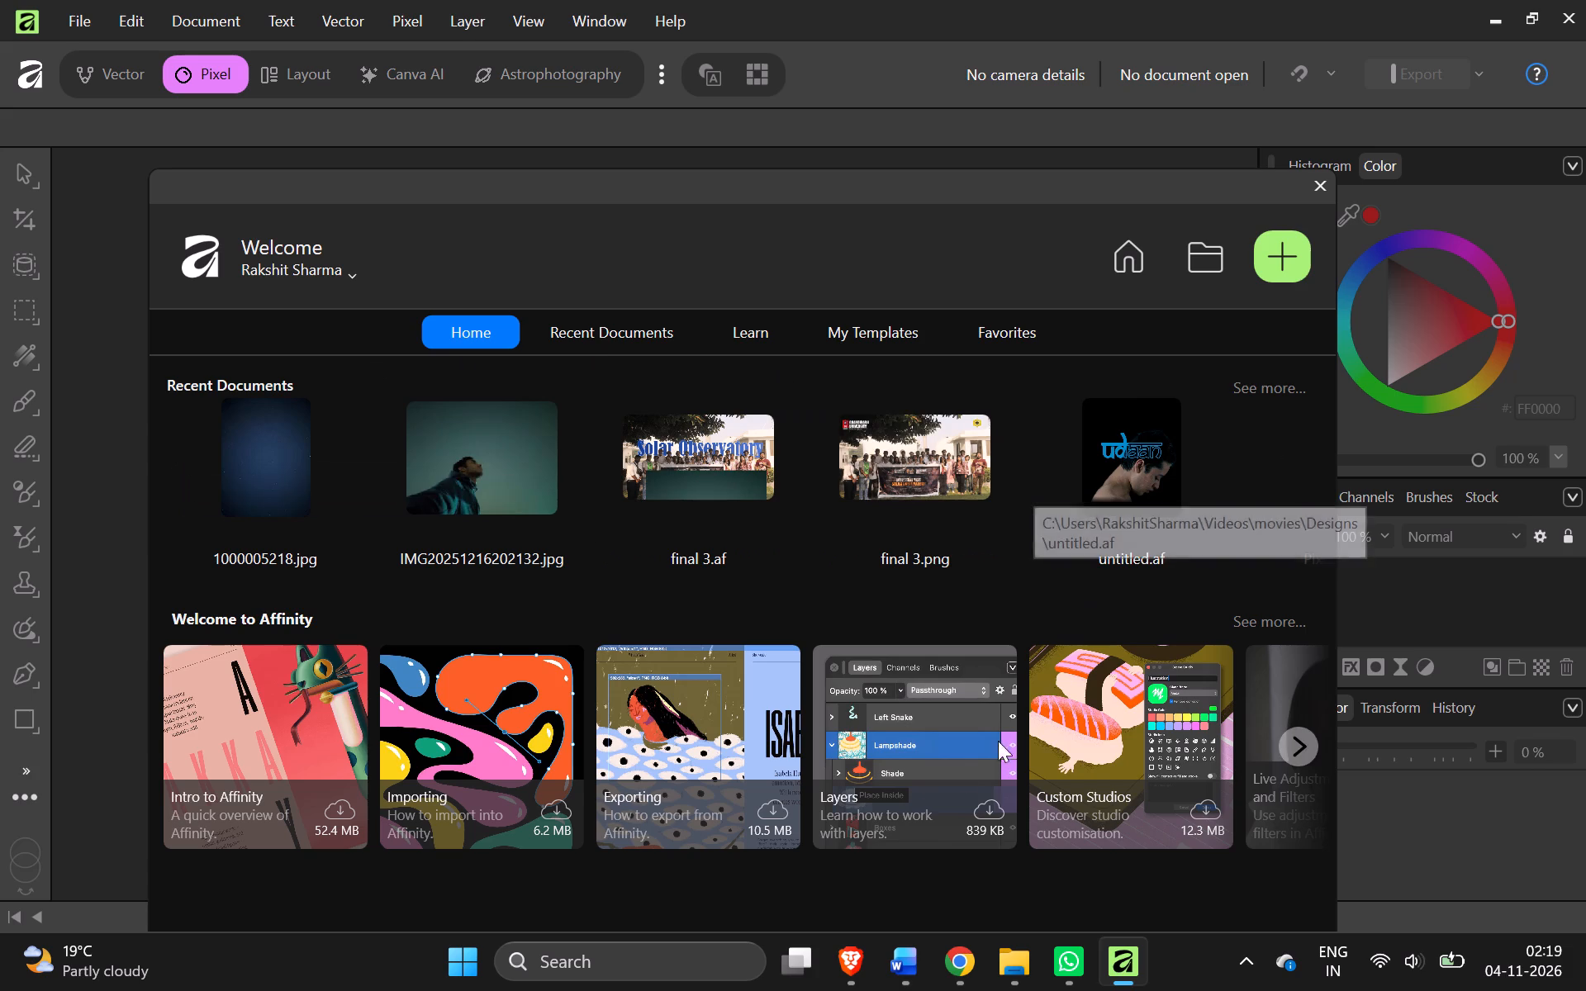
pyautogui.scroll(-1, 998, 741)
# Start setting up a new document and browse the available page-size presets.
pyautogui.click(1275, 263)
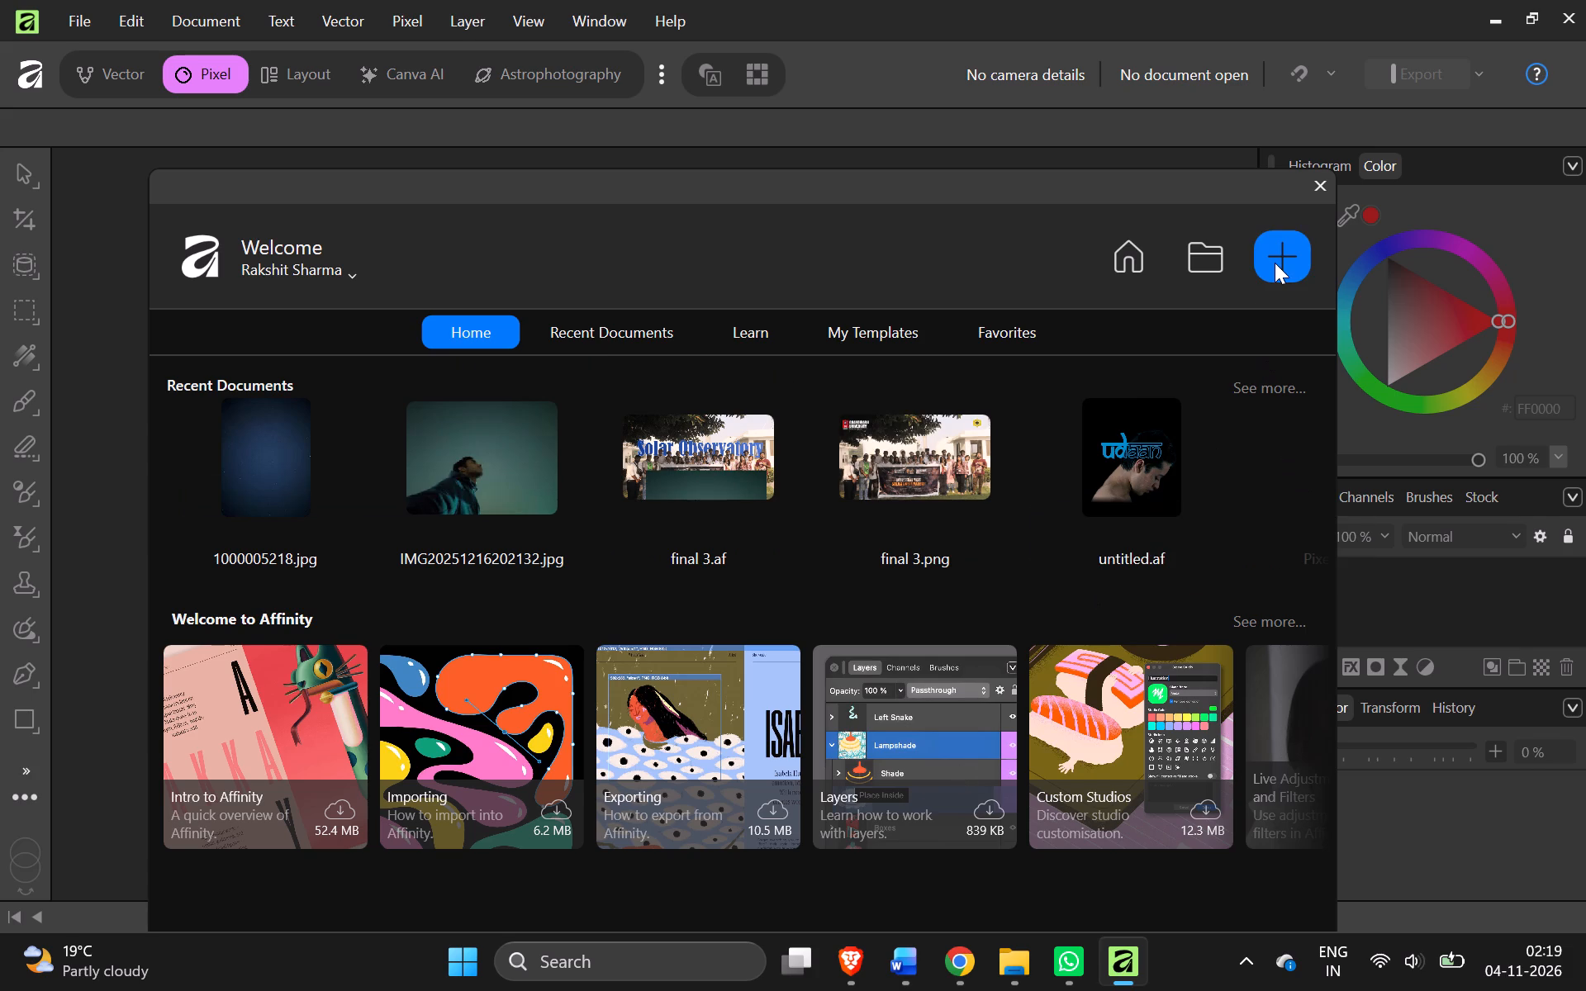
pyautogui.scroll(9, 1257, 264)
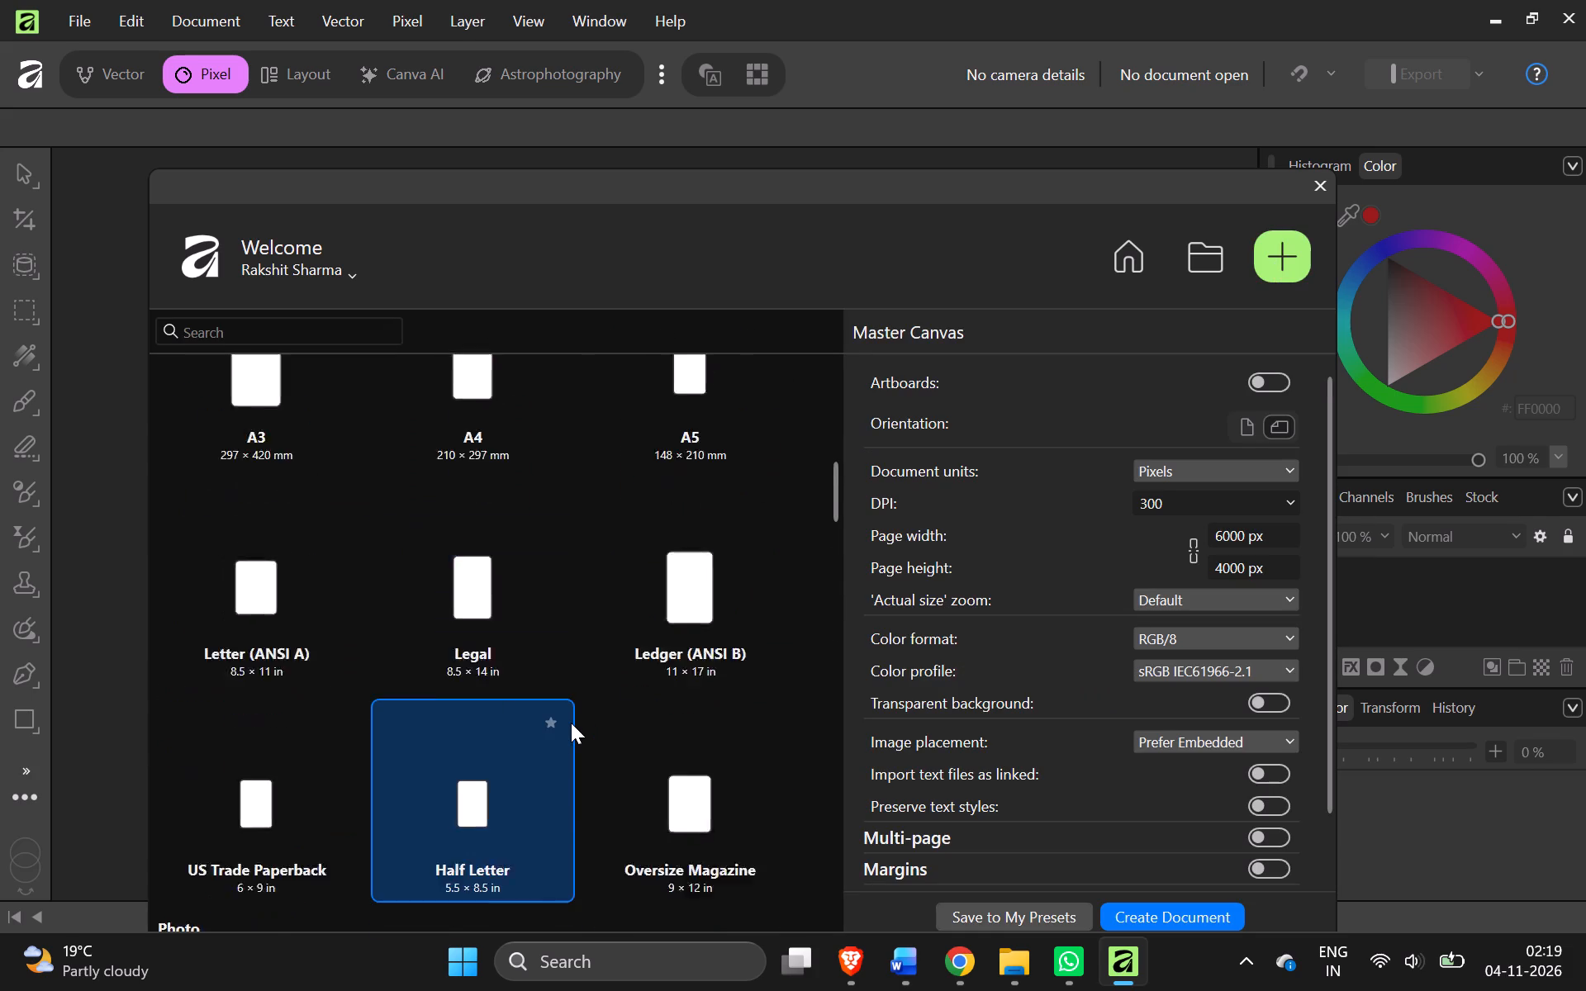
# Close the new document setup without creating a document.
pyautogui.scroll(2, 571, 723)
pyautogui.hscroll(1, 571, 723)
pyautogui.click(1323, 187)
pyautogui.scroll(1, 1226, 309)
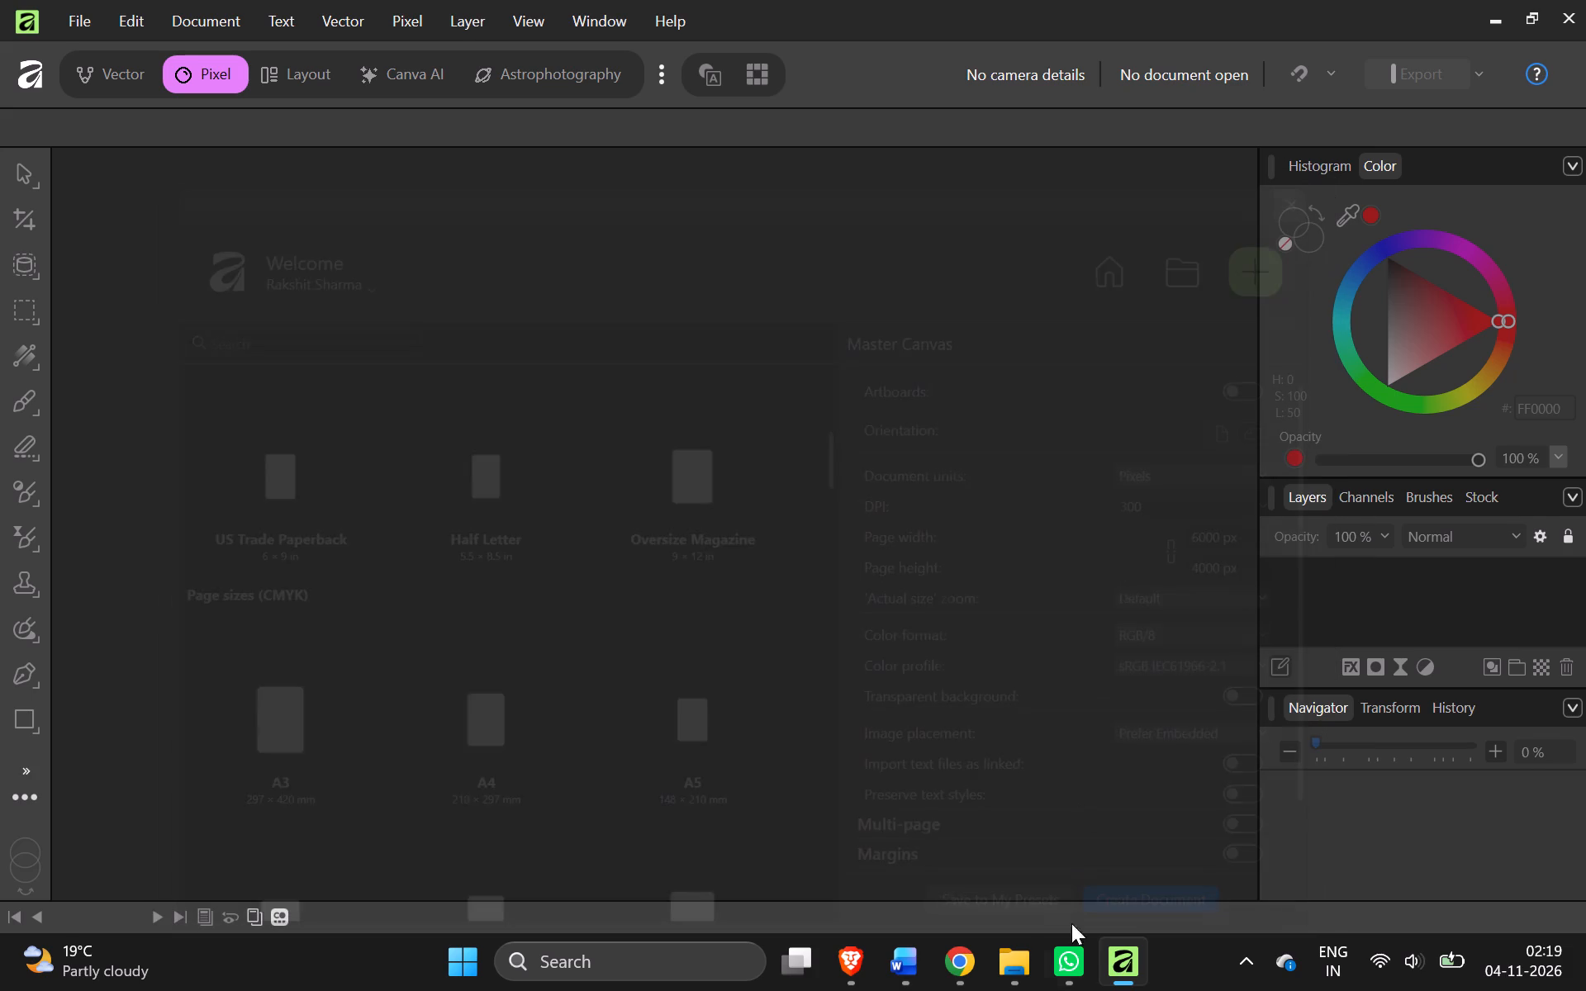
pyautogui.scroll(1, 1071, 923)
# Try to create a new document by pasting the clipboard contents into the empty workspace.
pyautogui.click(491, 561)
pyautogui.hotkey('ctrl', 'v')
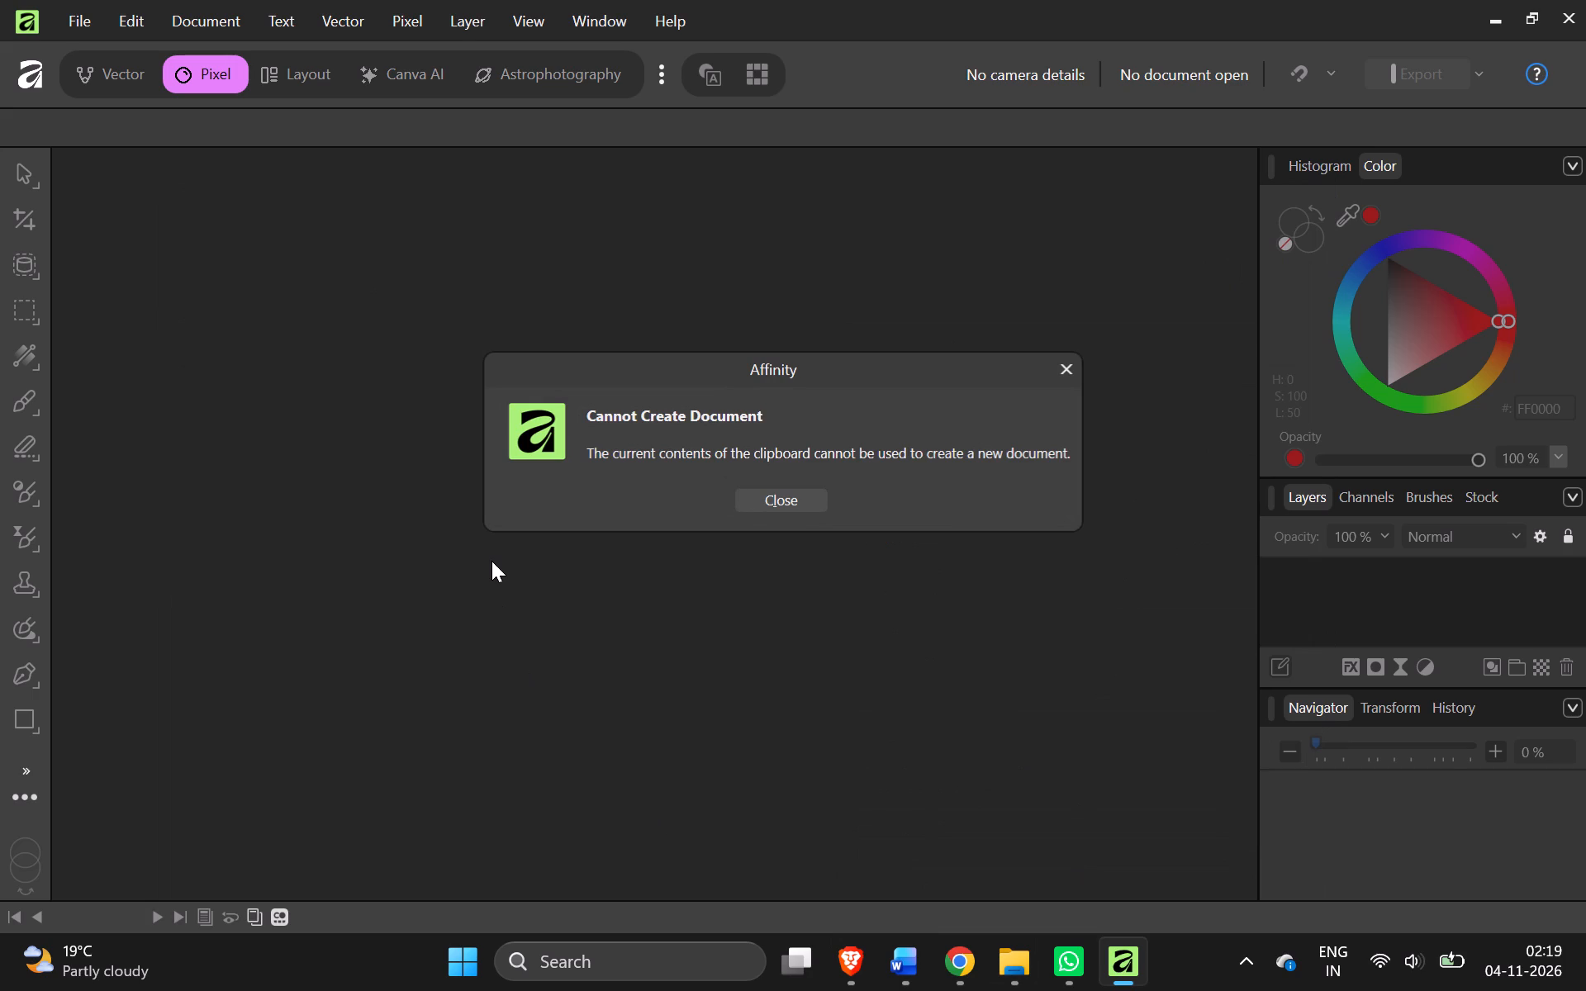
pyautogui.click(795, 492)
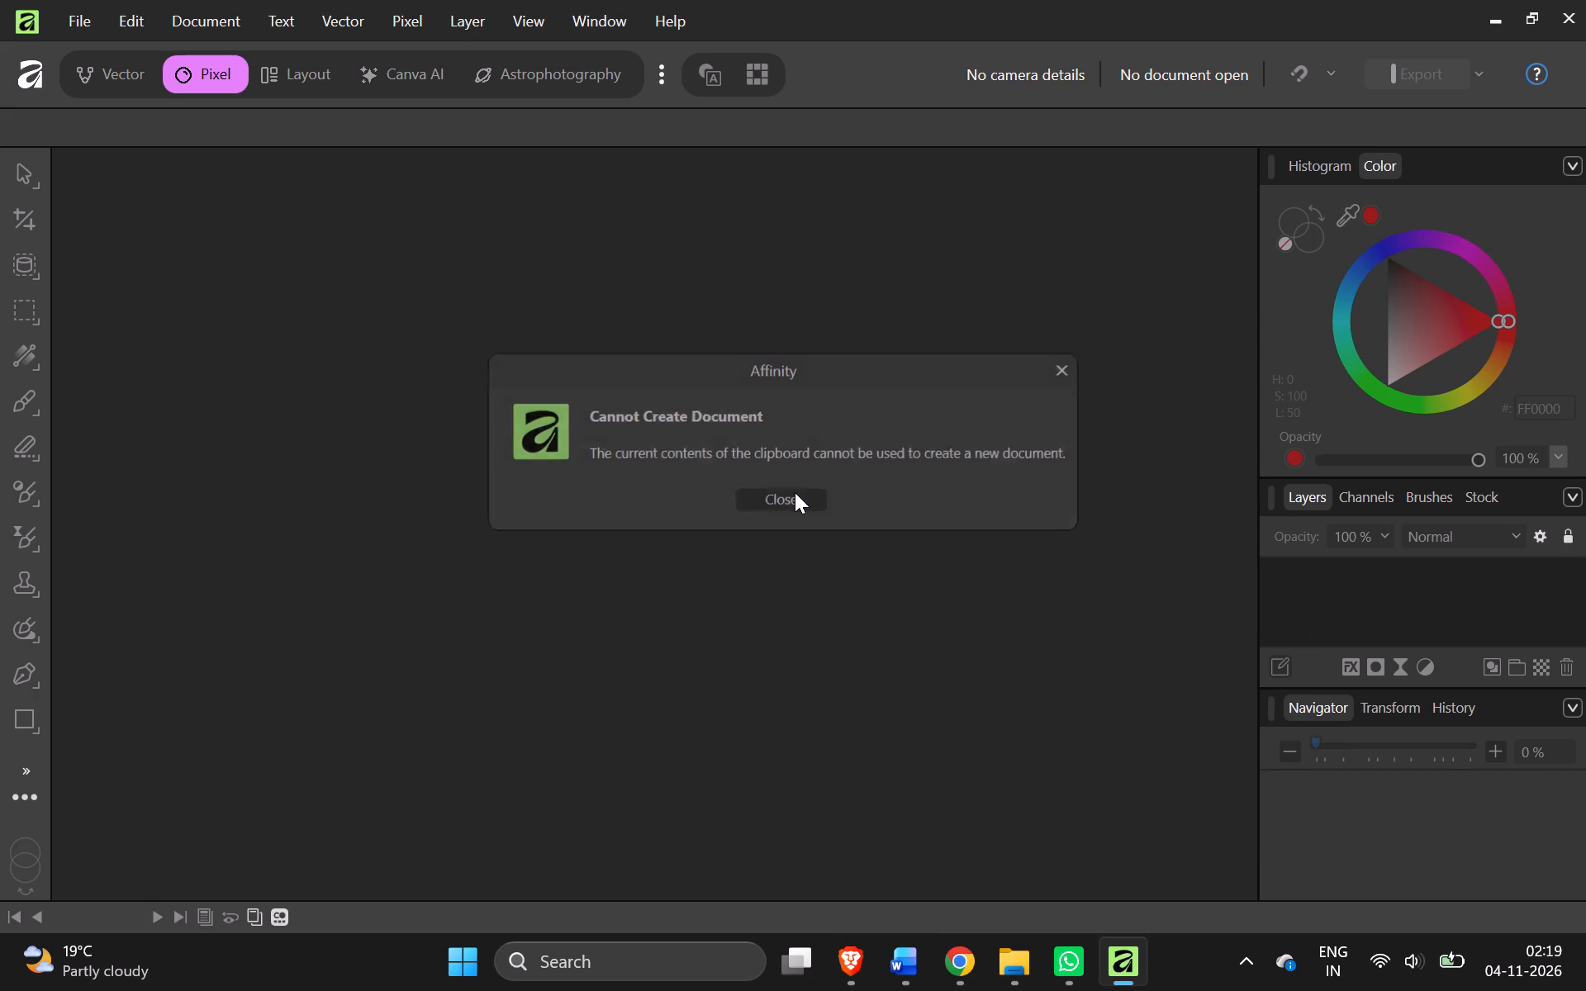
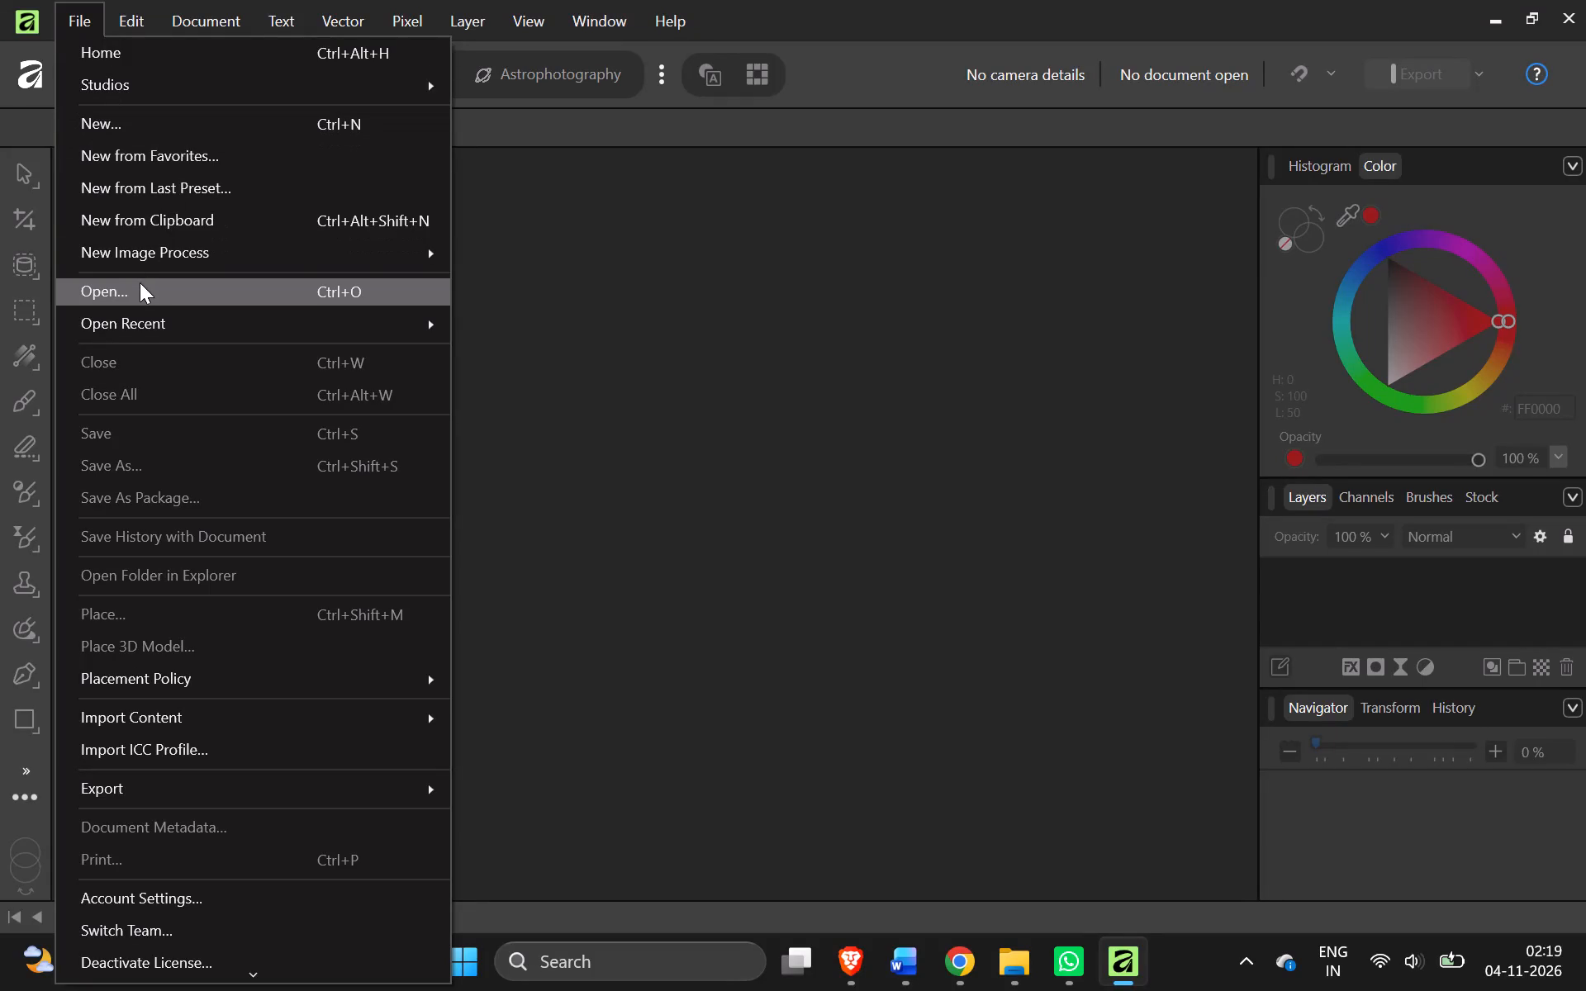
# Open the collage image final.jpeg from the seniors folder inside CUAC as a document.
pyautogui.click(138, 289)
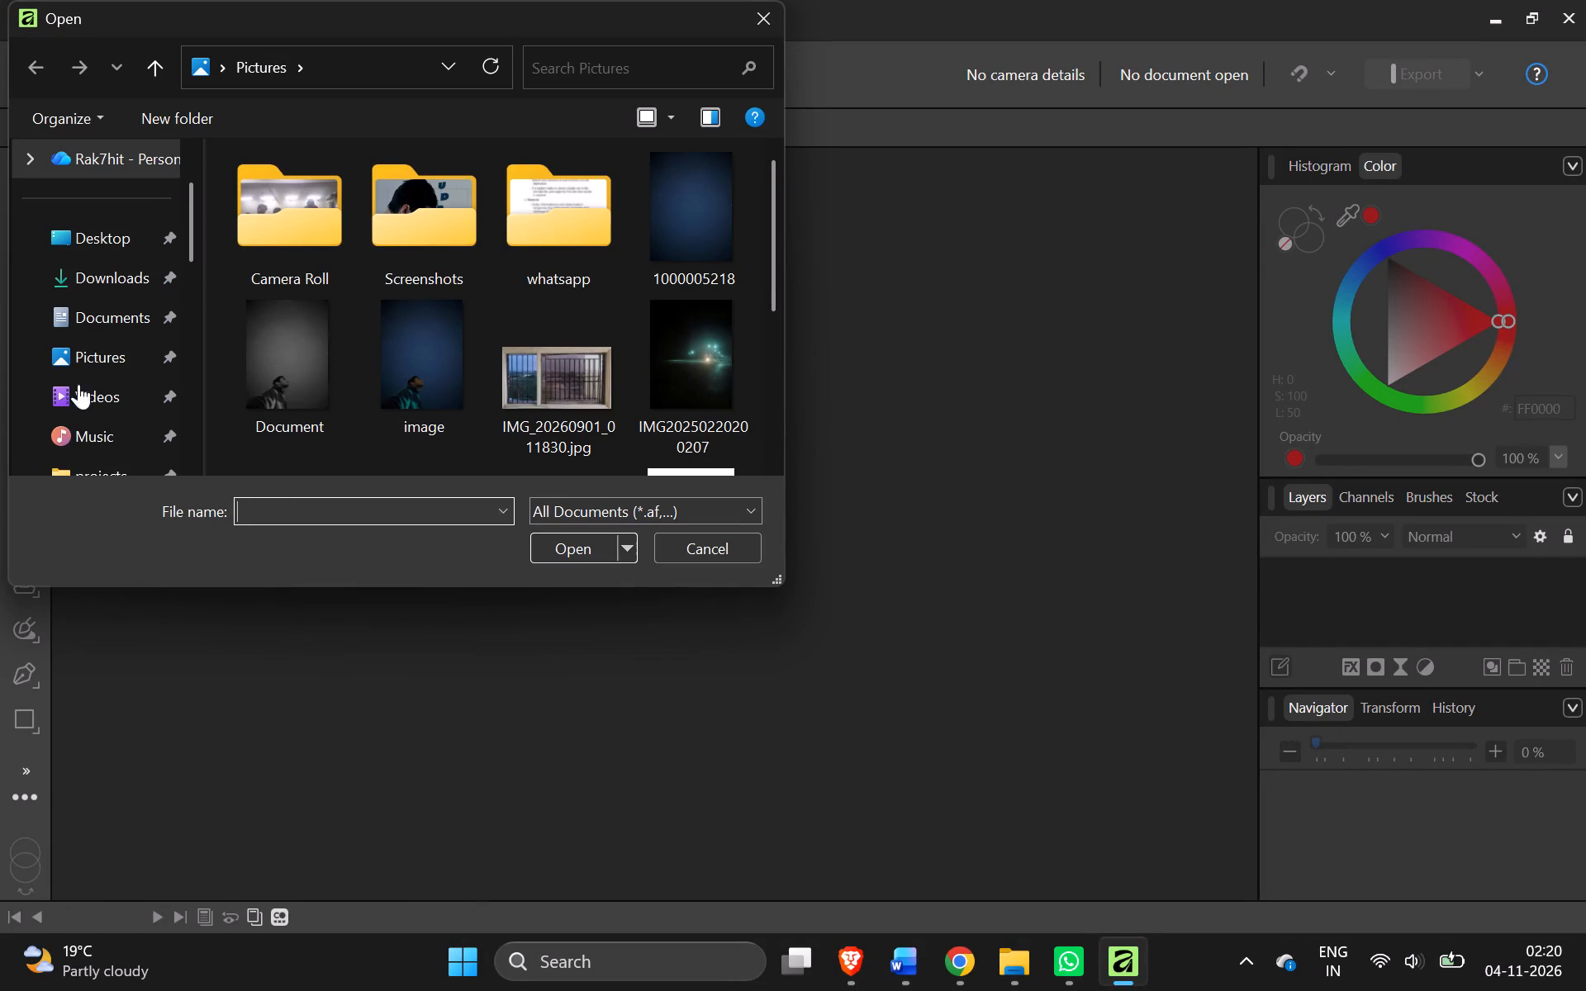
pyautogui.scroll(-1, 89, 373)
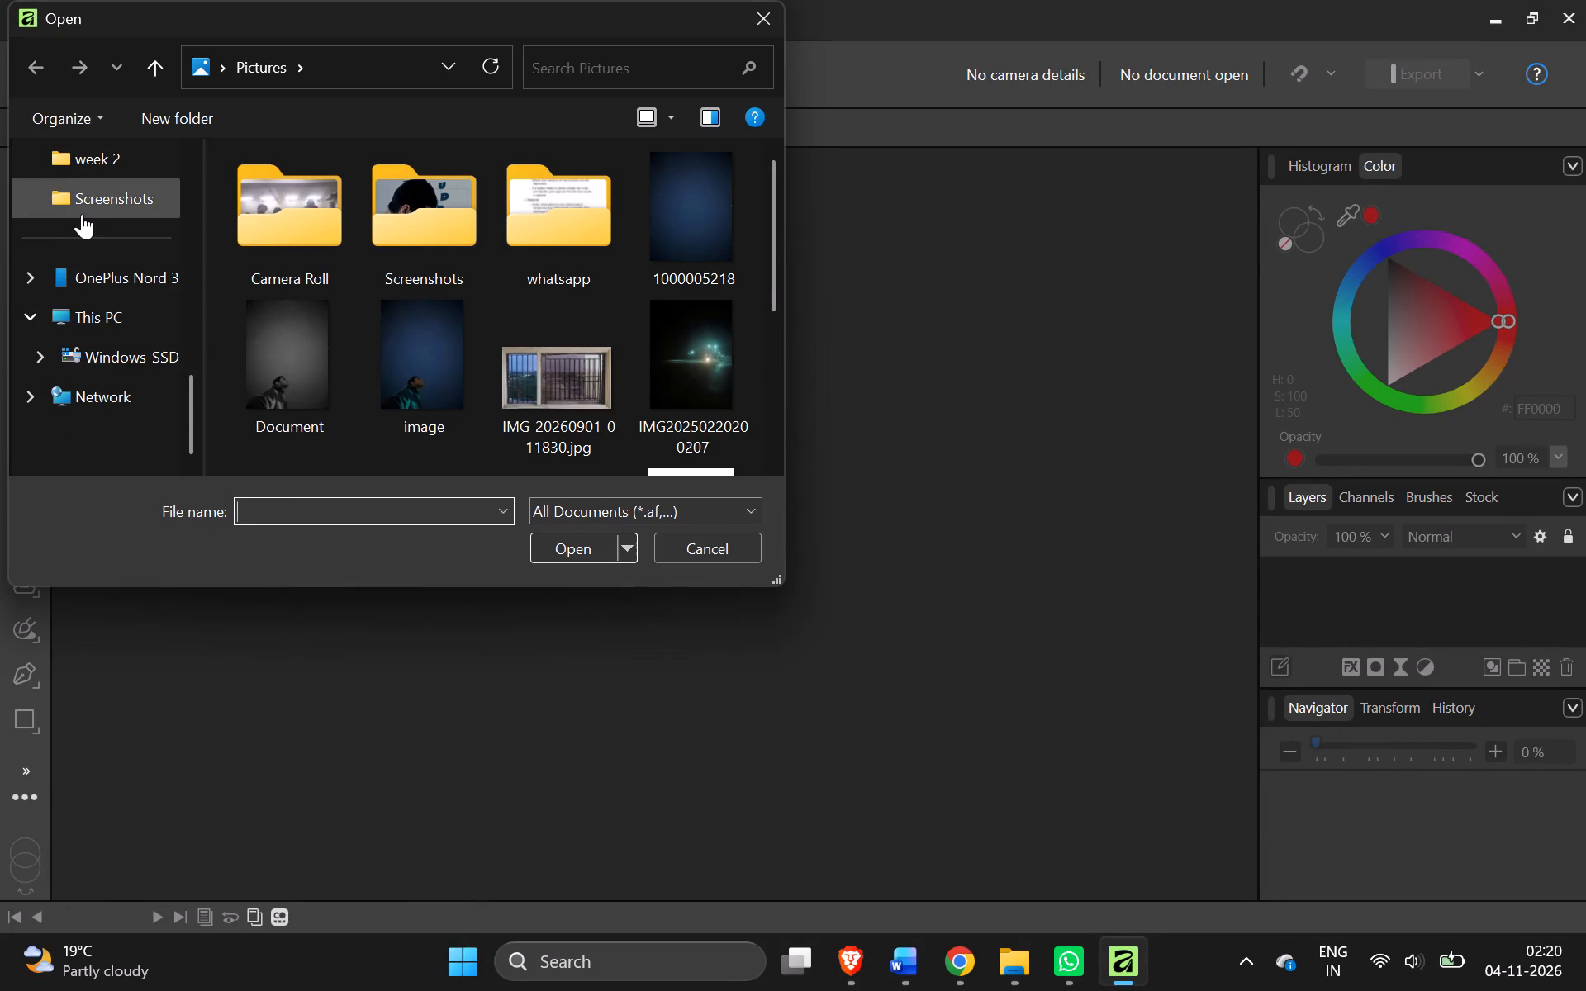
pyautogui.scroll(1, 82, 214)
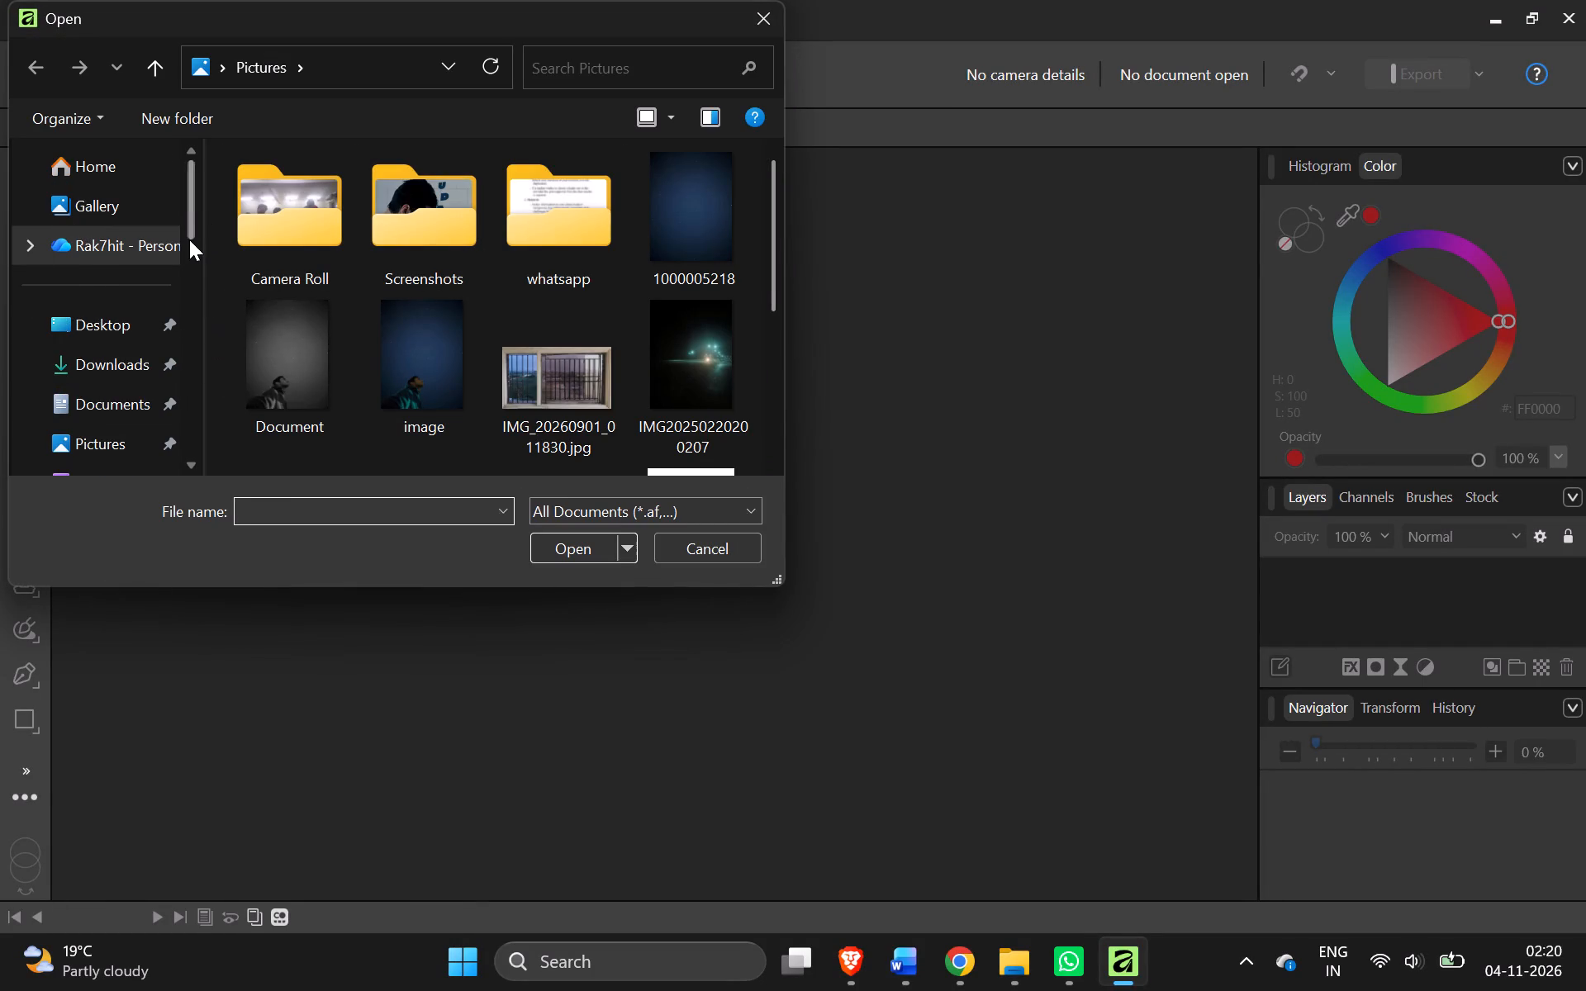
pyautogui.moveTo(189, 239); pyautogui.dragTo(192, 347)
pyautogui.doubleClick(79, 304)
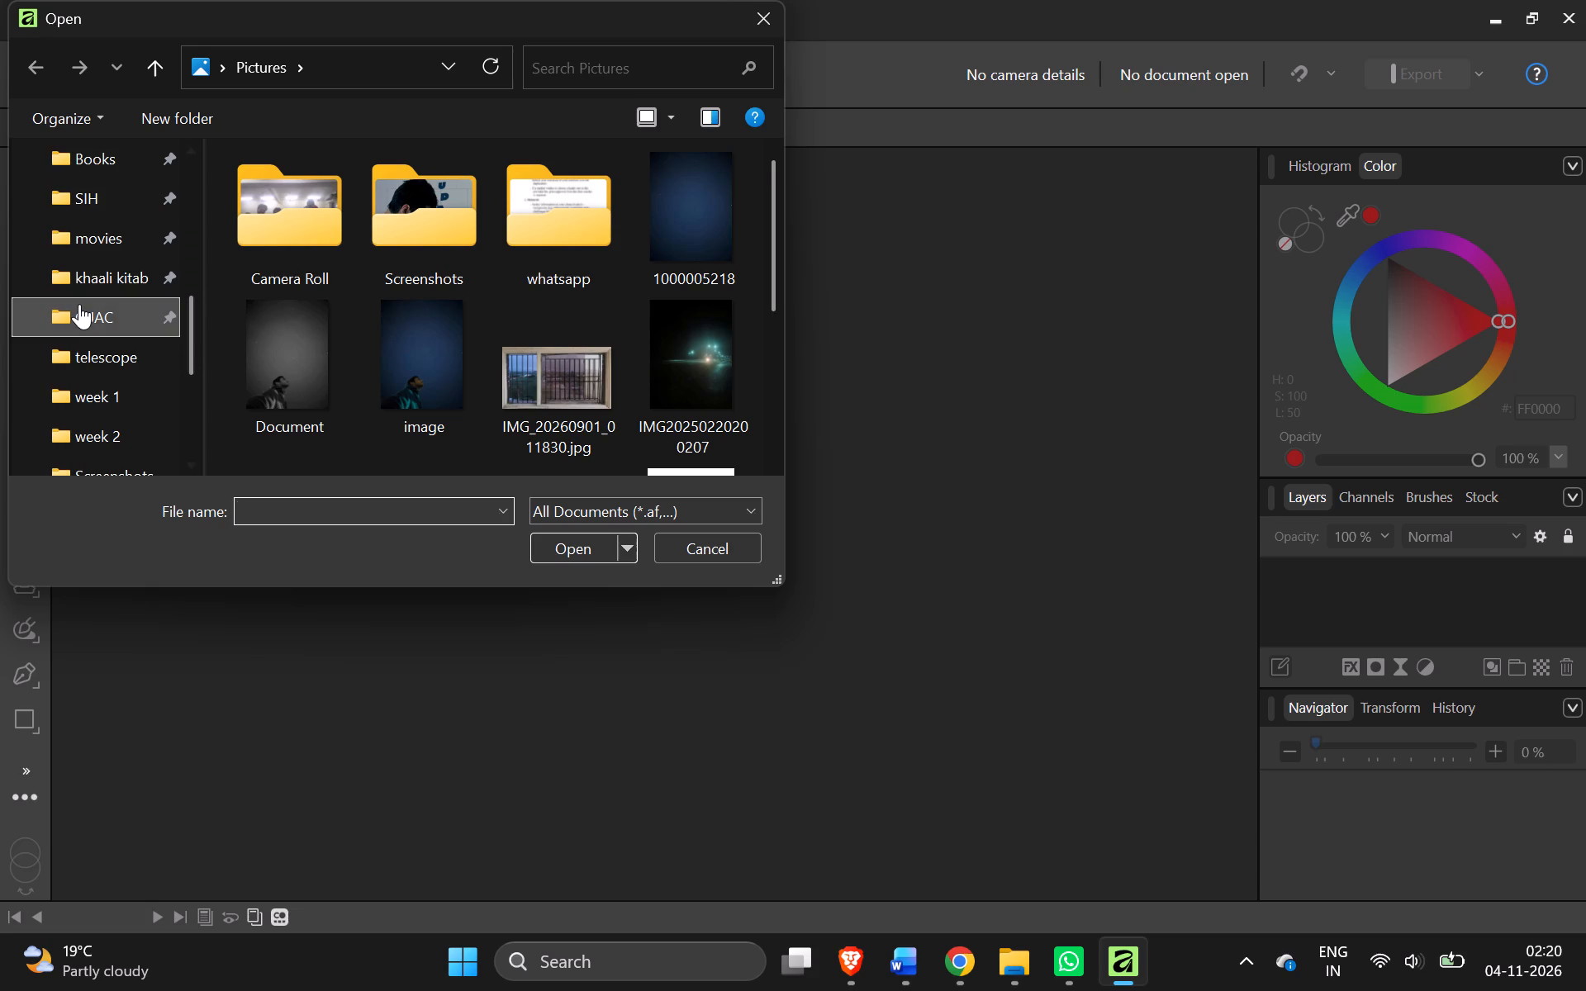
pyautogui.doubleClick(330, 187)
pyautogui.doubleClick(284, 233)
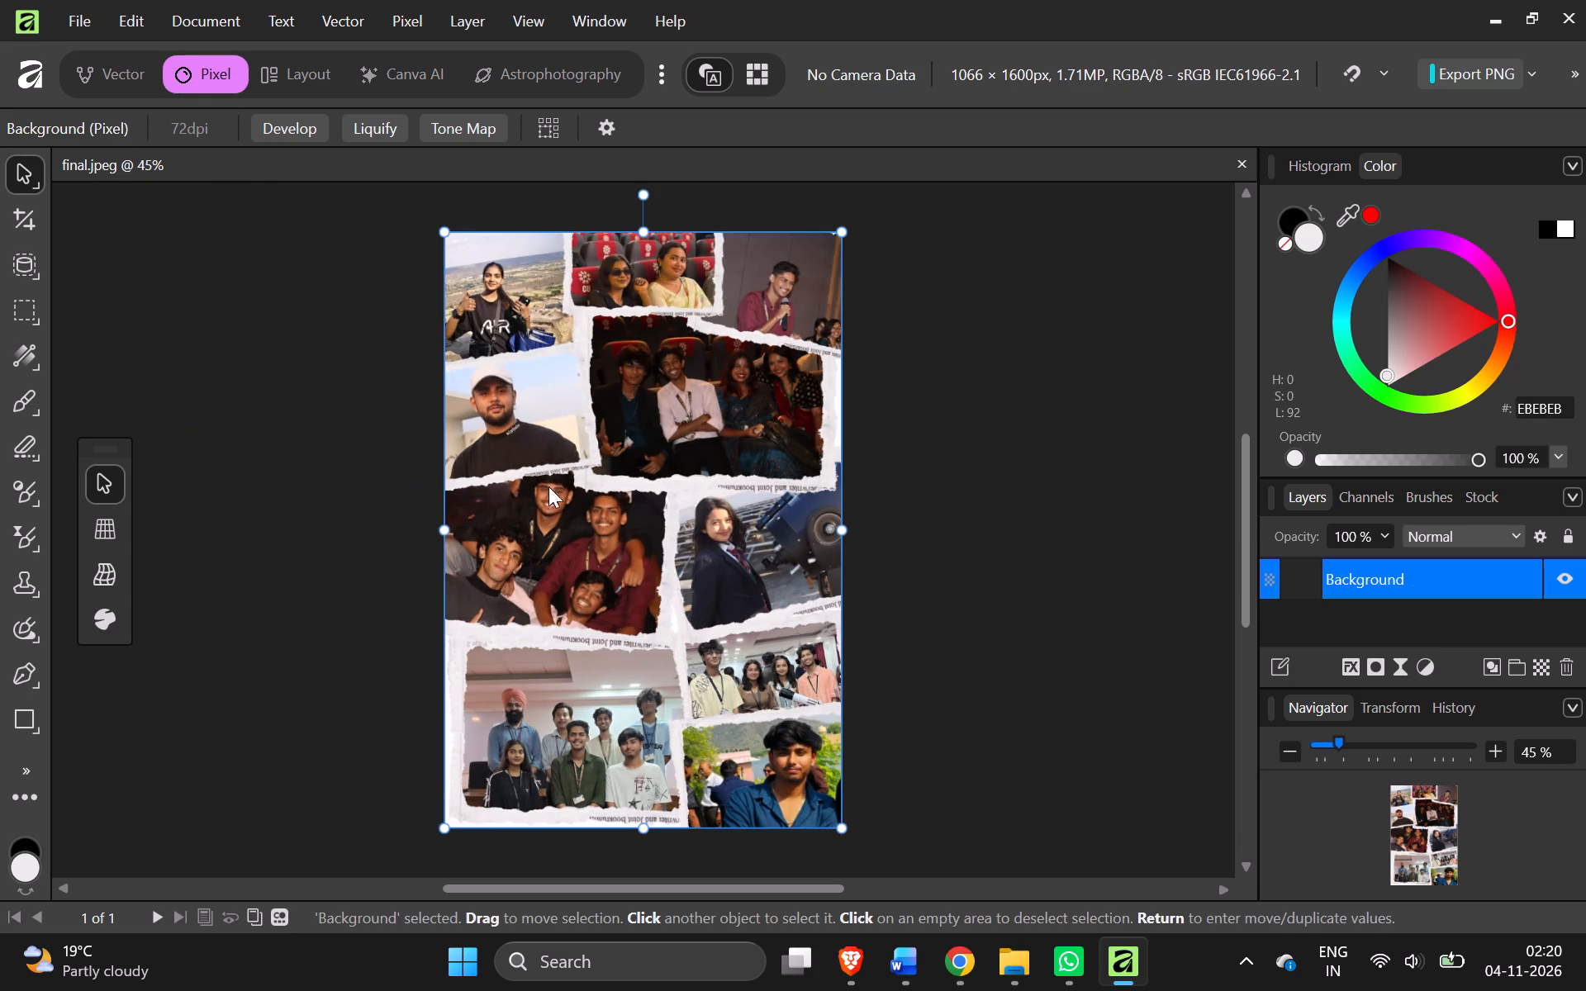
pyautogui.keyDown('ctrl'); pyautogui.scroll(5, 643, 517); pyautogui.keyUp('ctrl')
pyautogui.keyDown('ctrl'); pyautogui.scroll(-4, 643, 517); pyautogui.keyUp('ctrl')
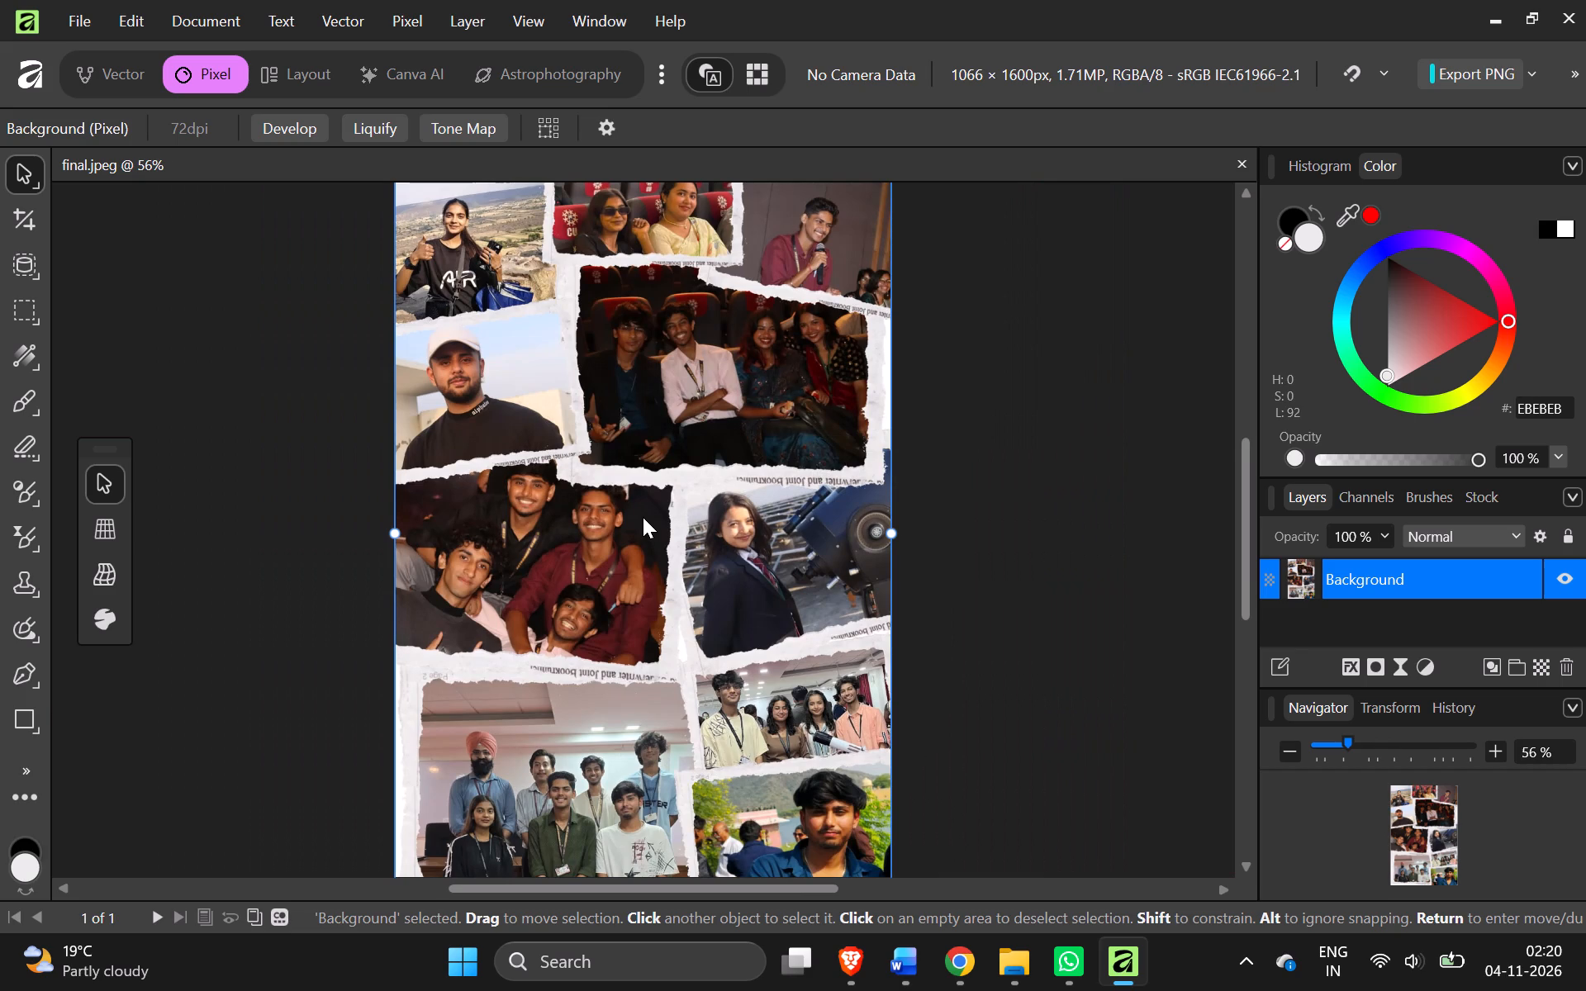
# Start an art text object about 257 pt high over the photos in the collage's upper half.
pyautogui.keyDown('ctrl'); pyautogui.scroll(-2, 643, 517); pyautogui.keyUp('ctrl')
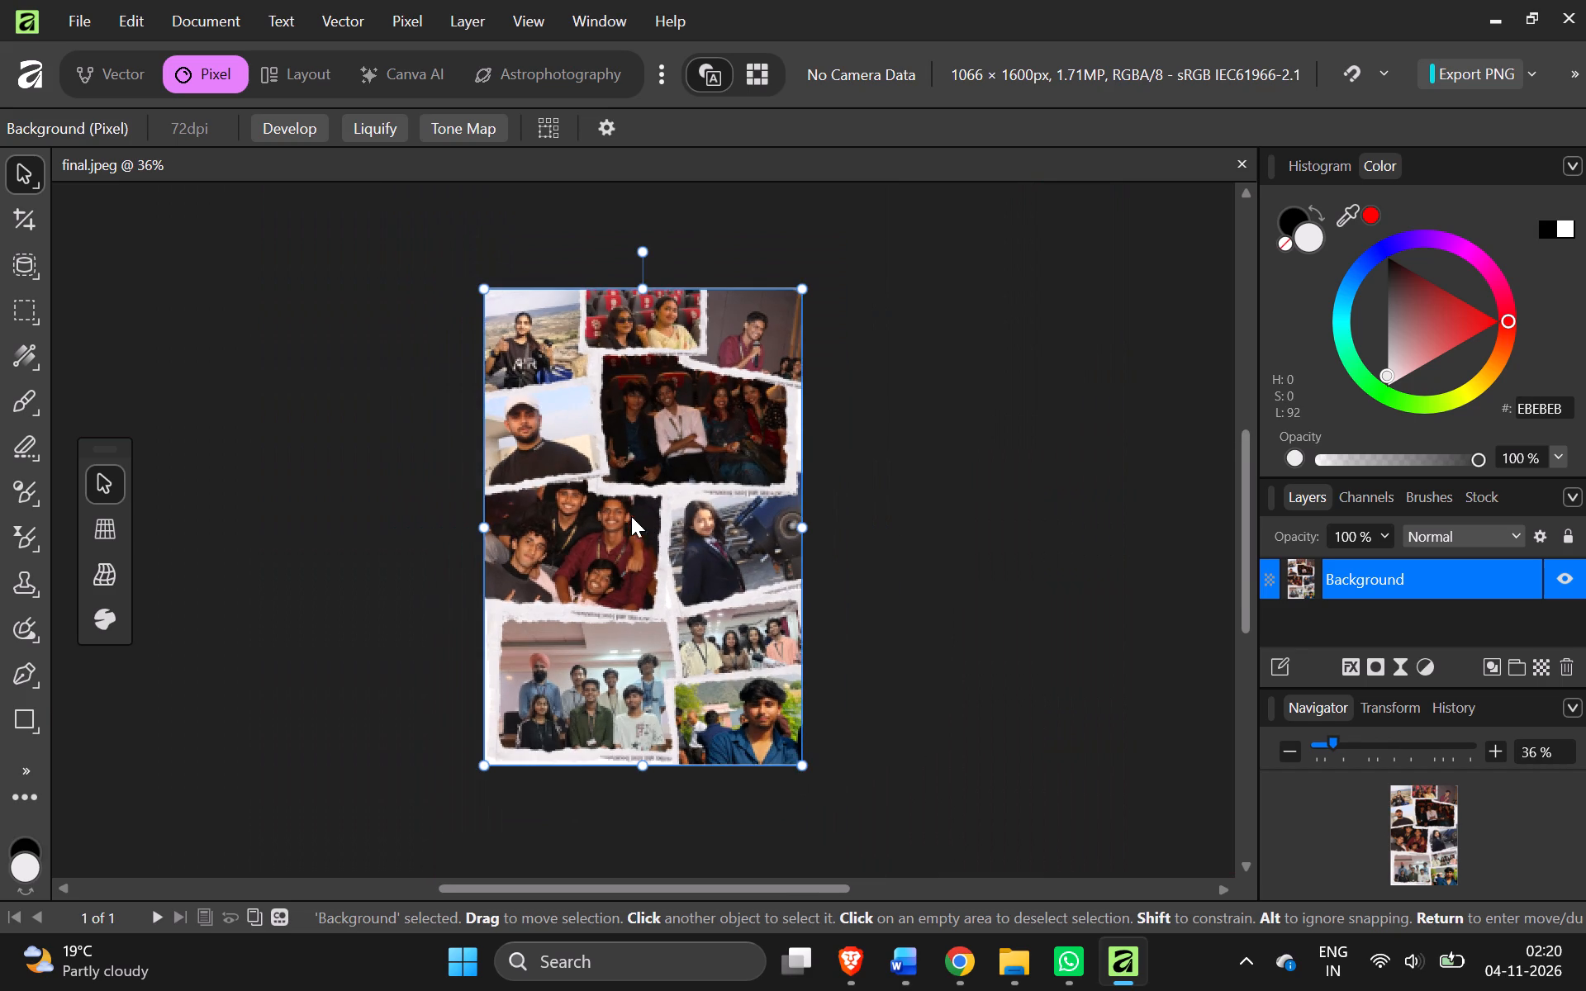
pyautogui.keyDown('ctrl'); pyautogui.scroll(1, 619, 510); pyautogui.keyUp('ctrl')
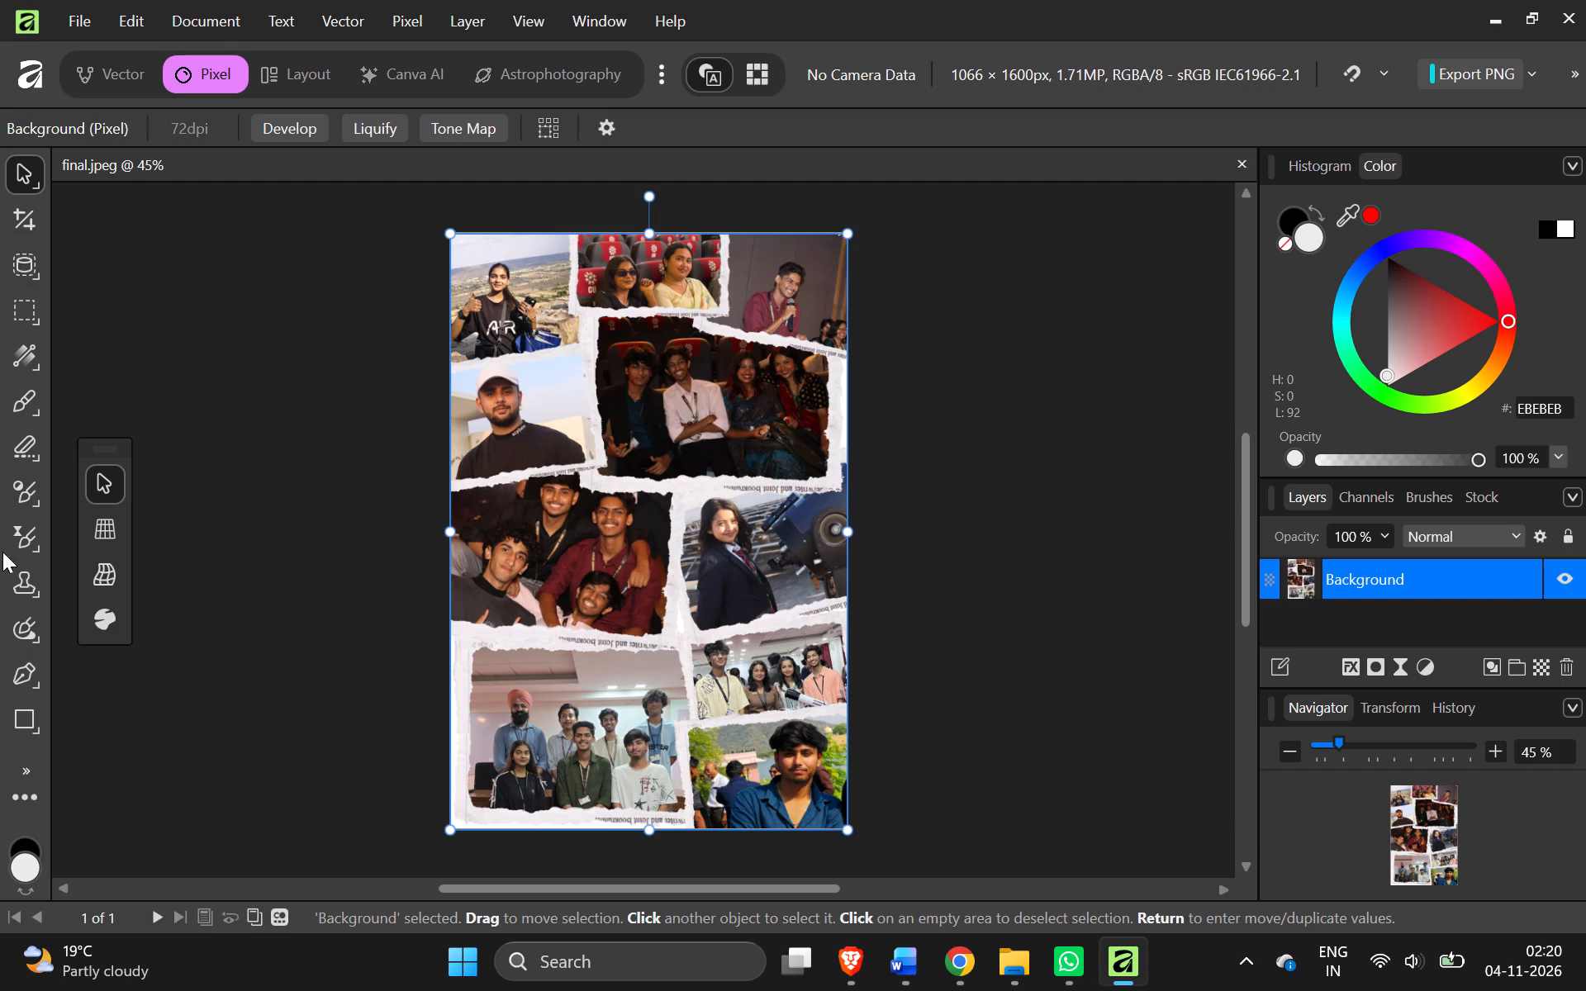
pyautogui.click(113, 71)
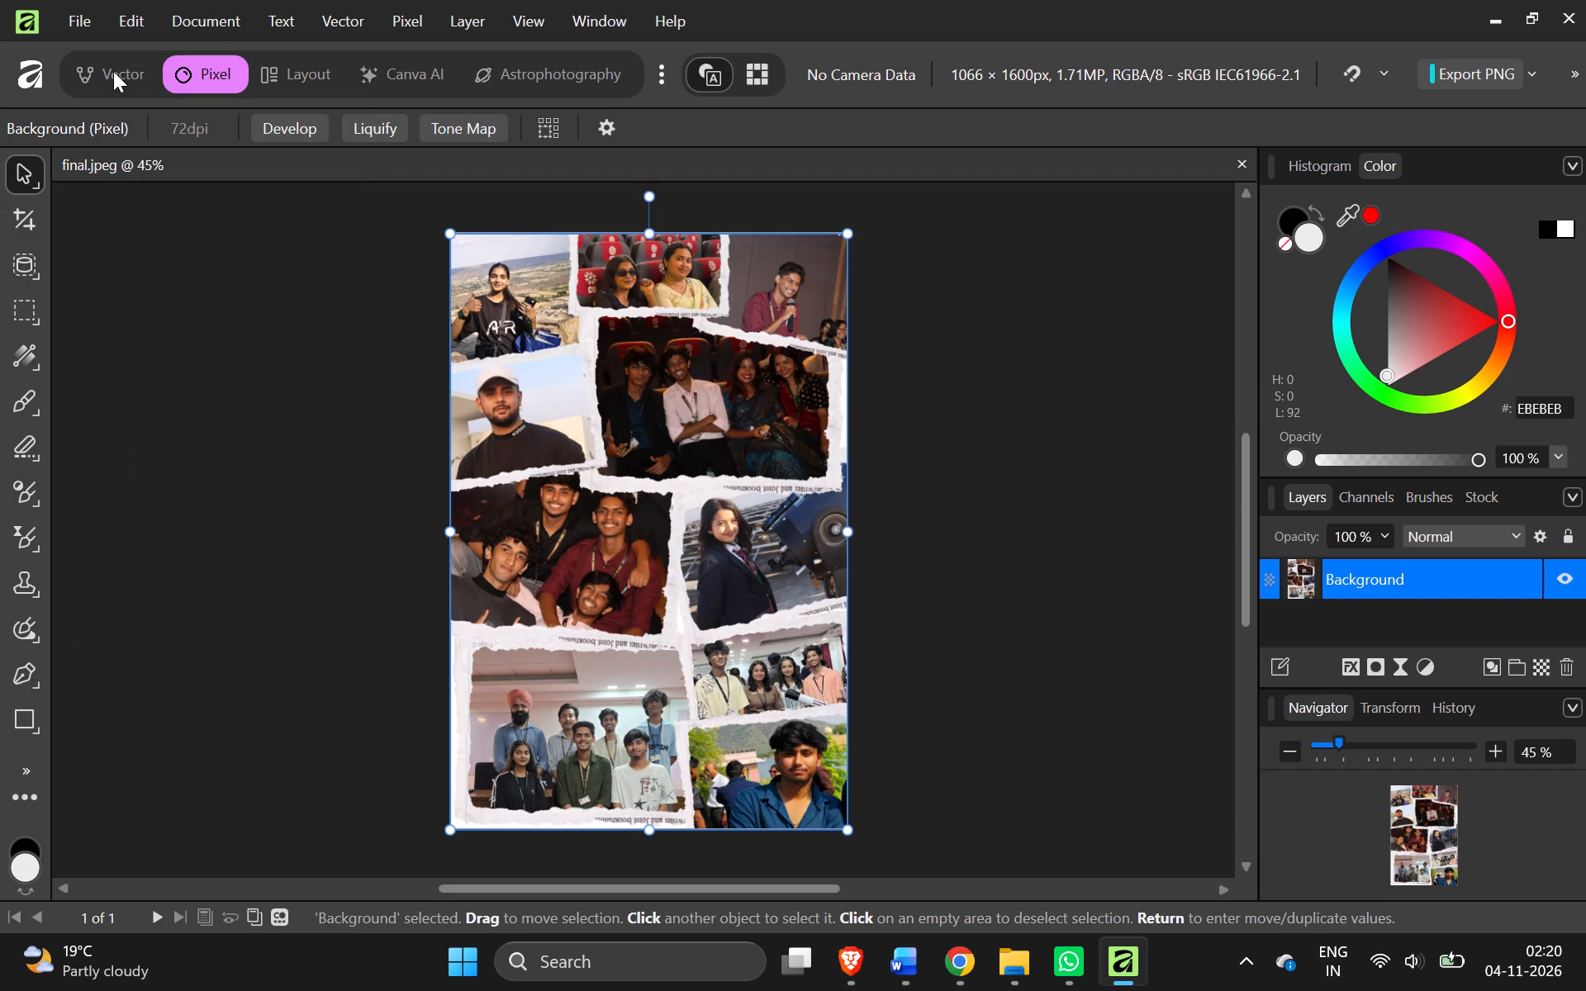
pyautogui.click(26, 677)
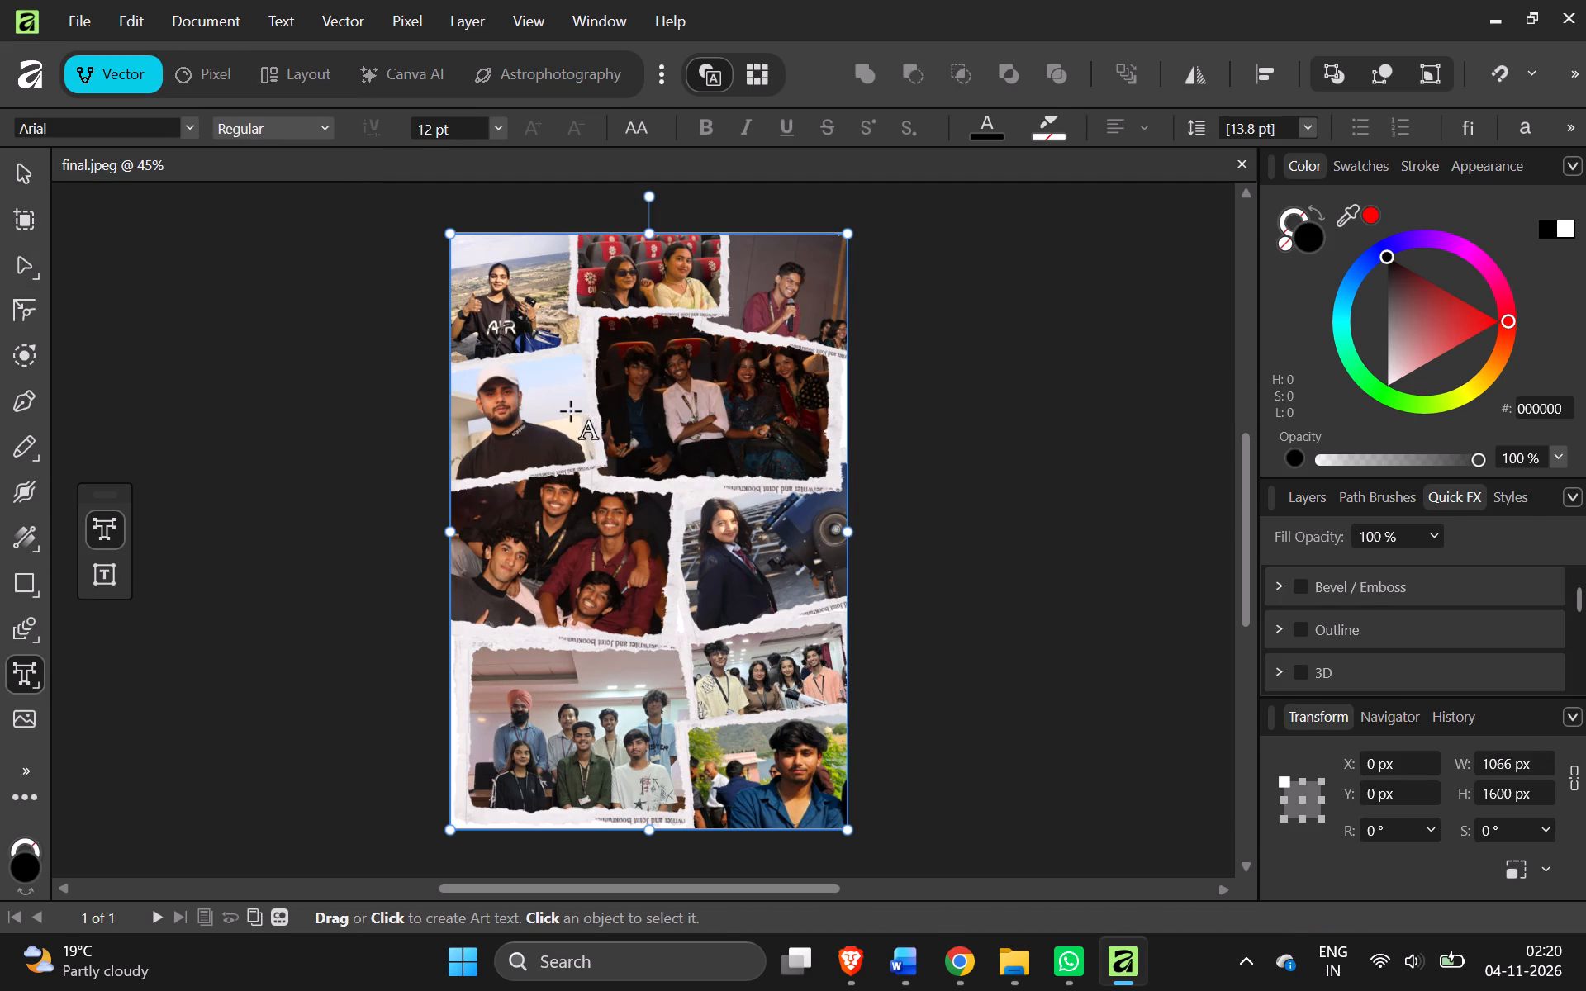
pyautogui.moveTo(536, 373); pyautogui.dragTo(536, 455)
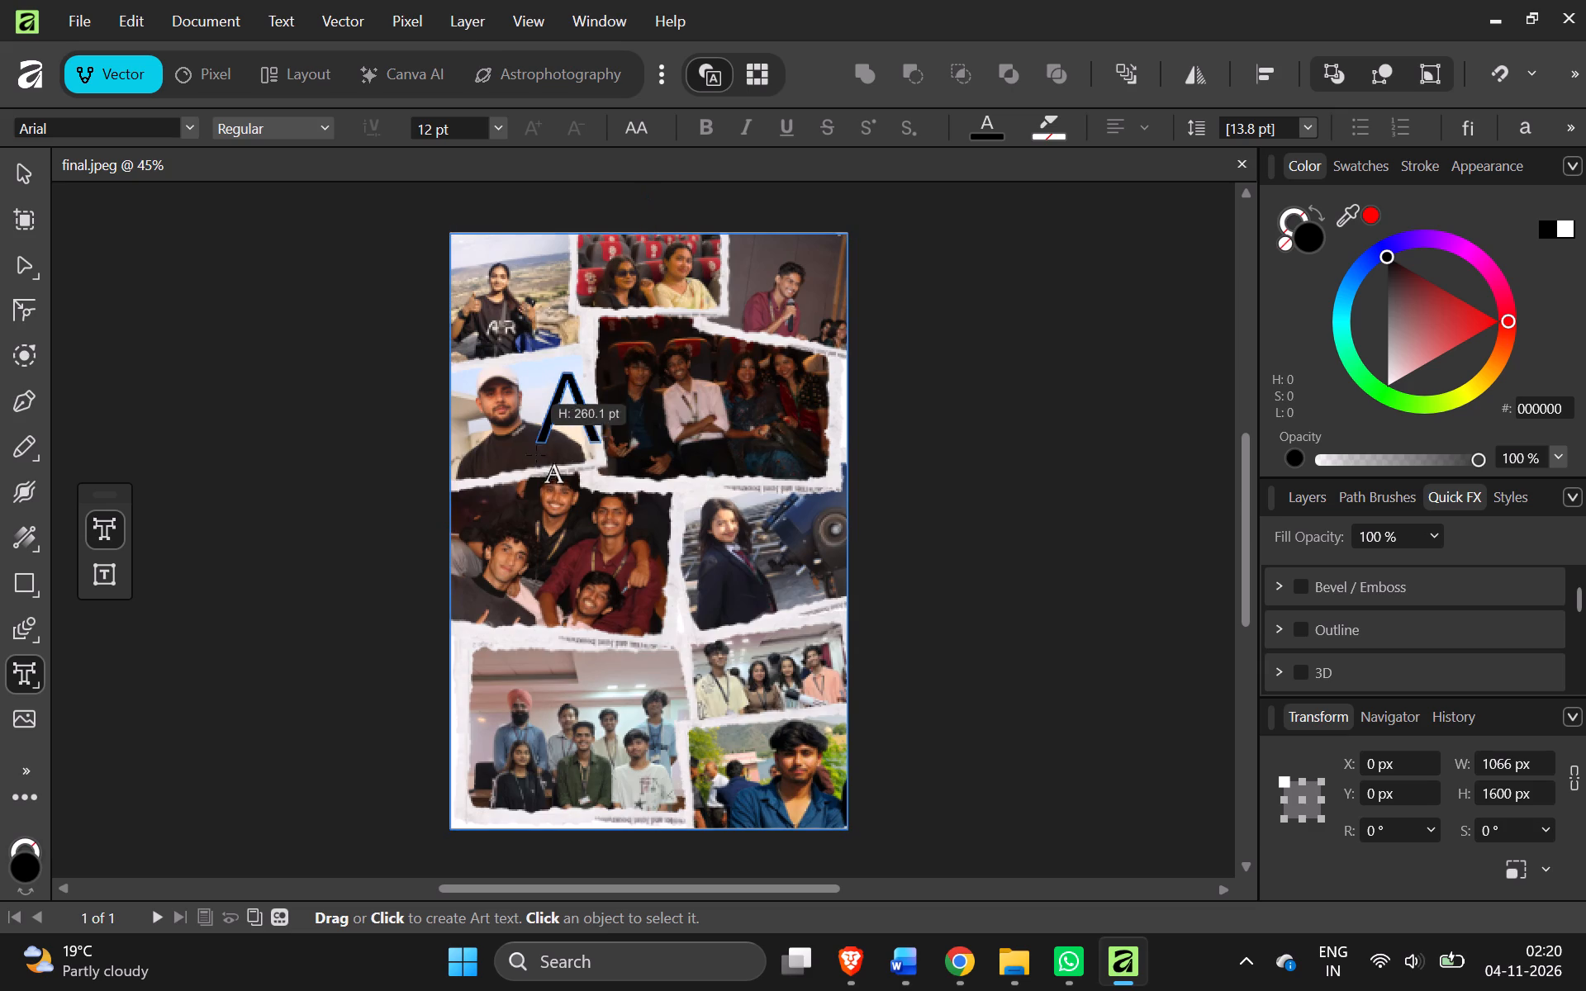
pyautogui.moveTo(536, 455); pyautogui.dragTo(530, 442)
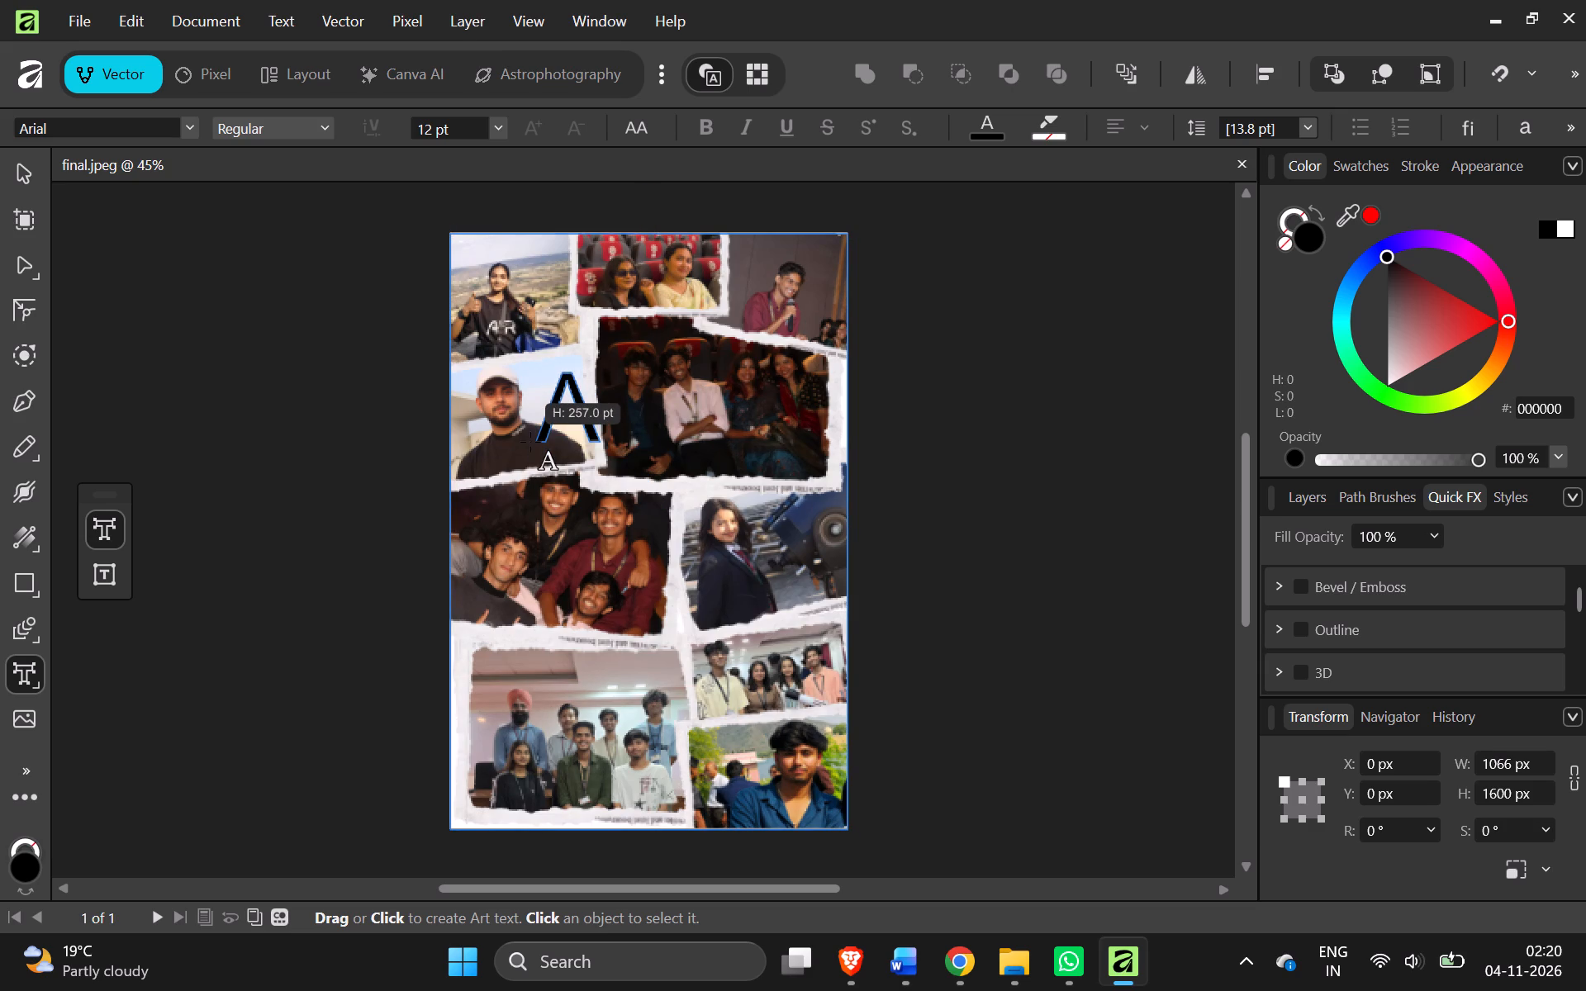
pyautogui.click(530, 442)
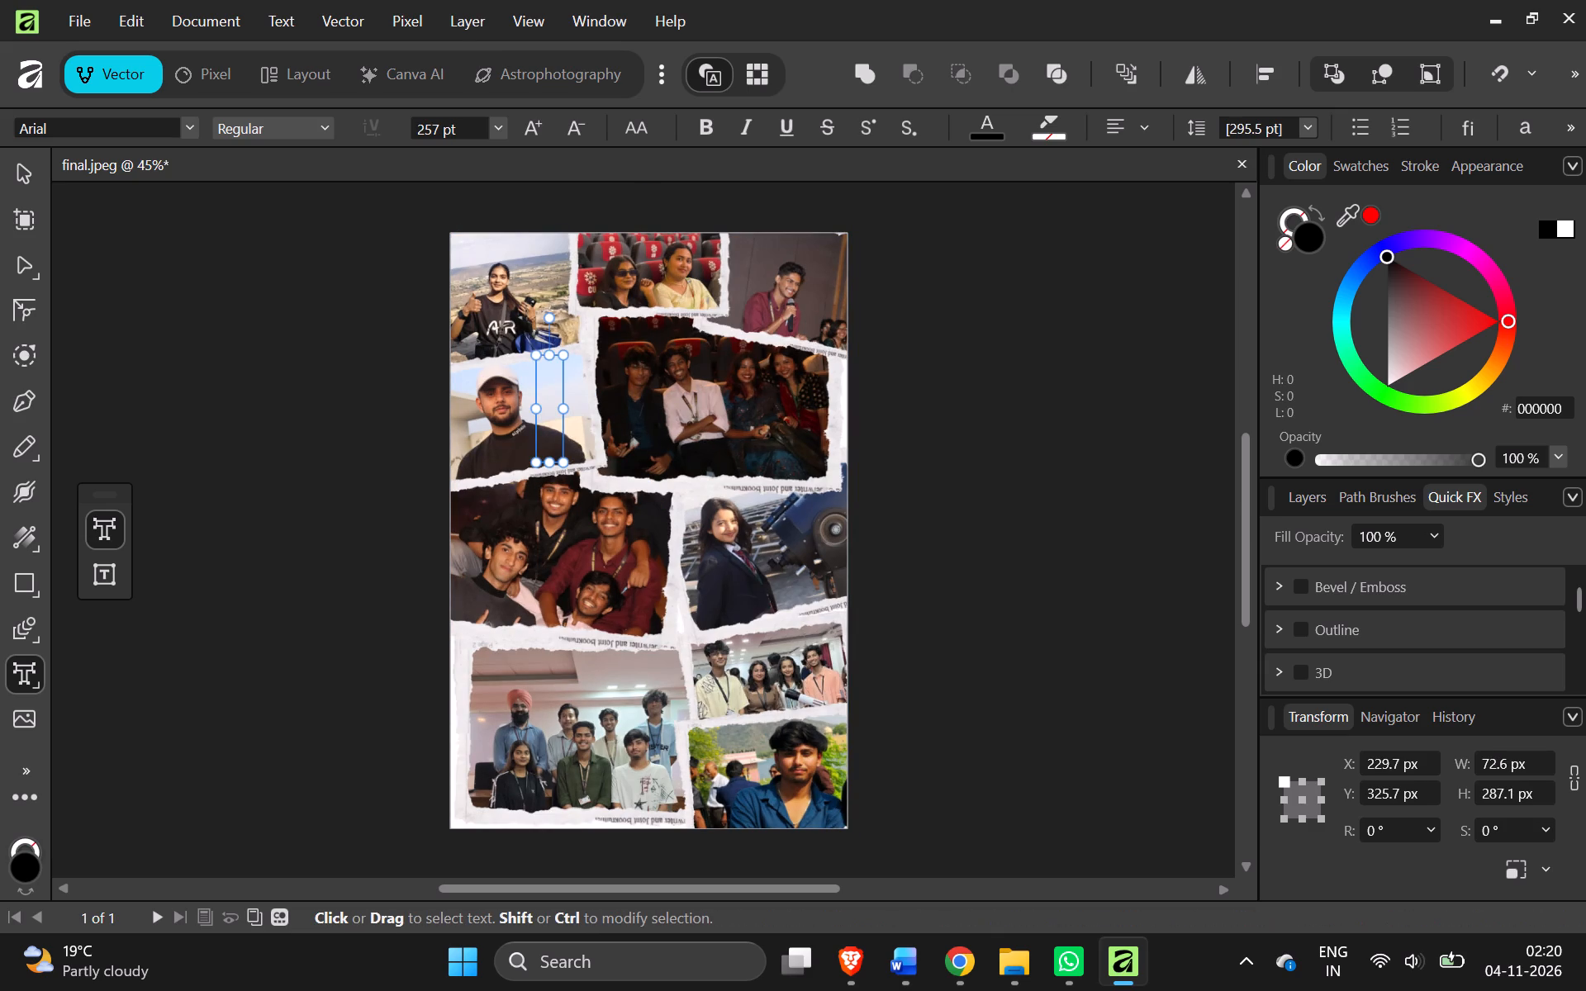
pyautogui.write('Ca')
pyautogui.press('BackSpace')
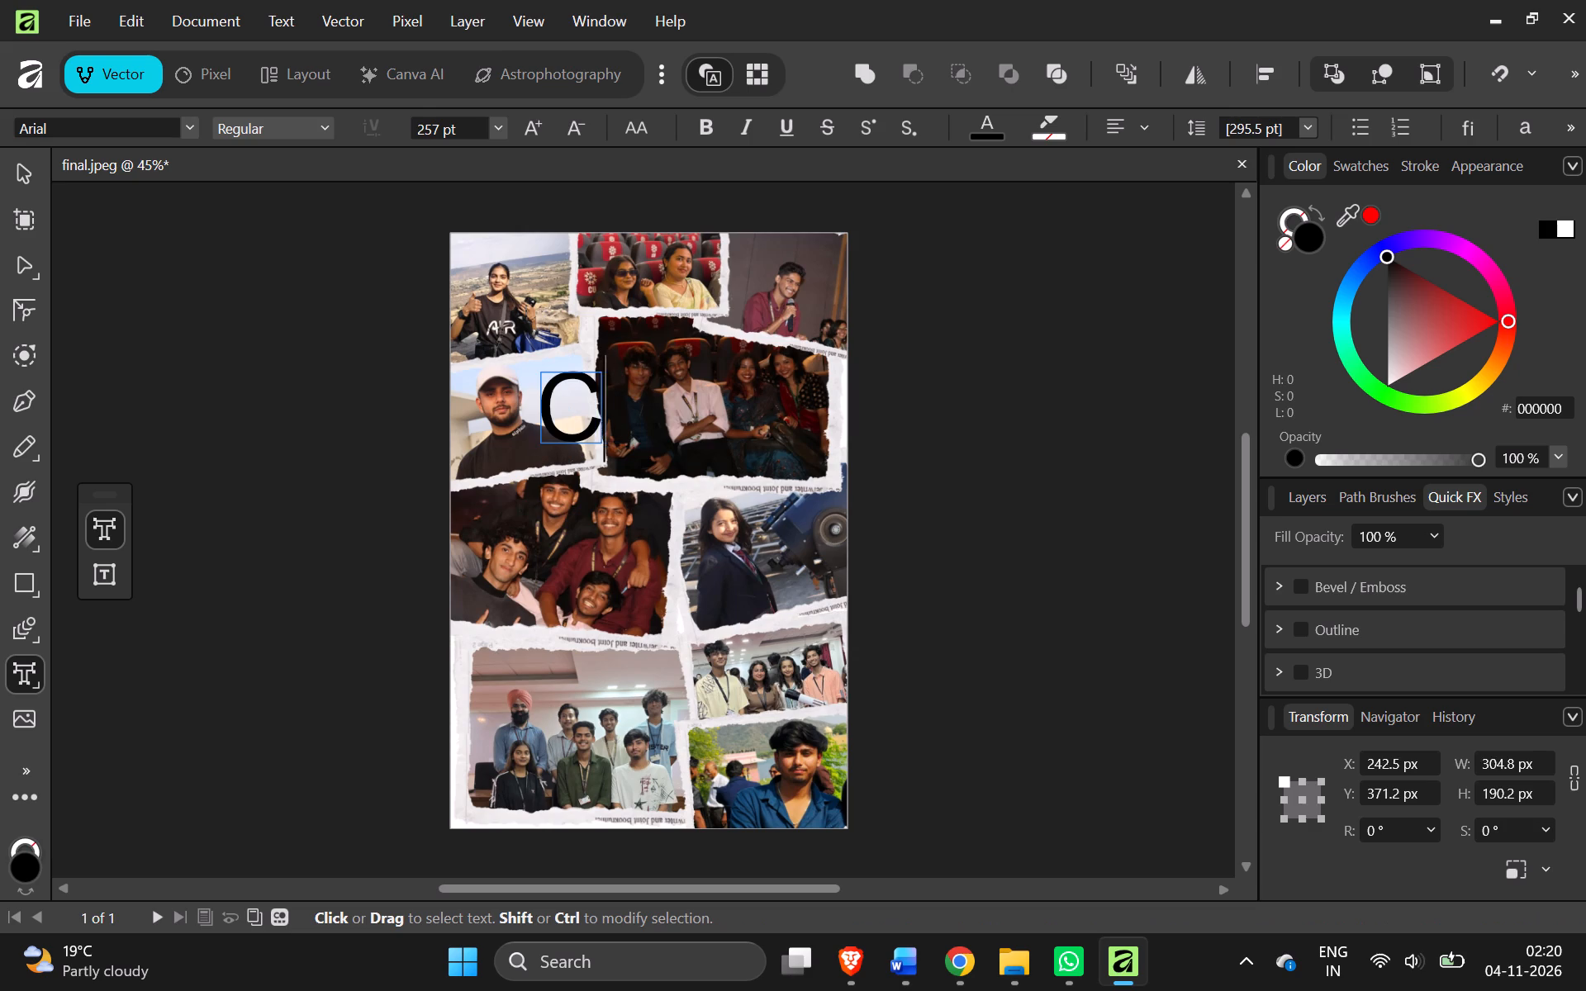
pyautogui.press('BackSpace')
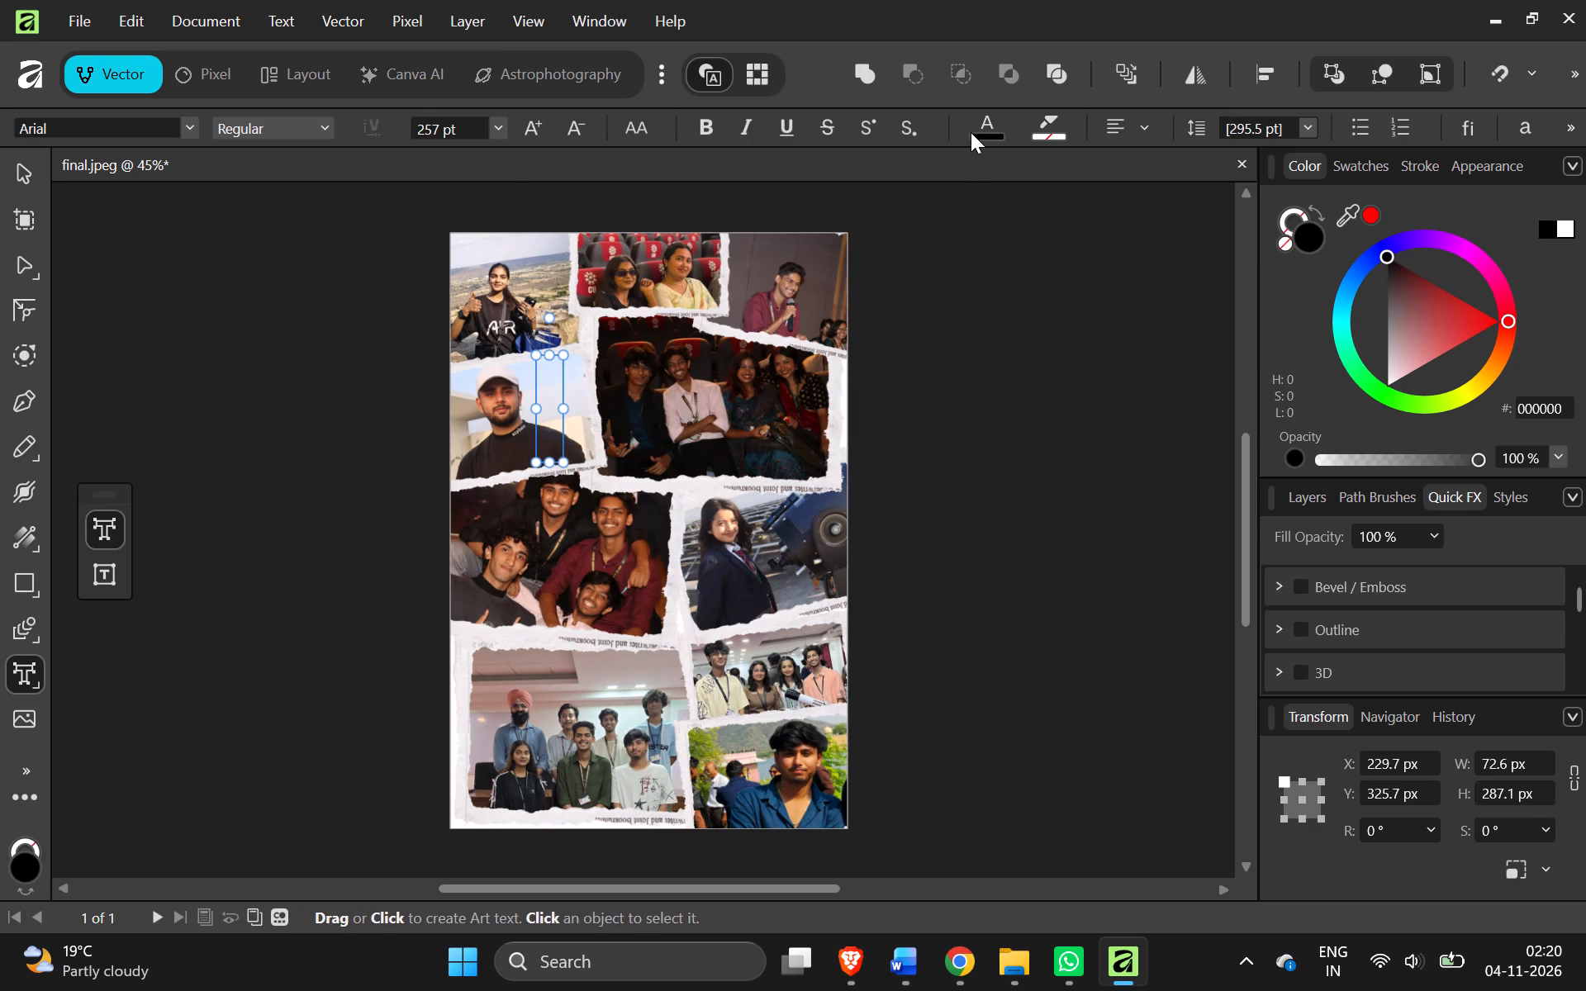
# Set the art text's fill colour to light blue, RGB 85, 213, 255.
pyautogui.click(971, 132)
pyautogui.moveTo(942, 353); pyautogui.dragTo(1006, 345)
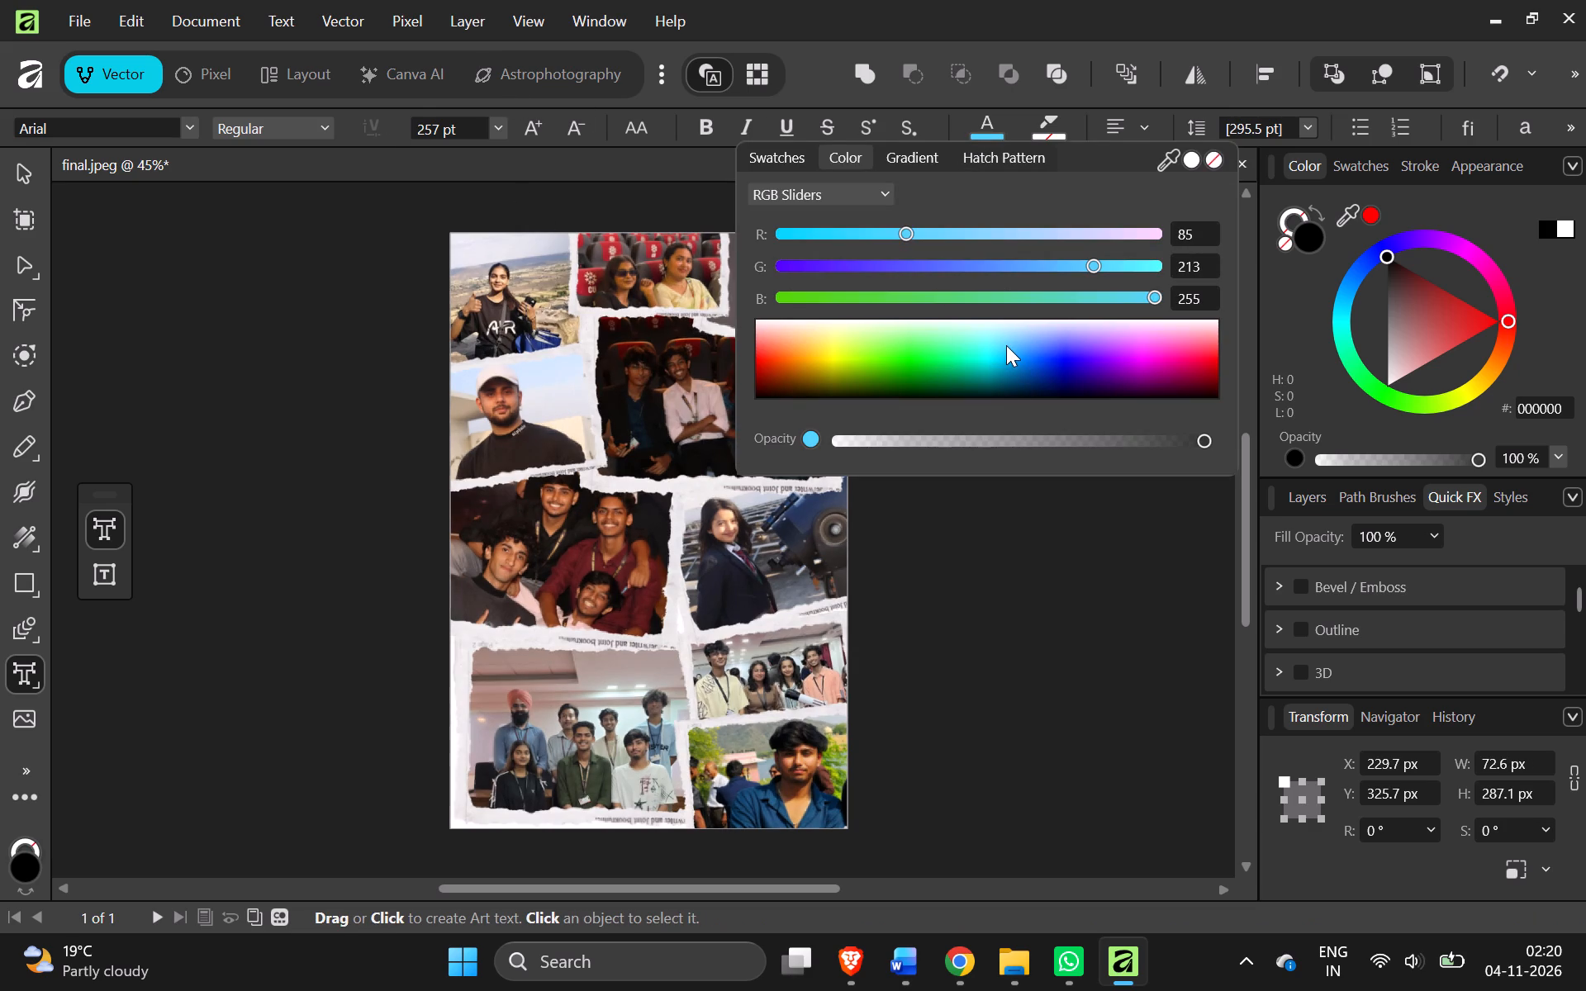
# Enter the title "Carpe Diem" in the art text object, with each word on its own line.
pyautogui.write('Ca')
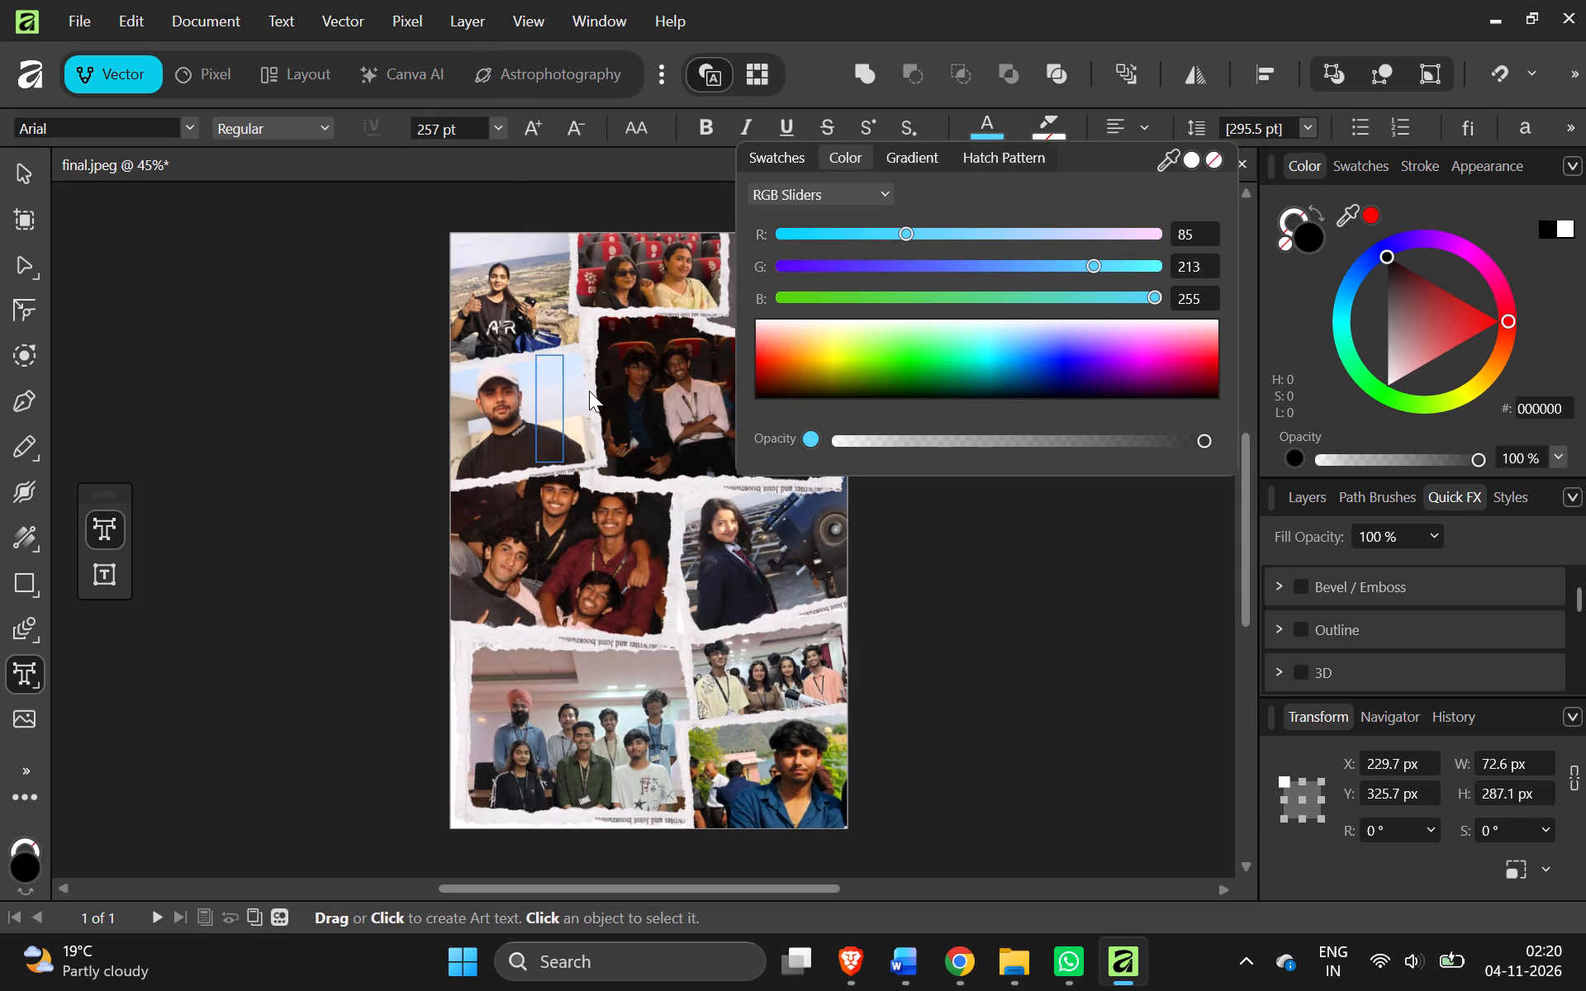
pyautogui.click(545, 418)
pyautogui.write('Ca')
pyautogui.write('rpe')
pyautogui.press('Return')
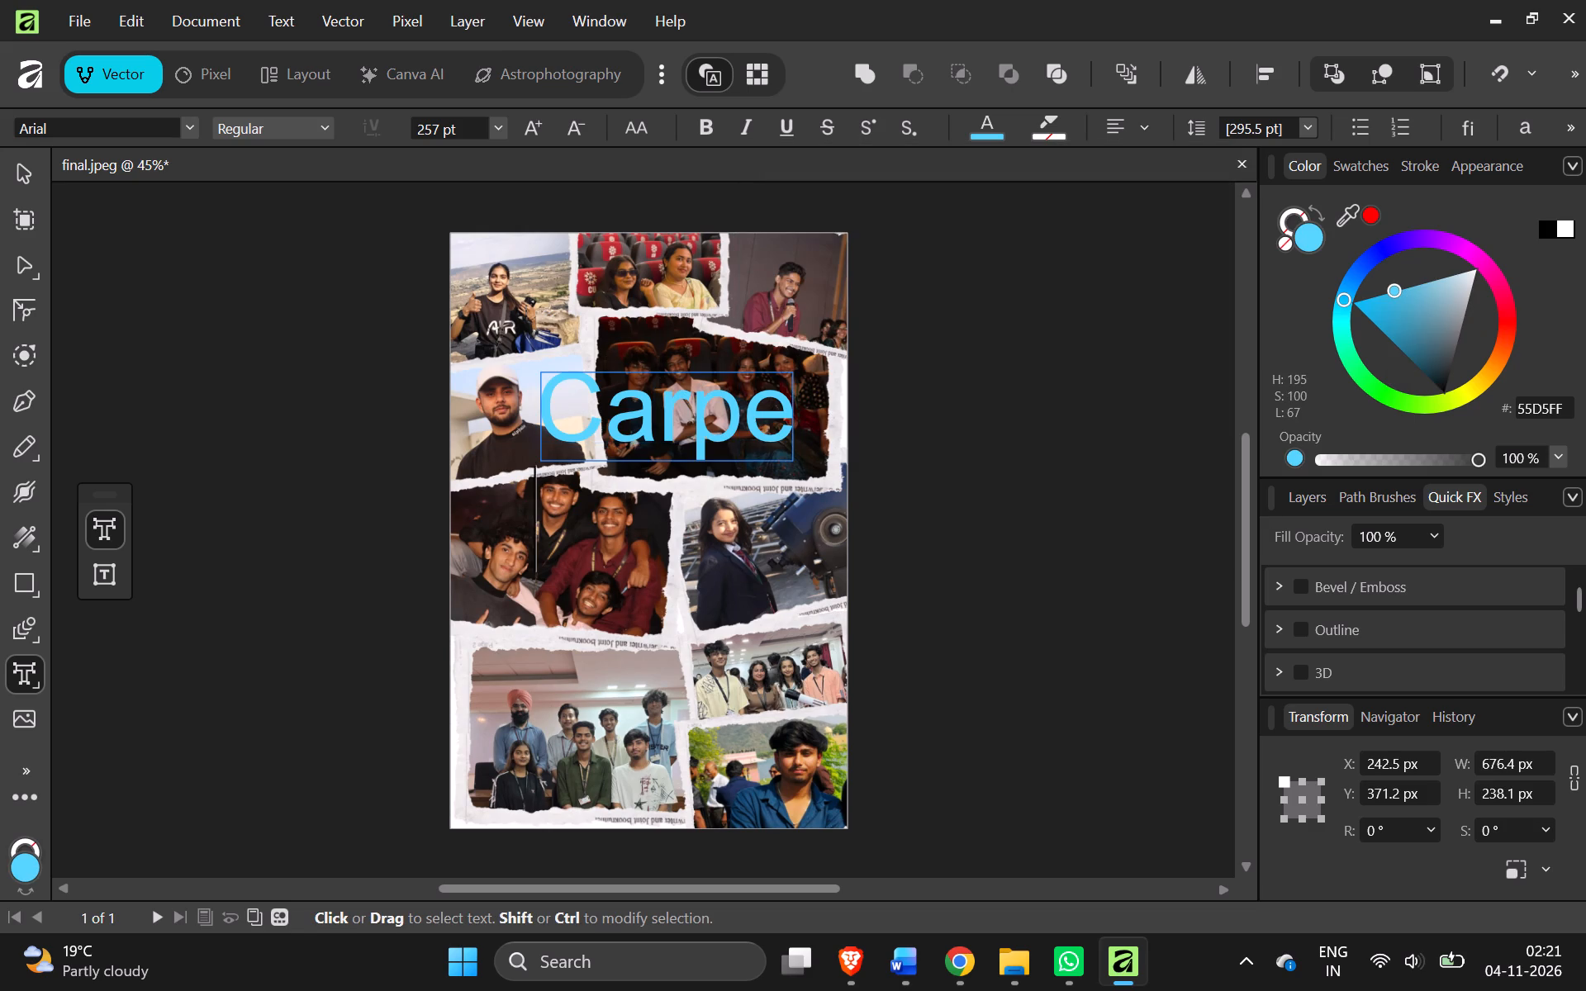
pyautogui.write('Diem')
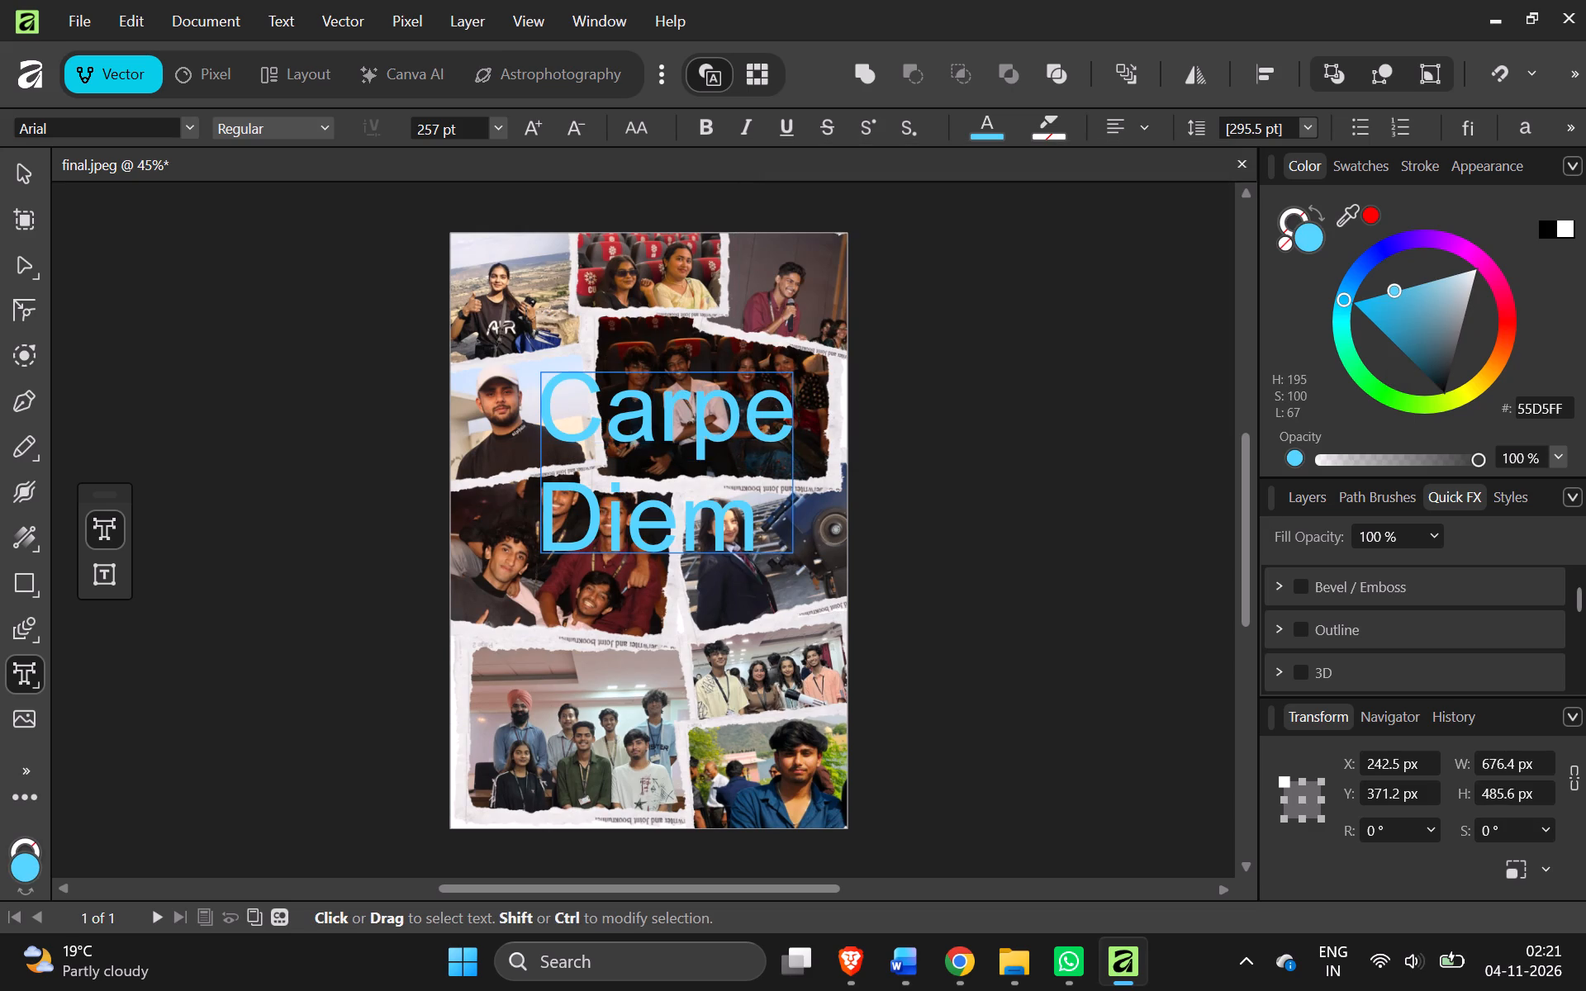
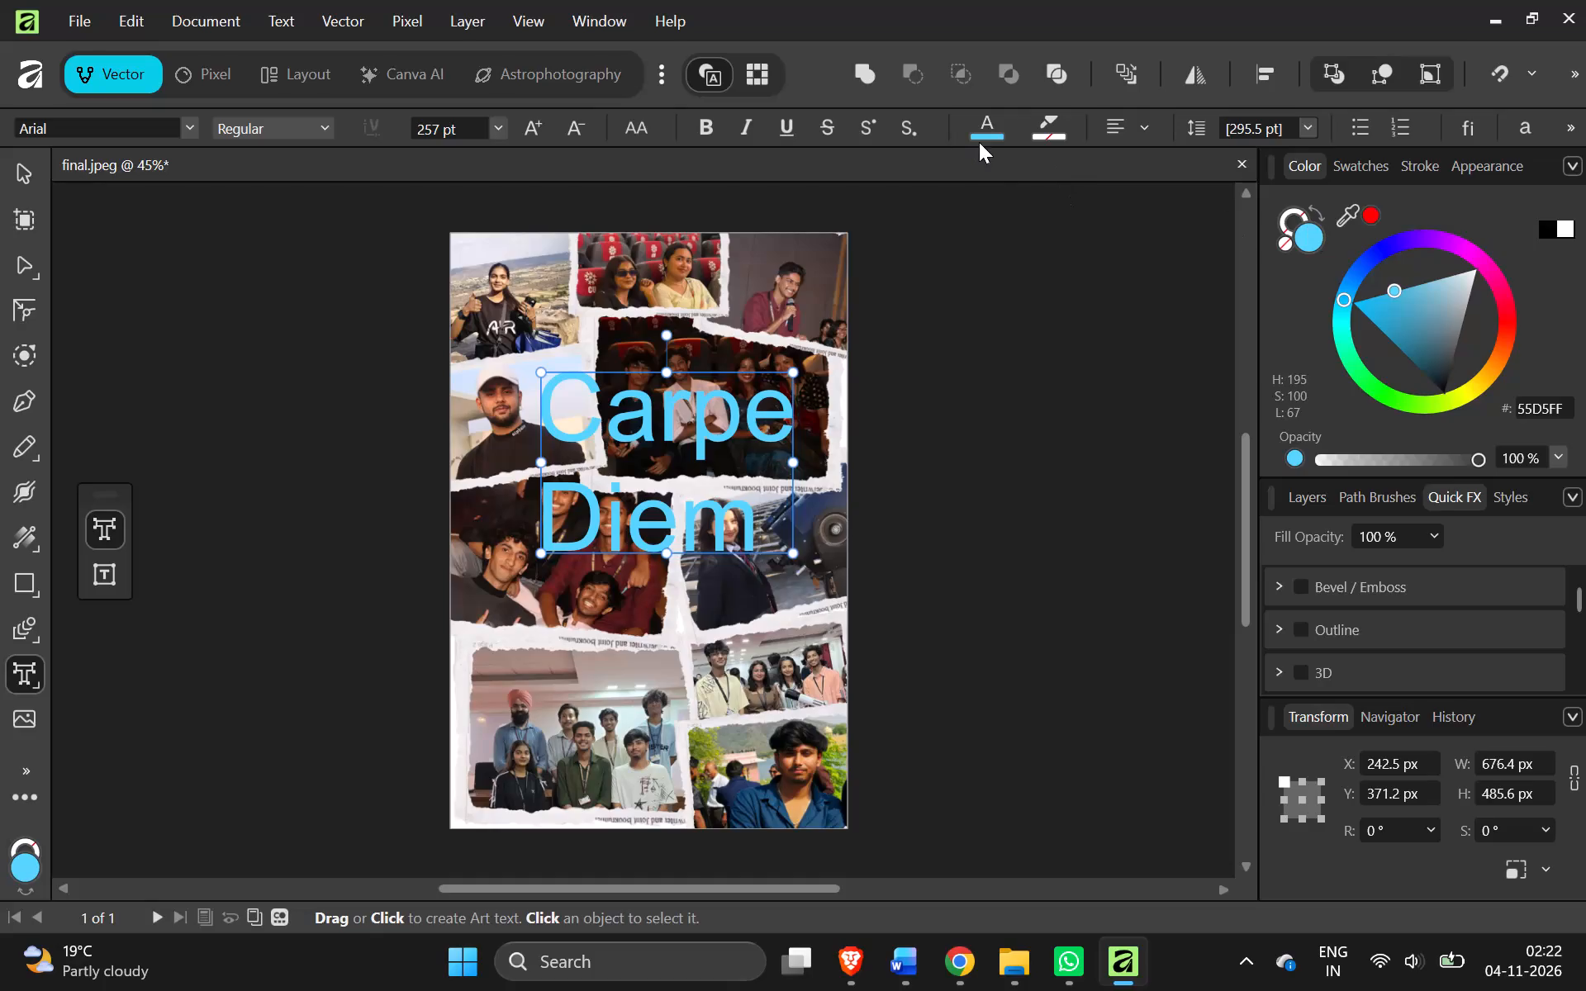
# Change the fill colour of the whole "Carpe Diem" title to yellow-green, RGB 140, 191, 0.
pyautogui.click(984, 132)
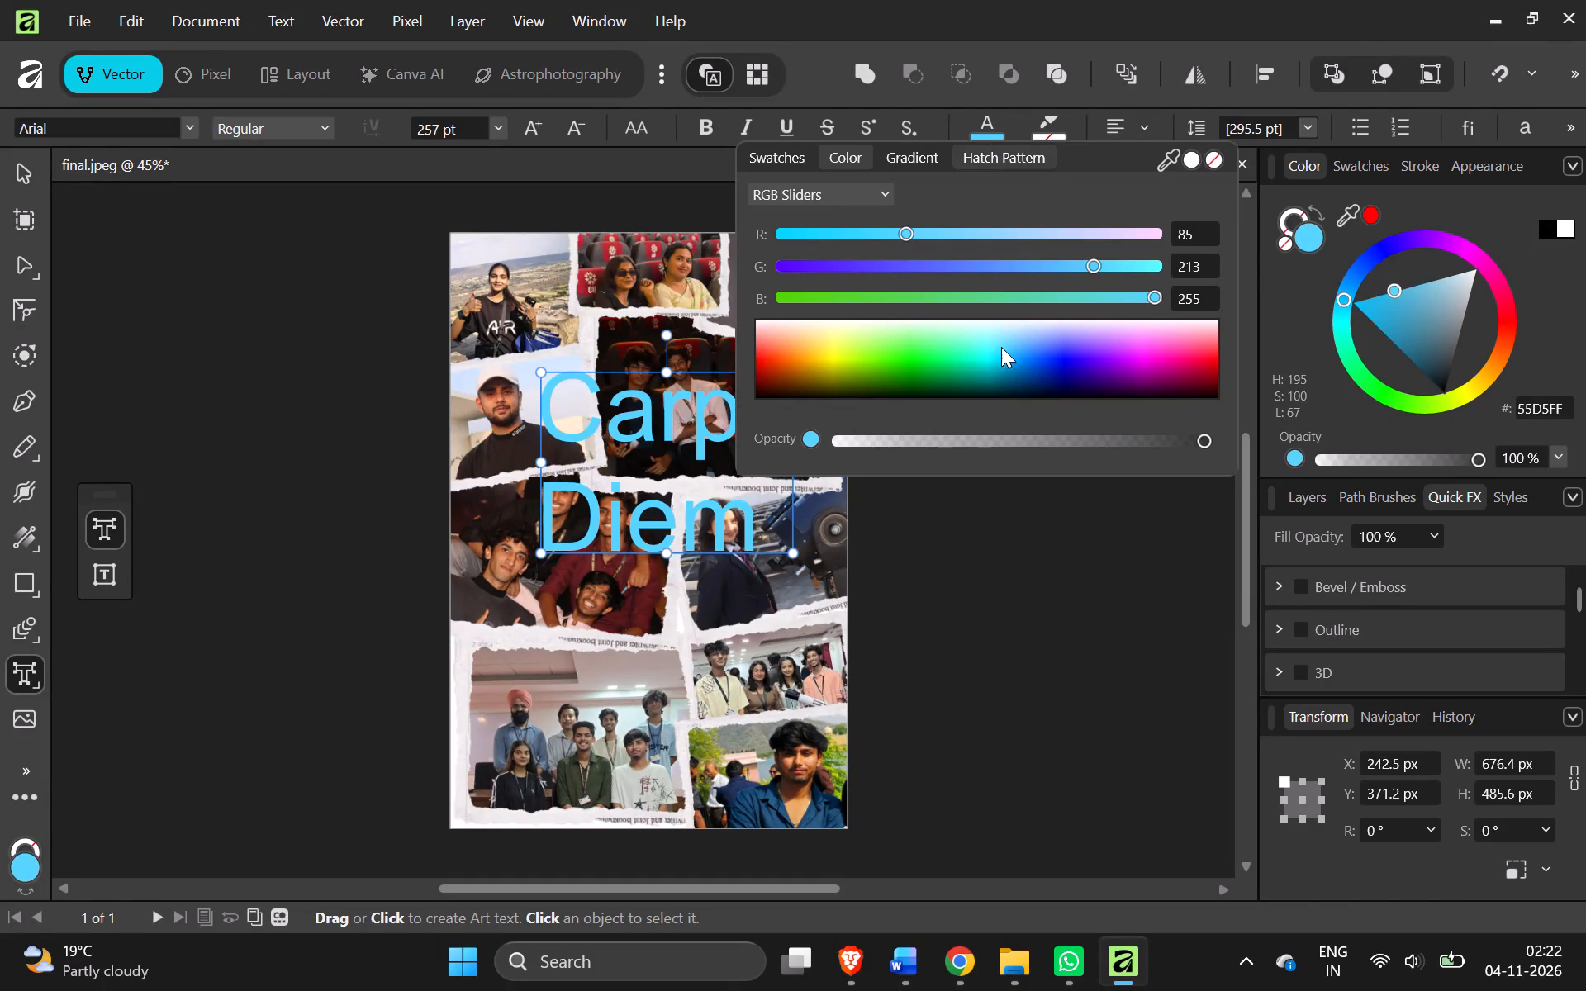
pyautogui.moveTo(1001, 347); pyautogui.dragTo(1061, 358)
pyautogui.click(601, 416)
pyautogui.moveTo(601, 416); pyautogui.dragTo(639, 439)
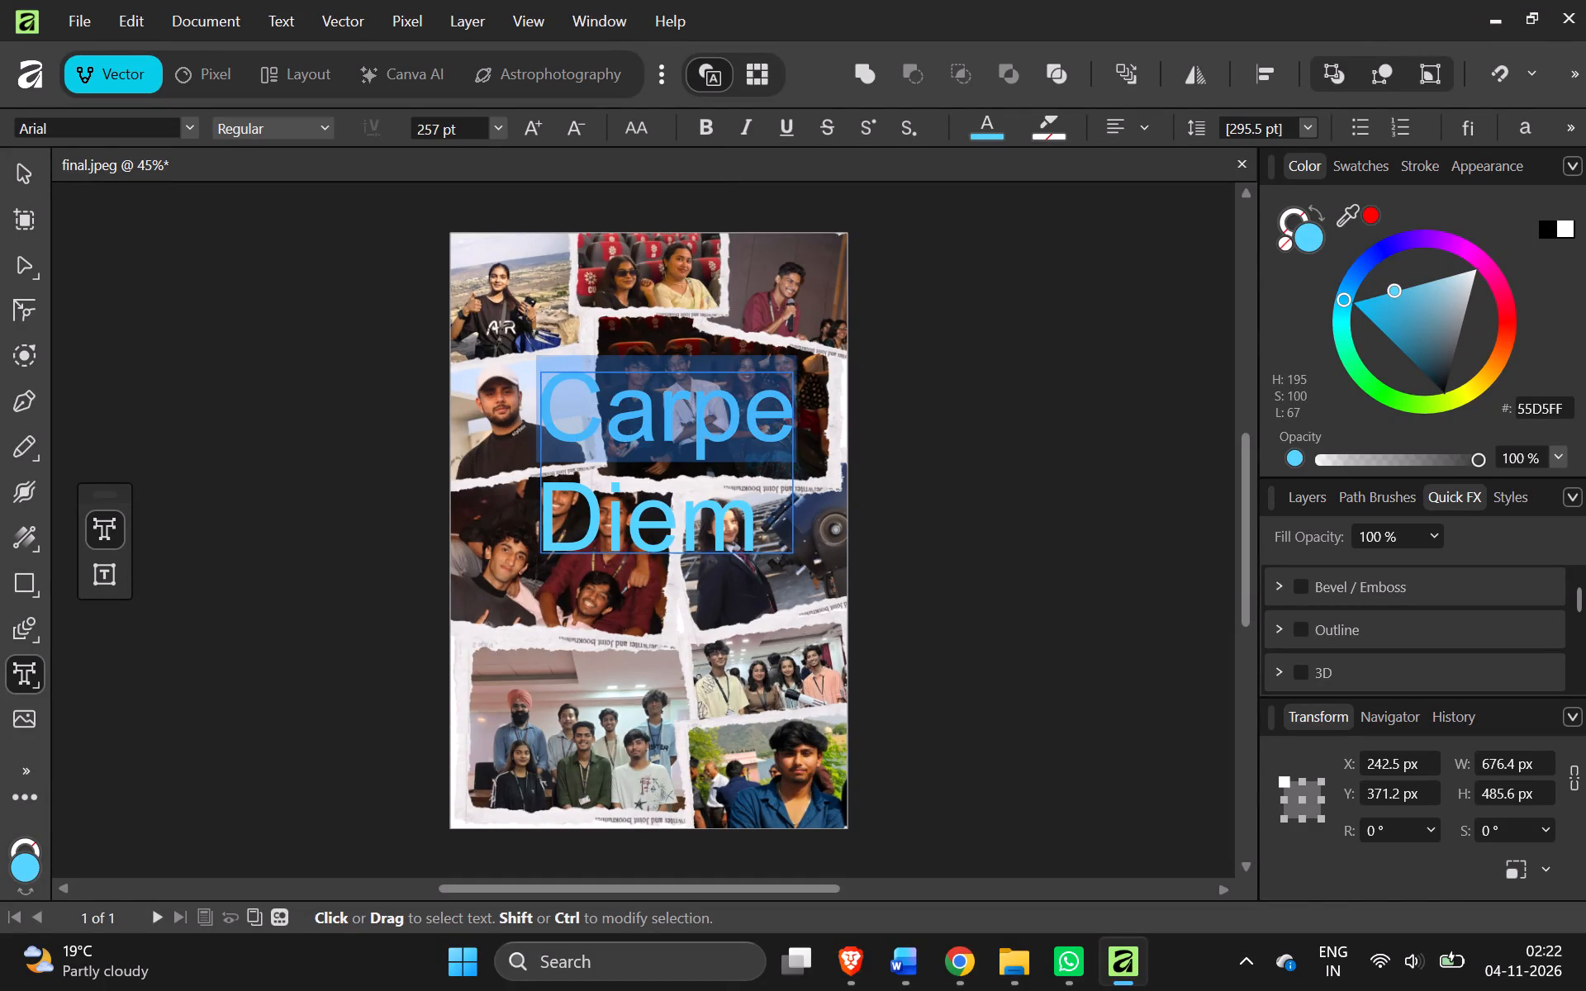
pyautogui.moveTo(639, 439); pyautogui.dragTo(788, 495)
pyautogui.click(977, 126)
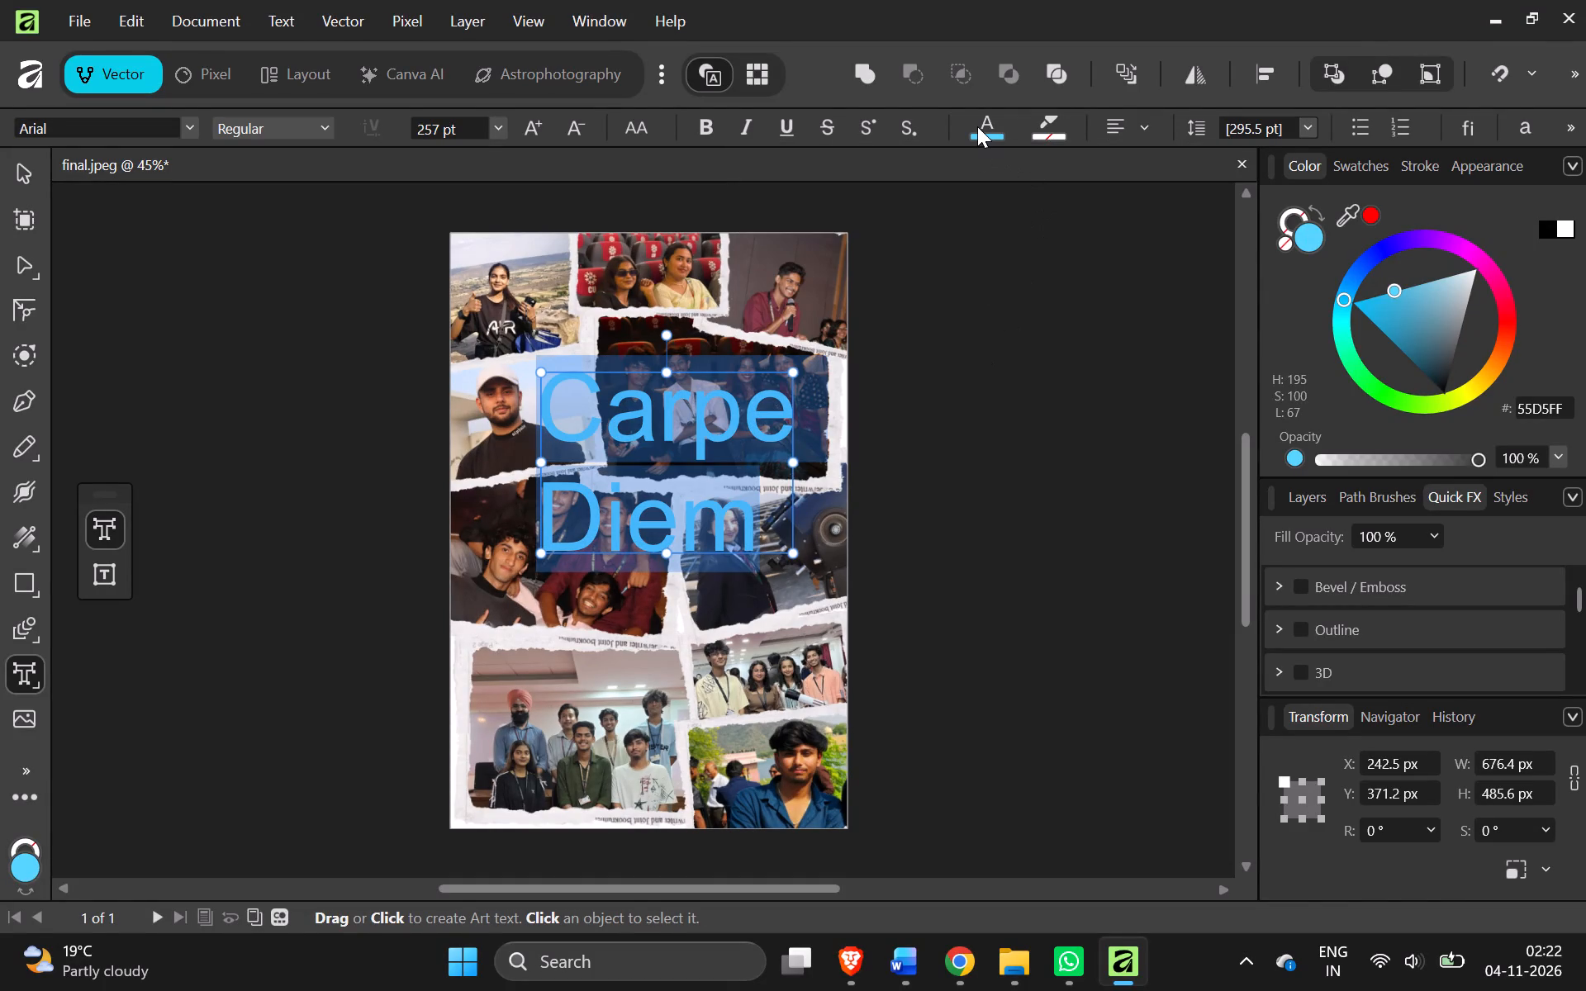
pyautogui.click(987, 118)
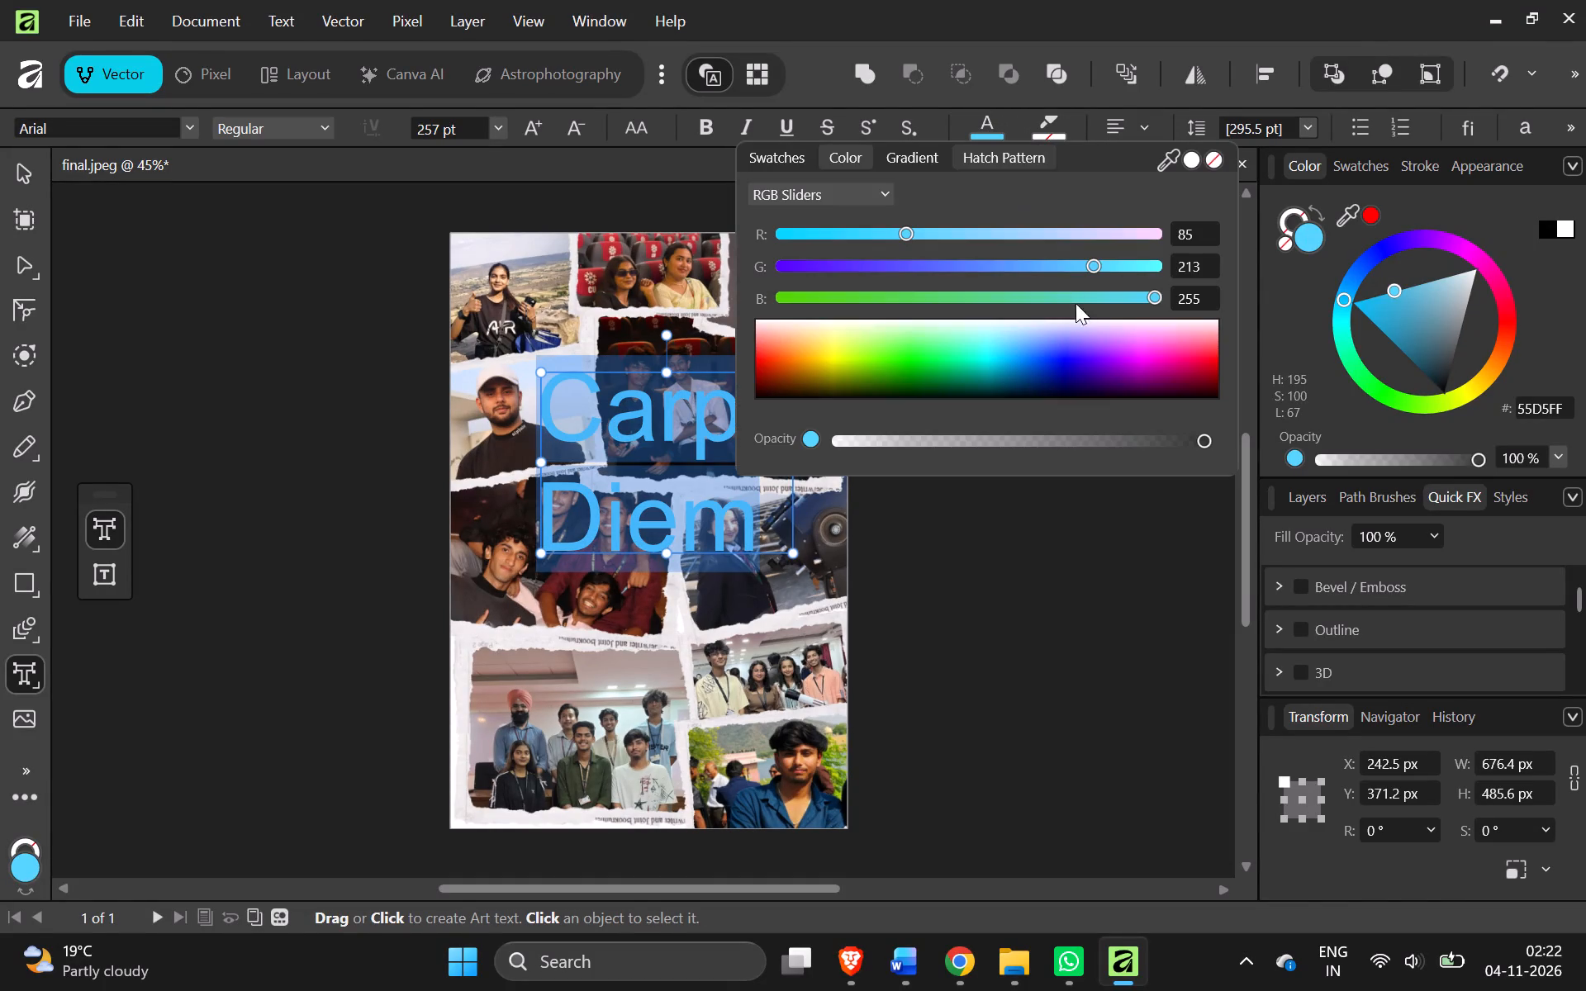
pyautogui.moveTo(1075, 353); pyautogui.dragTo(1071, 343)
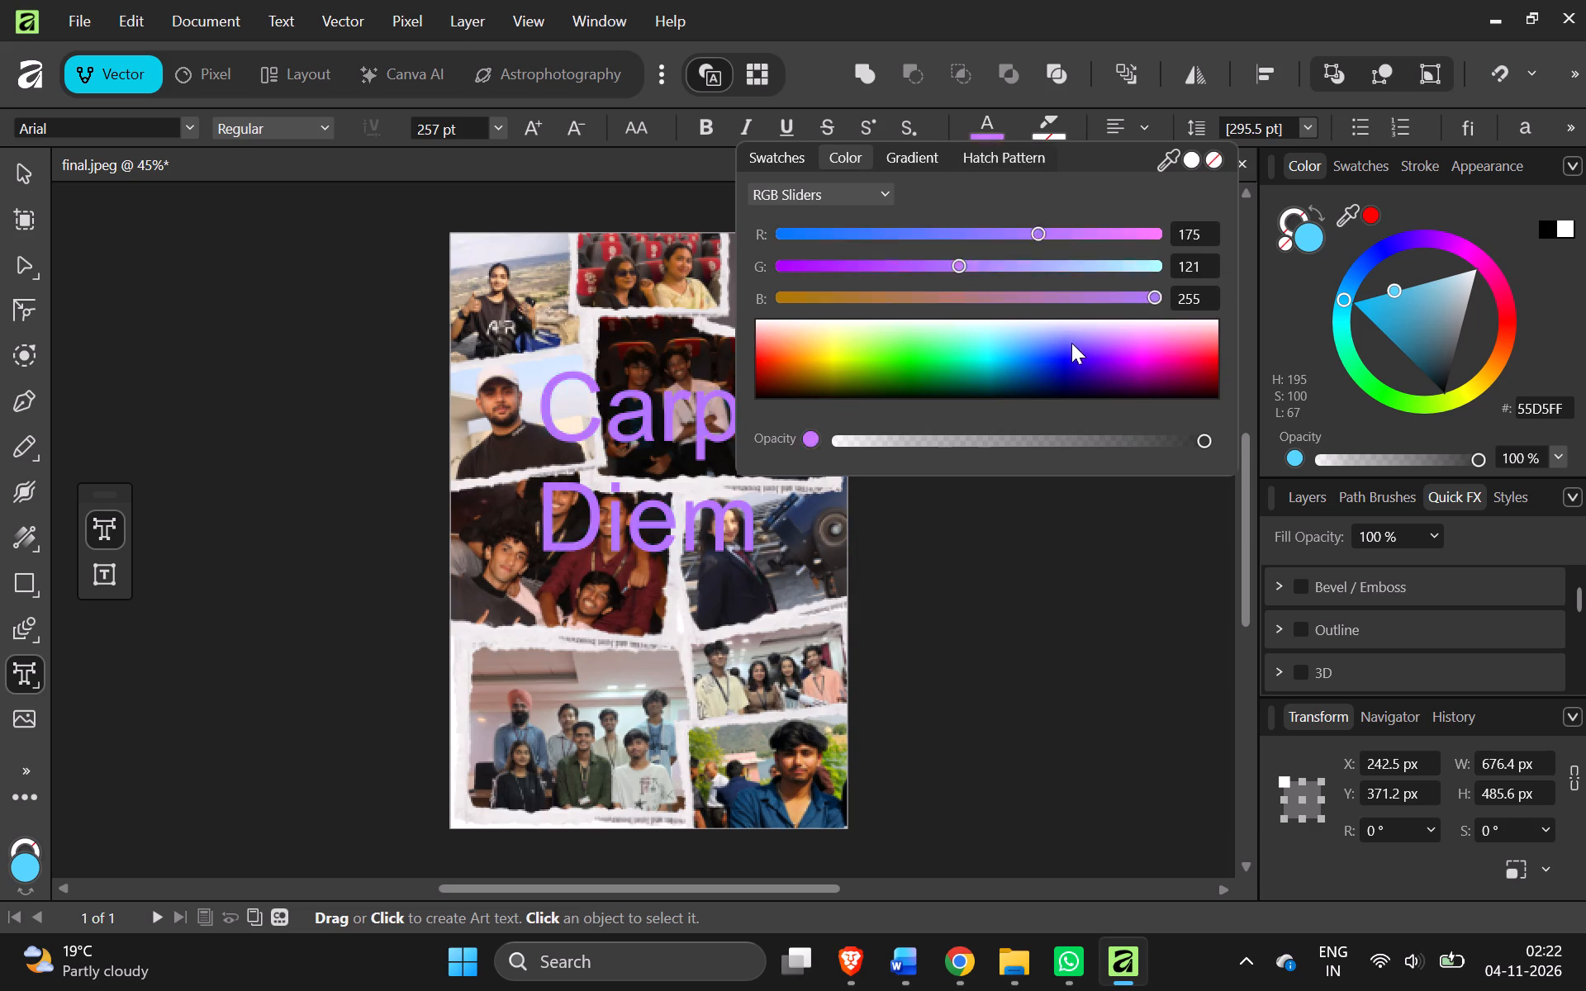
pyautogui.moveTo(1071, 343); pyautogui.dragTo(852, 369)
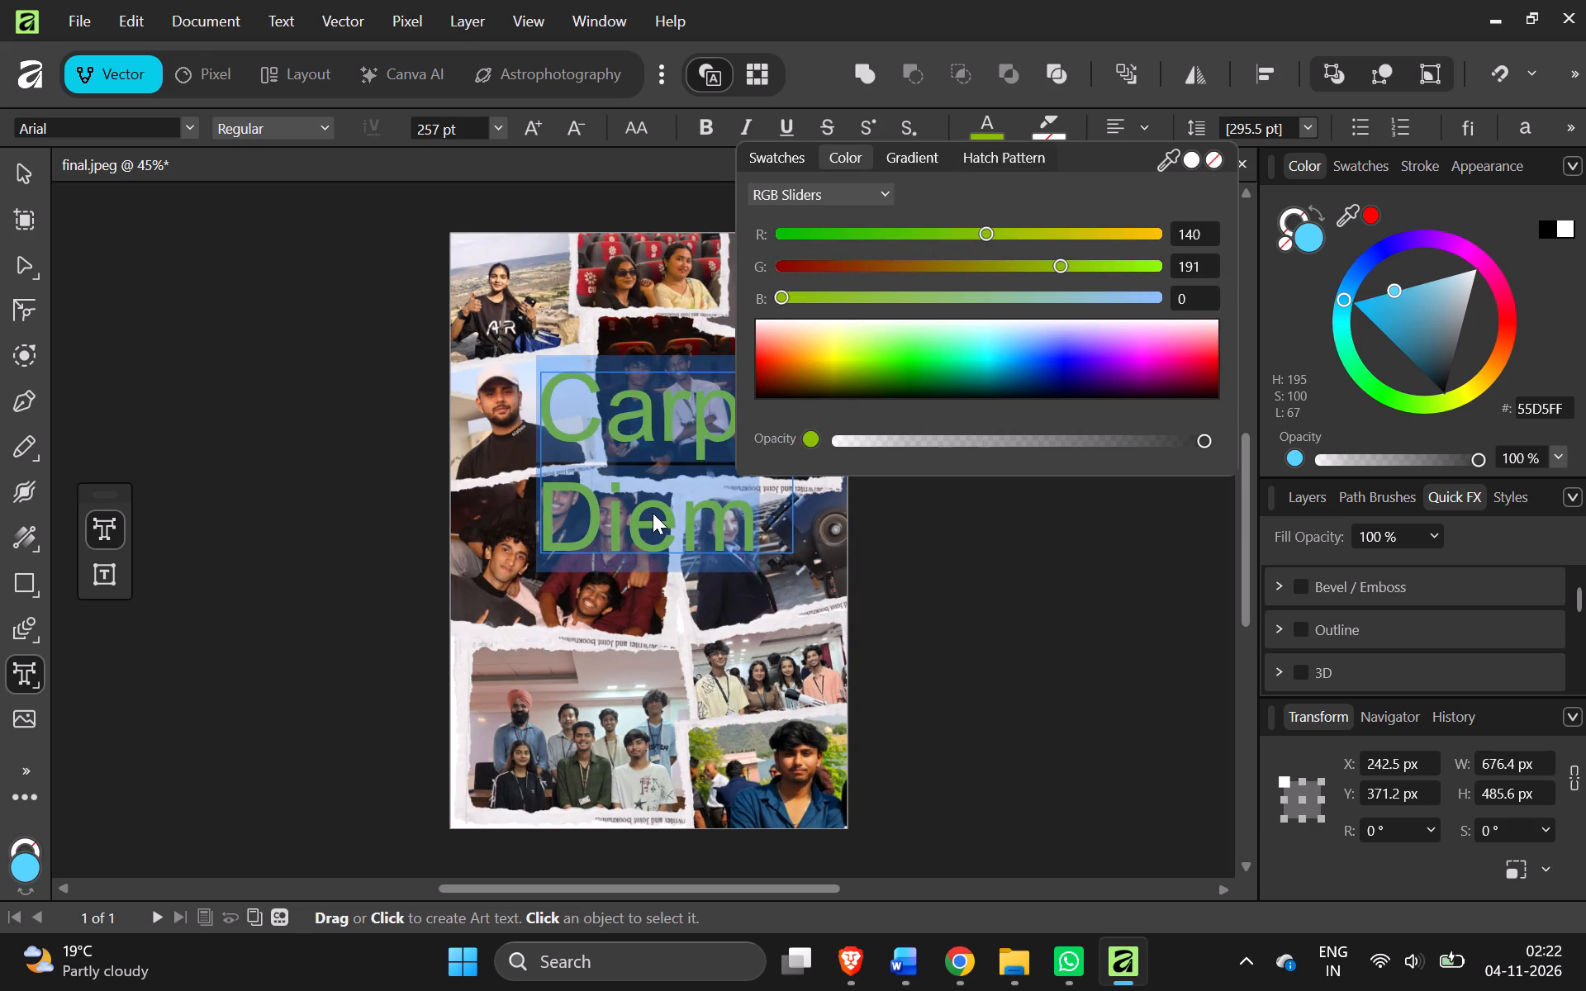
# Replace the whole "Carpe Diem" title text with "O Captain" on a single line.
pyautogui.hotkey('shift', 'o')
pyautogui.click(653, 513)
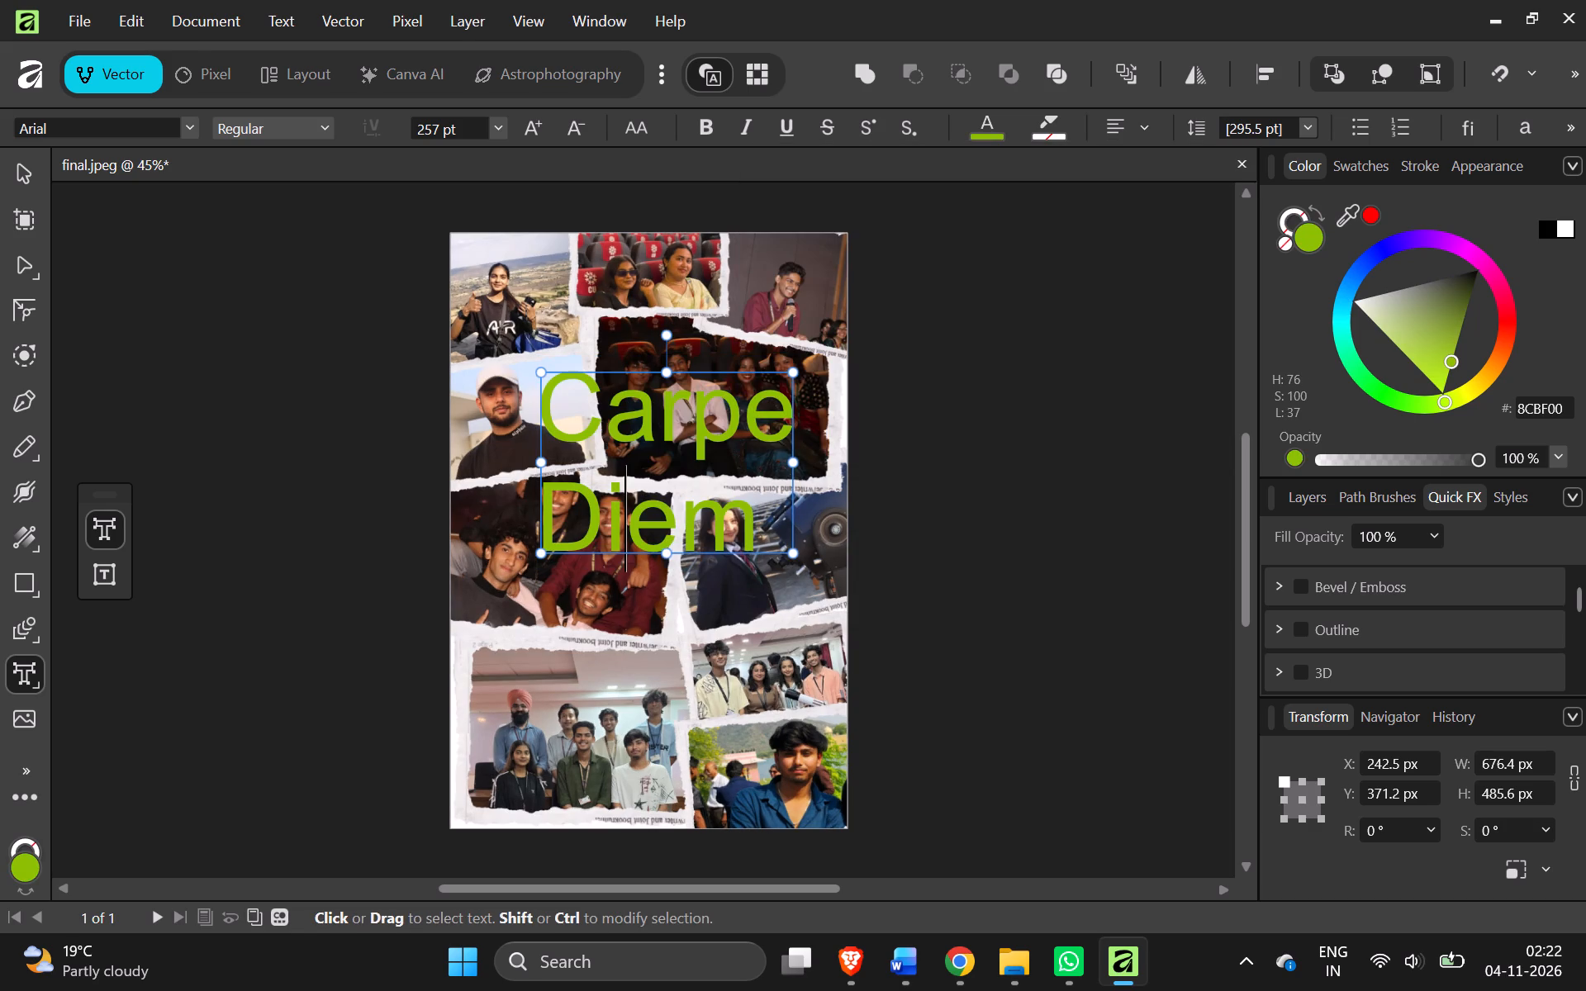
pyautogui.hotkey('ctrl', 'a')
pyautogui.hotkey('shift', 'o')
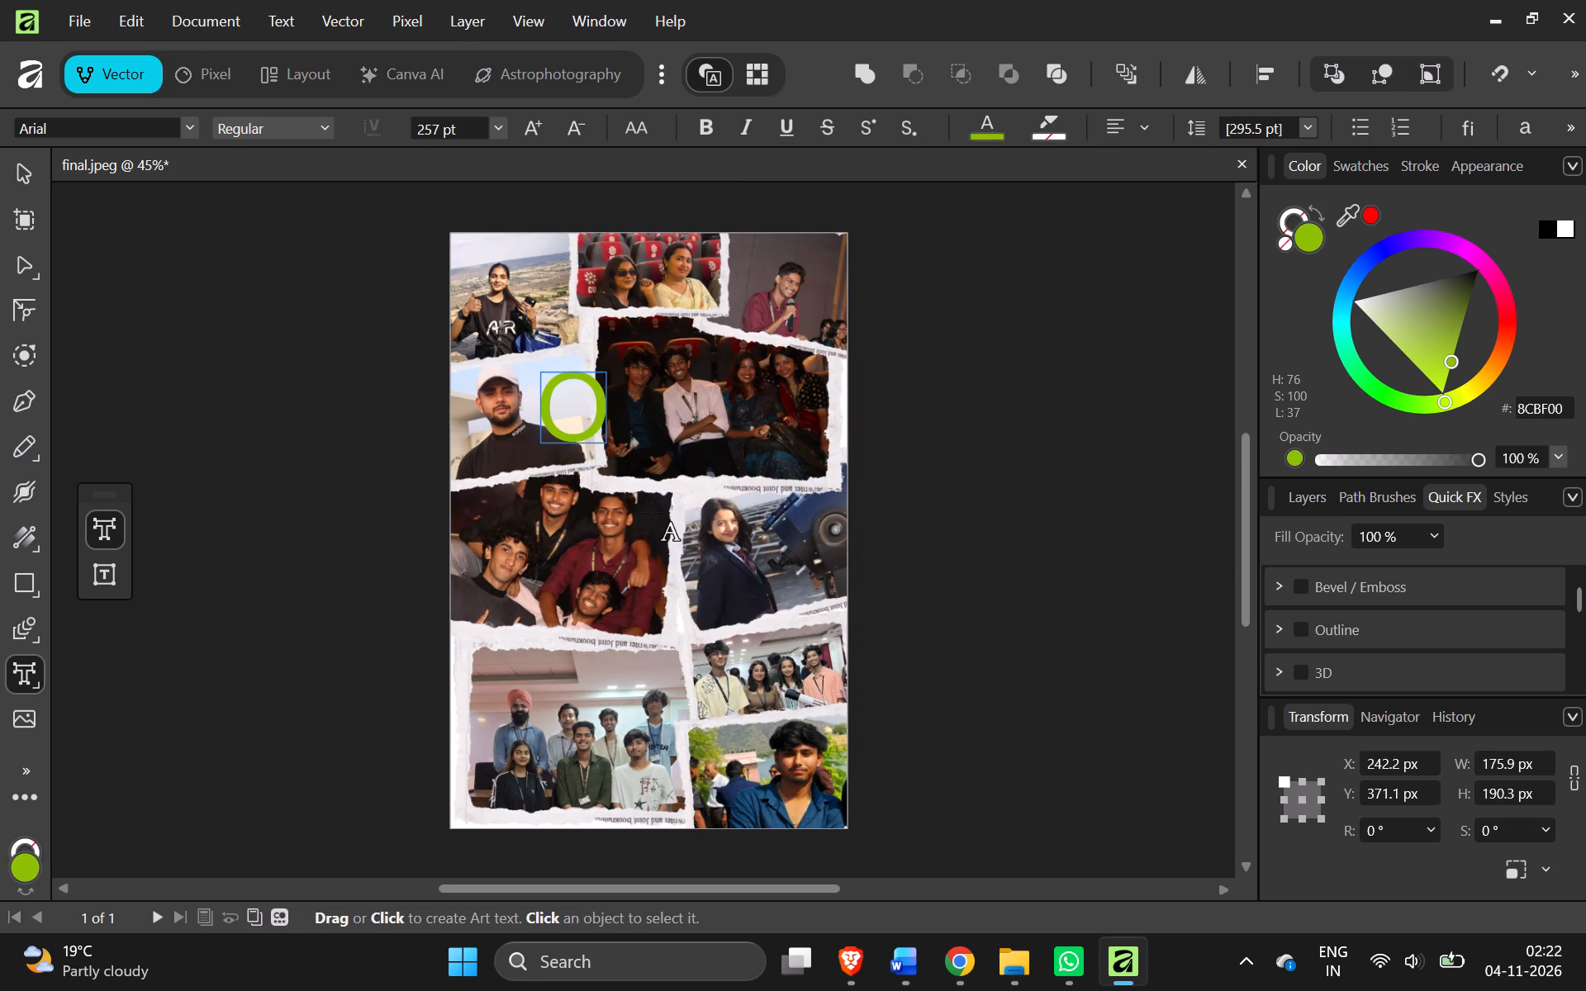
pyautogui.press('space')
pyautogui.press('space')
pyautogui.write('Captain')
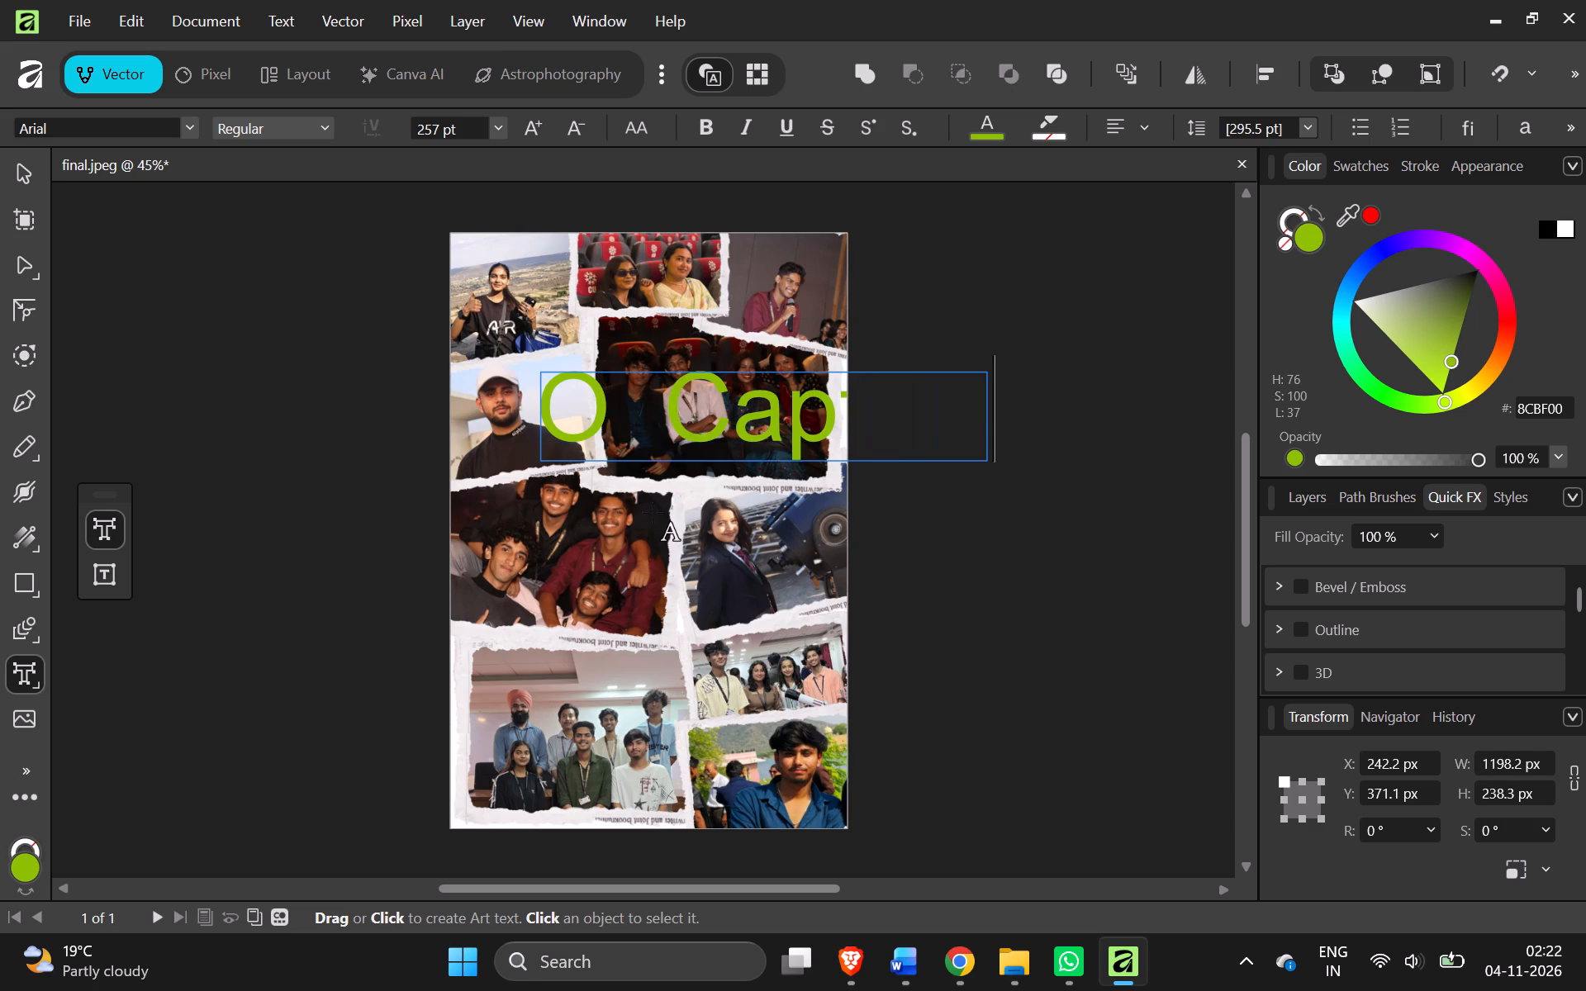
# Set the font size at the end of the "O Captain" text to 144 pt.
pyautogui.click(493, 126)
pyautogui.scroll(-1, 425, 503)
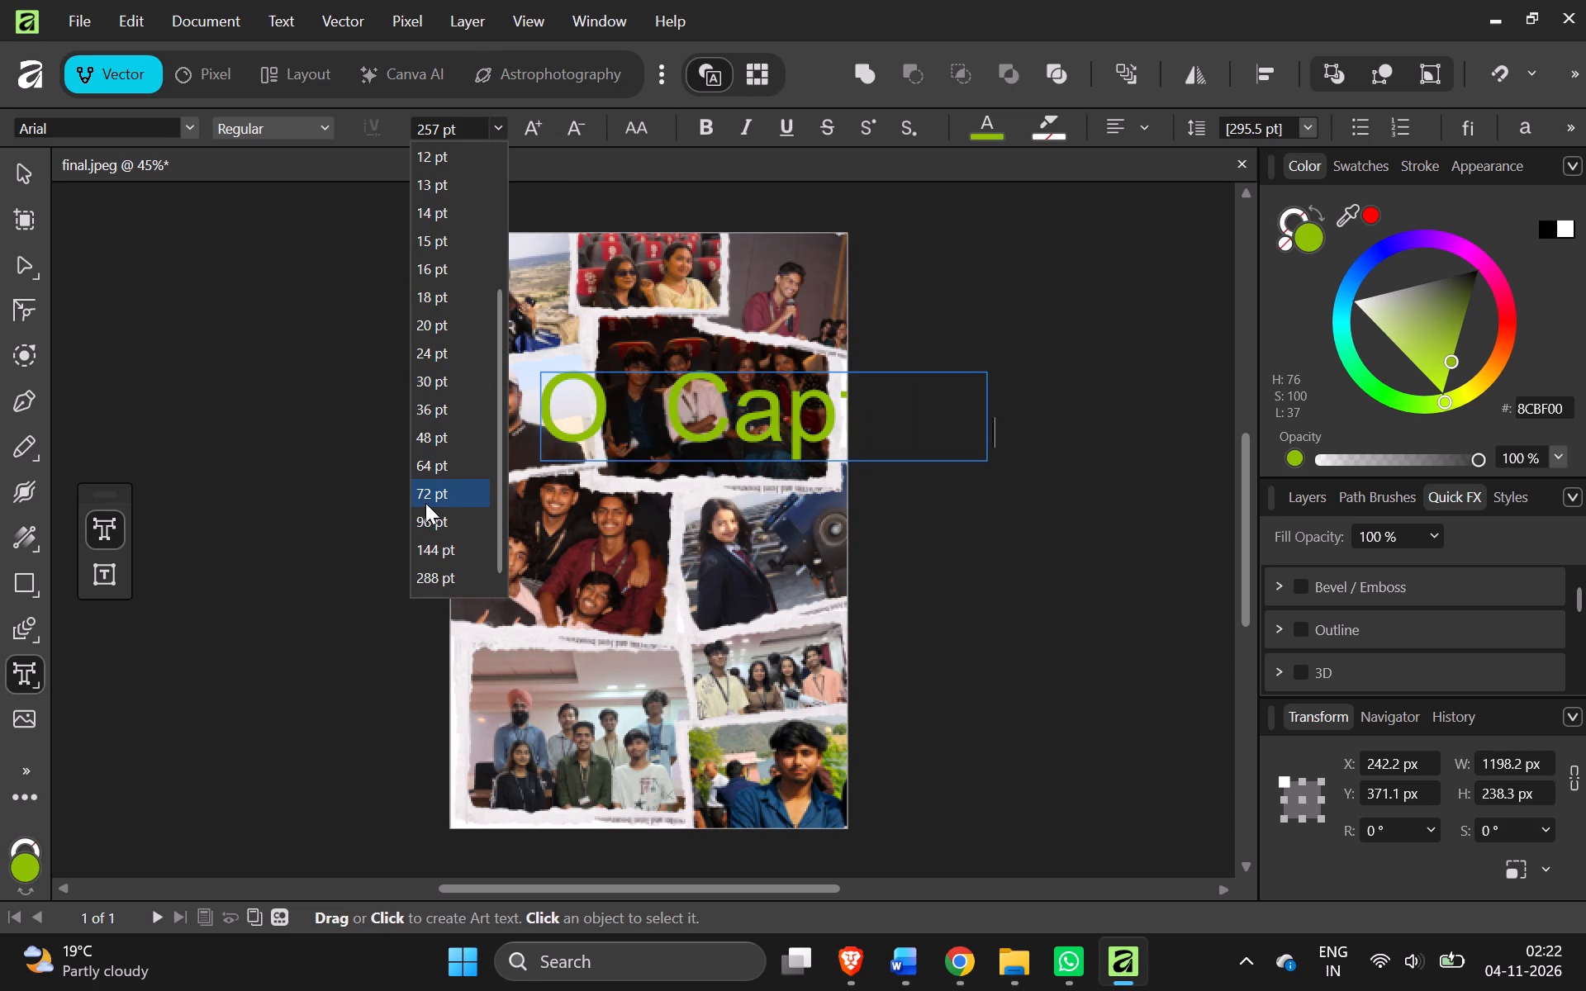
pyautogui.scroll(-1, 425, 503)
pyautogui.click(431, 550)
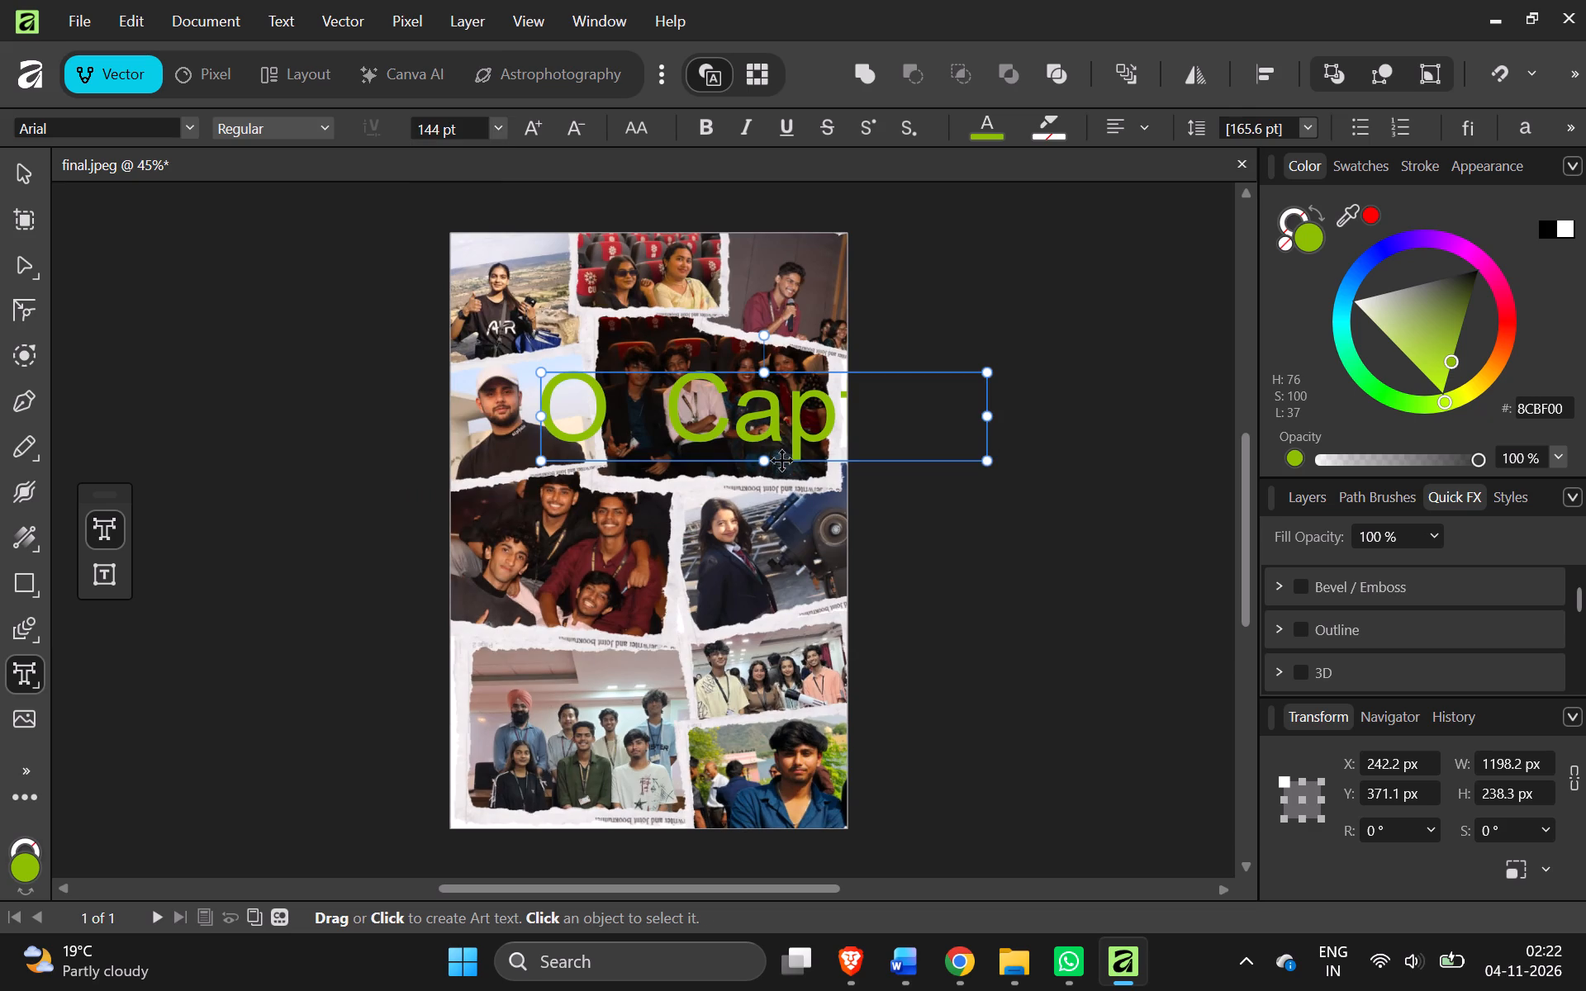
# Delete all of the text in the title's art text object.
pyautogui.click(886, 422)
pyautogui.moveTo(886, 422); pyautogui.dragTo(602, 424)
pyautogui.press('BackSpace')
pyautogui.press('BackSpace')
pyautogui.press('BackSpace')
pyautogui.press('BackSpace')
pyautogui.press('BackSpace')
pyautogui.press('BackSpace')
pyautogui.press('BackSpace')
pyautogui.press('BackSpace')
pyautogui.press('BackSpace')
pyautogui.press('BackSpace')
pyautogui.press('BackSpace')
pyautogui.press('BackSpace')
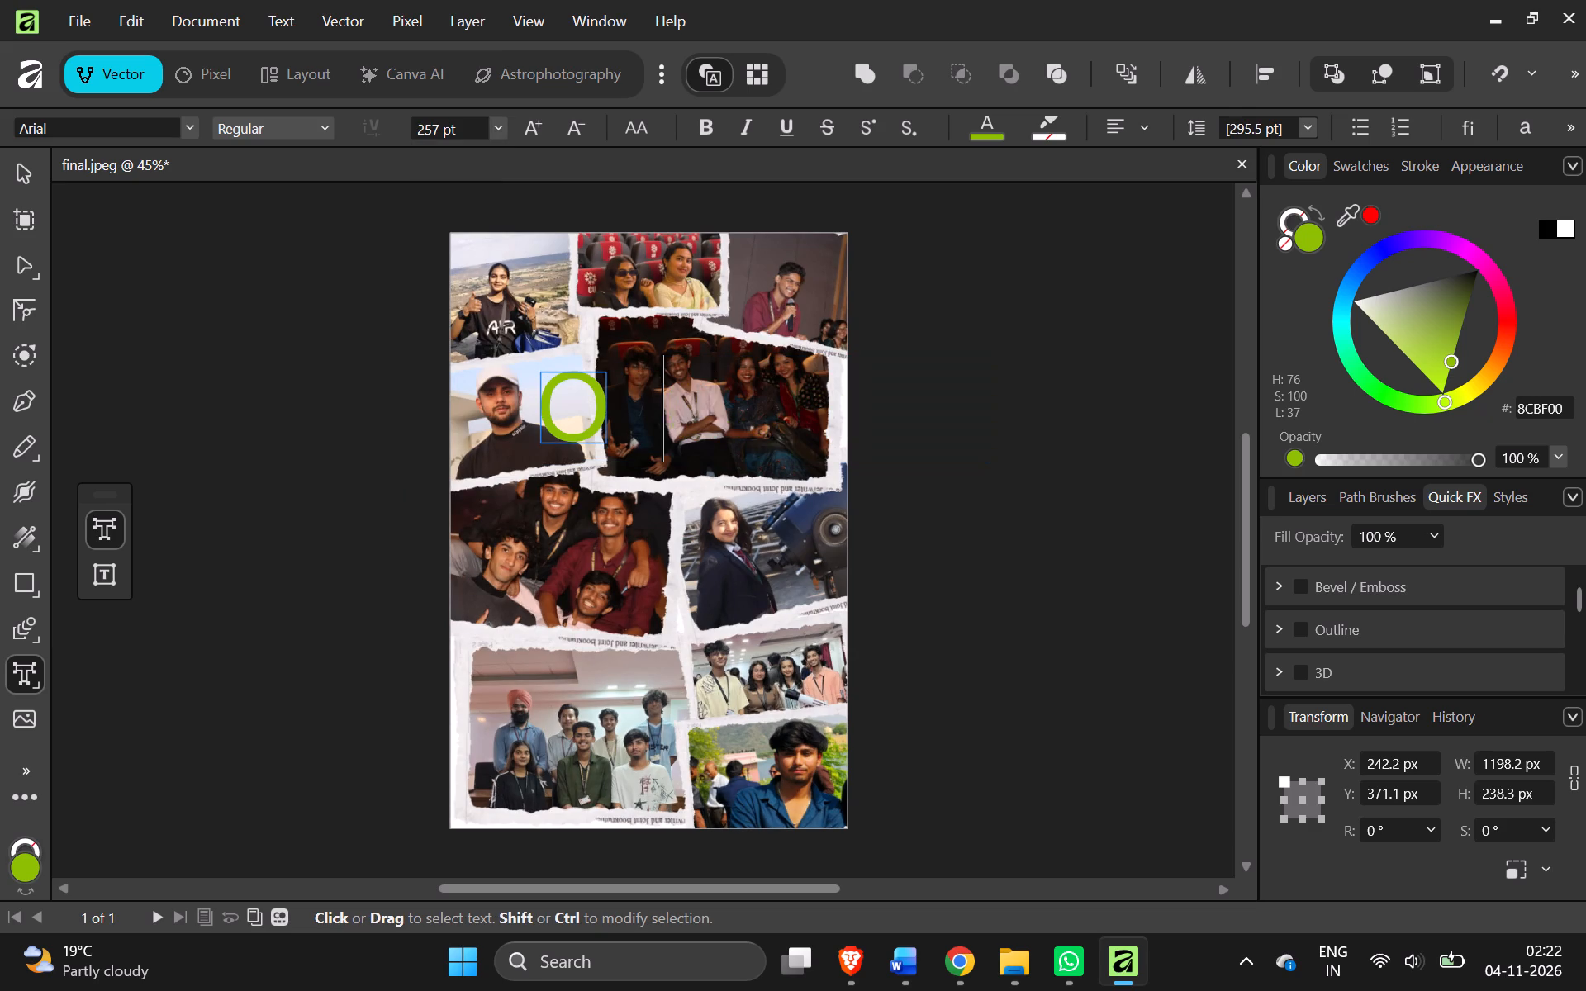
# Enter "O Captain!" and "My Captain!" on two lines in the empty art text object at 140 pt.
pyautogui.click(463, 116)
pyautogui.write('14')
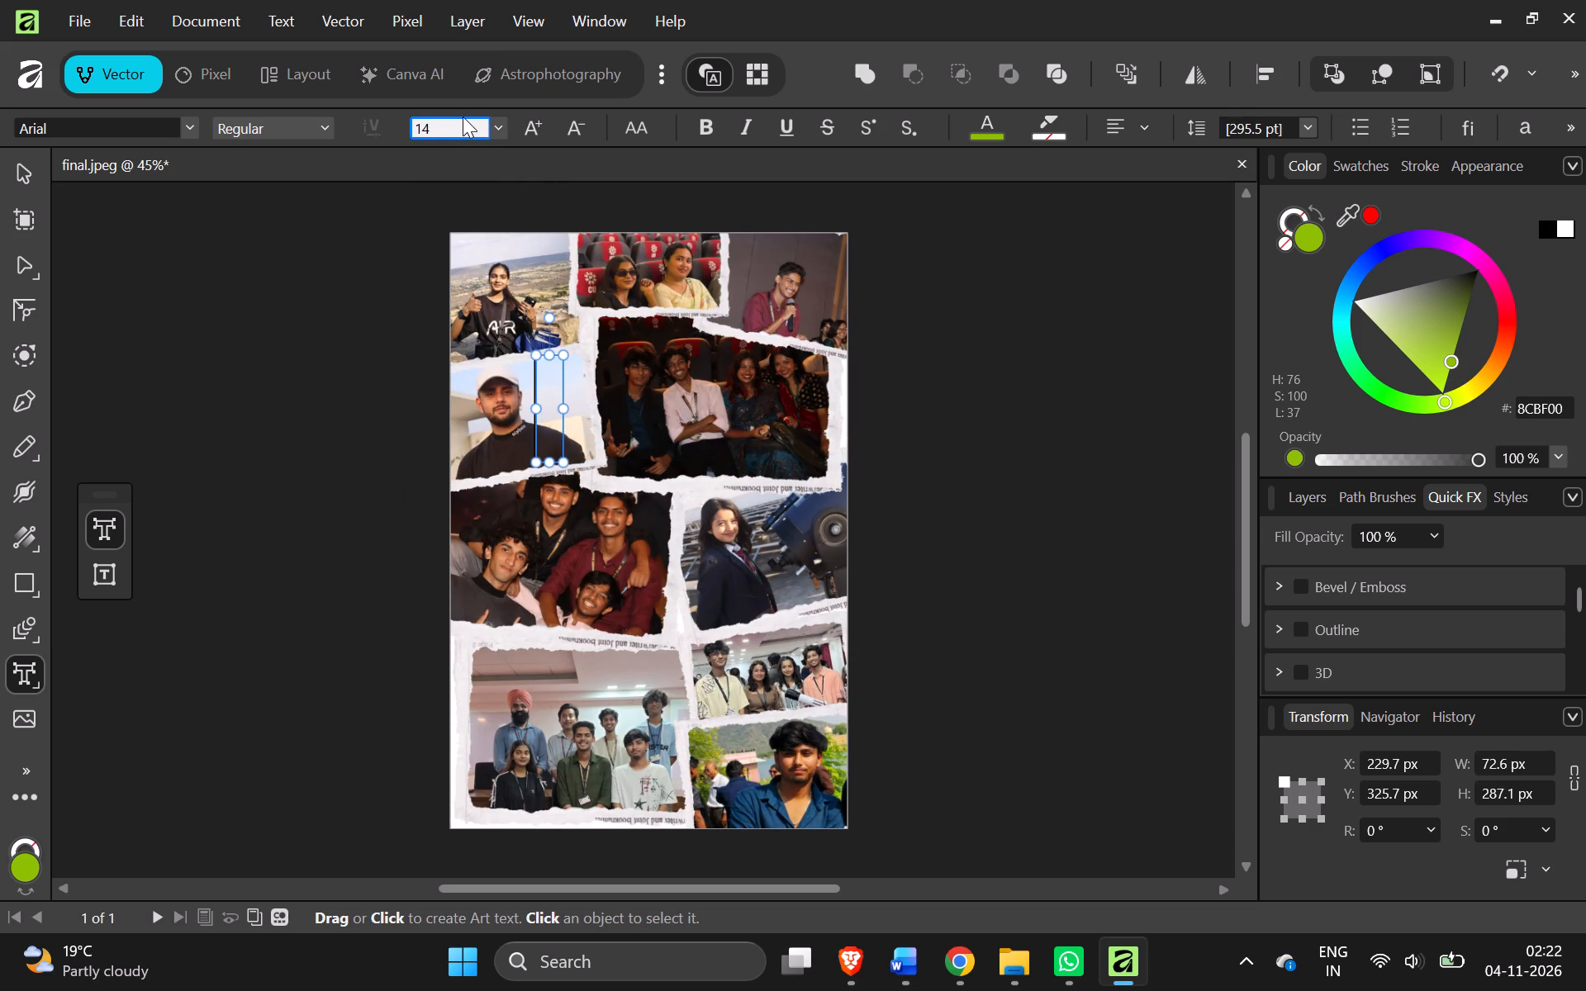
pyautogui.press('0')
pyautogui.press('Return')
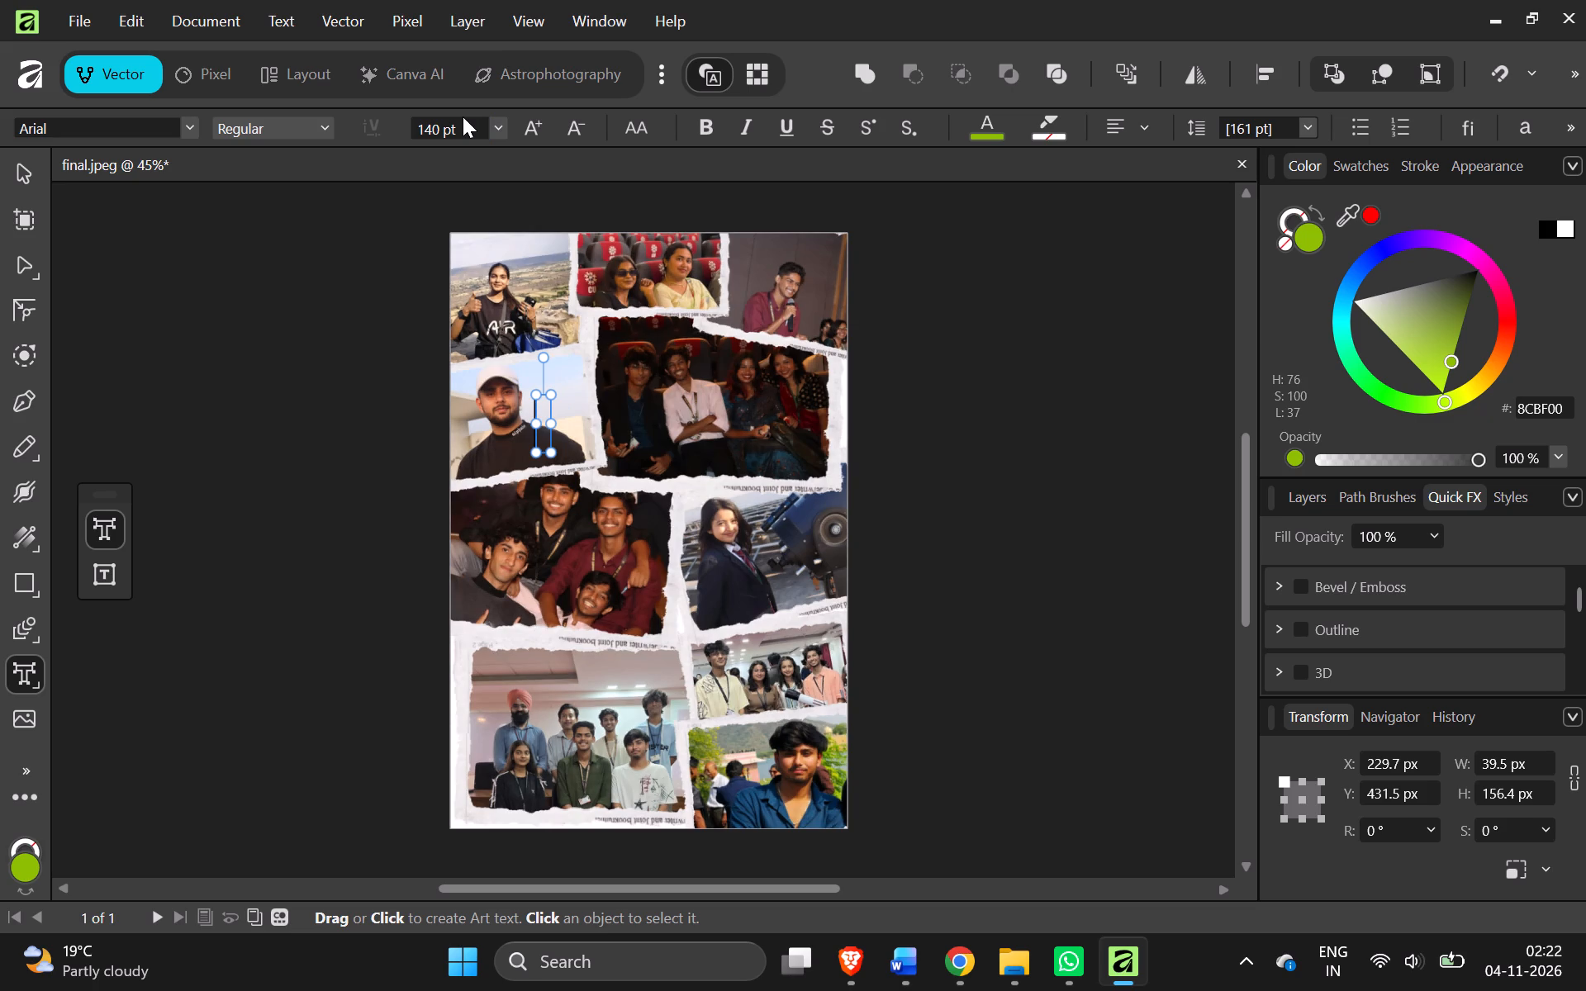
pyautogui.hotkey('shift', 'o')
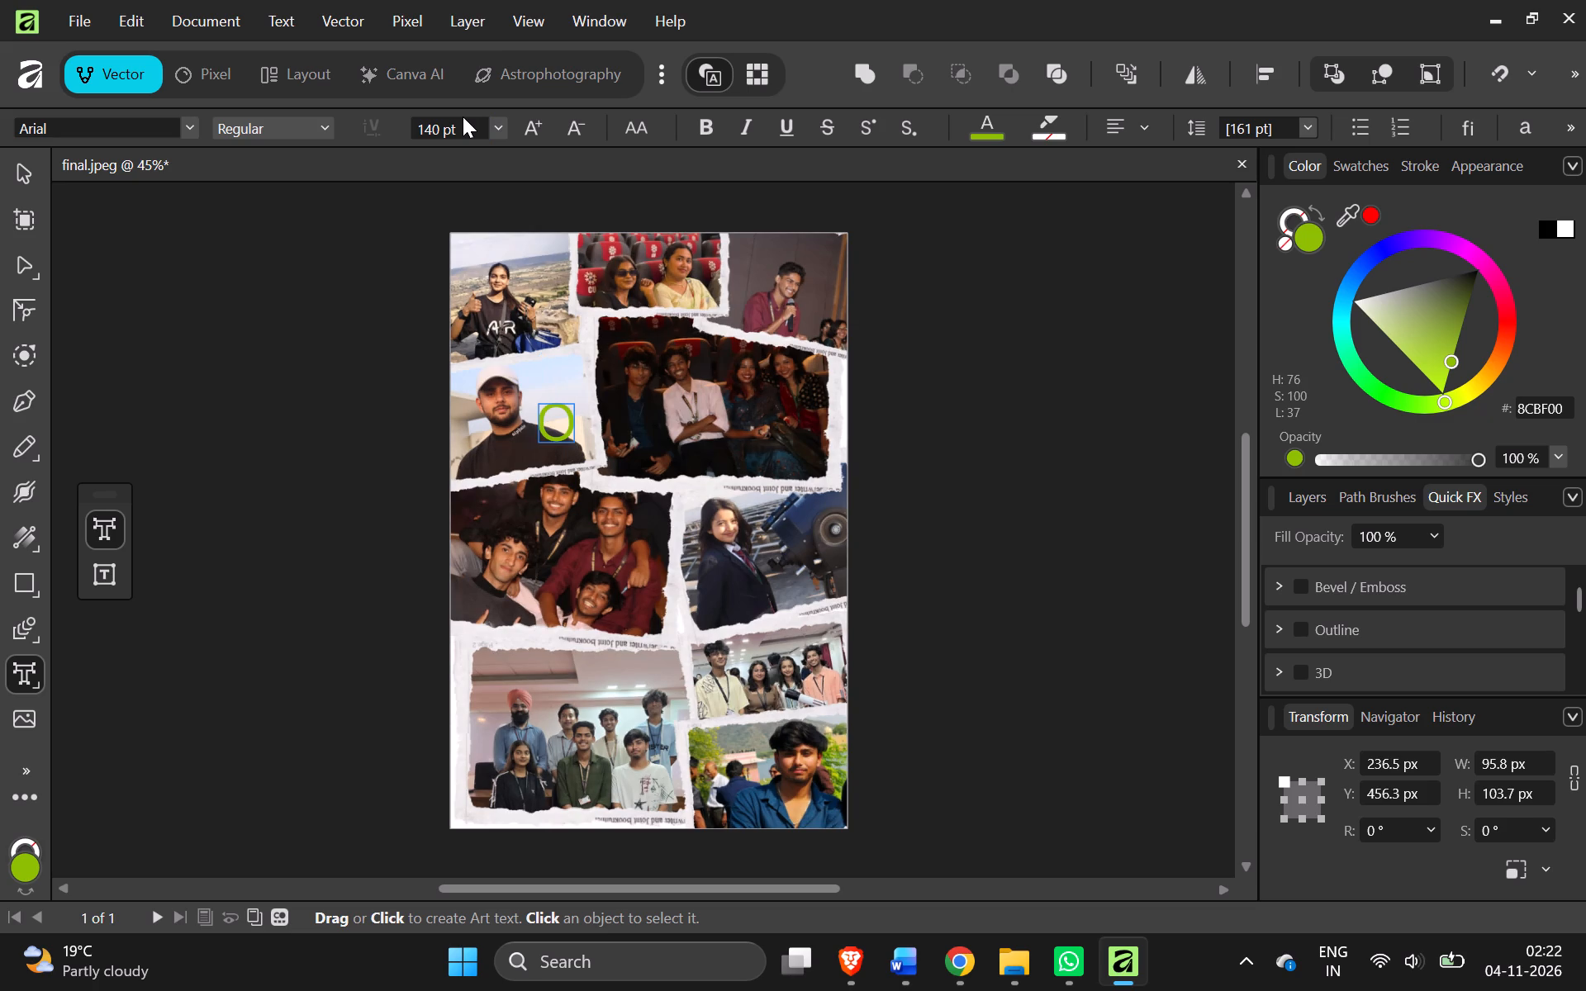
pyautogui.press('space')
pyautogui.write('Captain!')
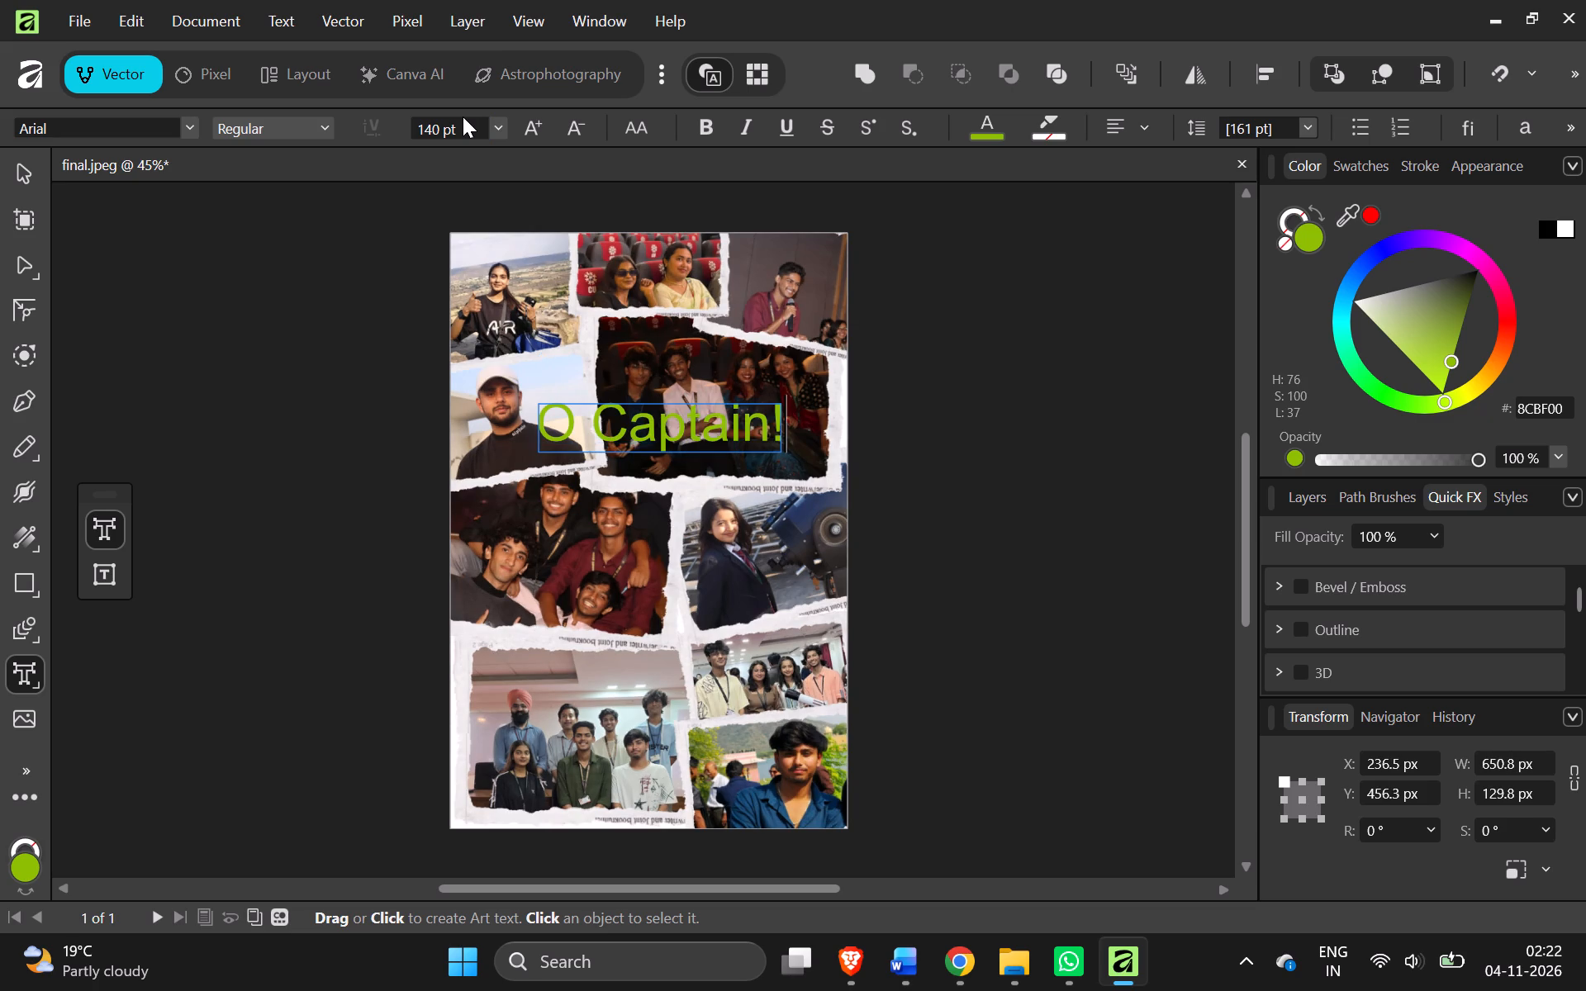
pyautogui.press('space')
pyautogui.press('Return')
pyautogui.write('My Captain')
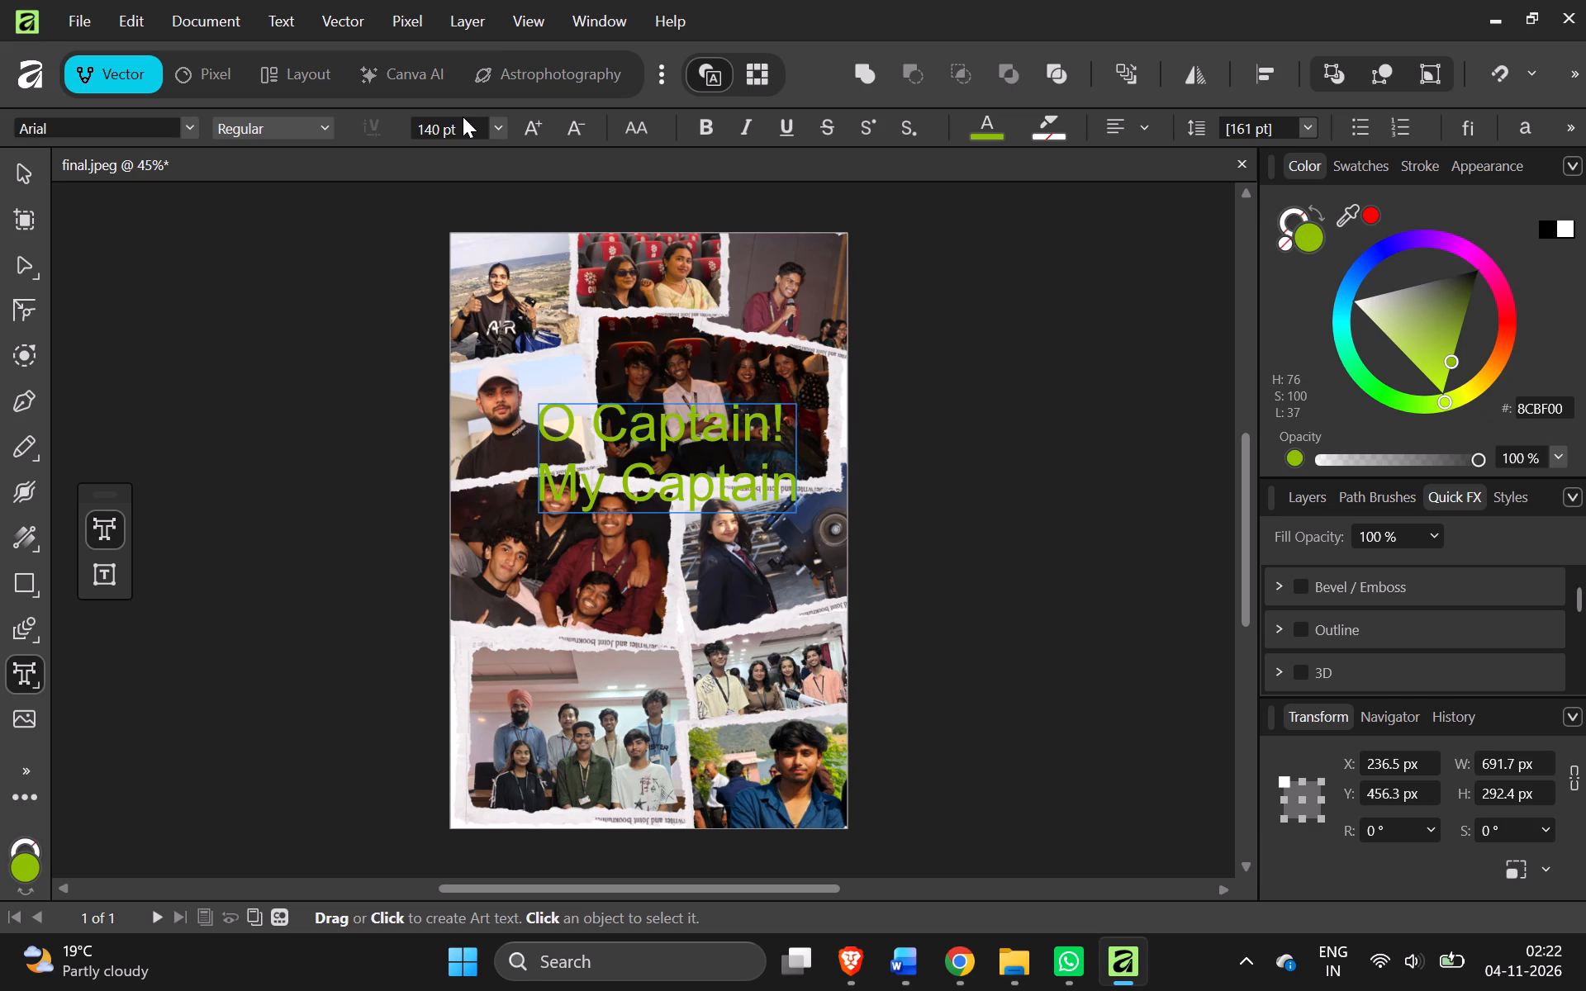
pyautogui.hotkey('shift', '!')
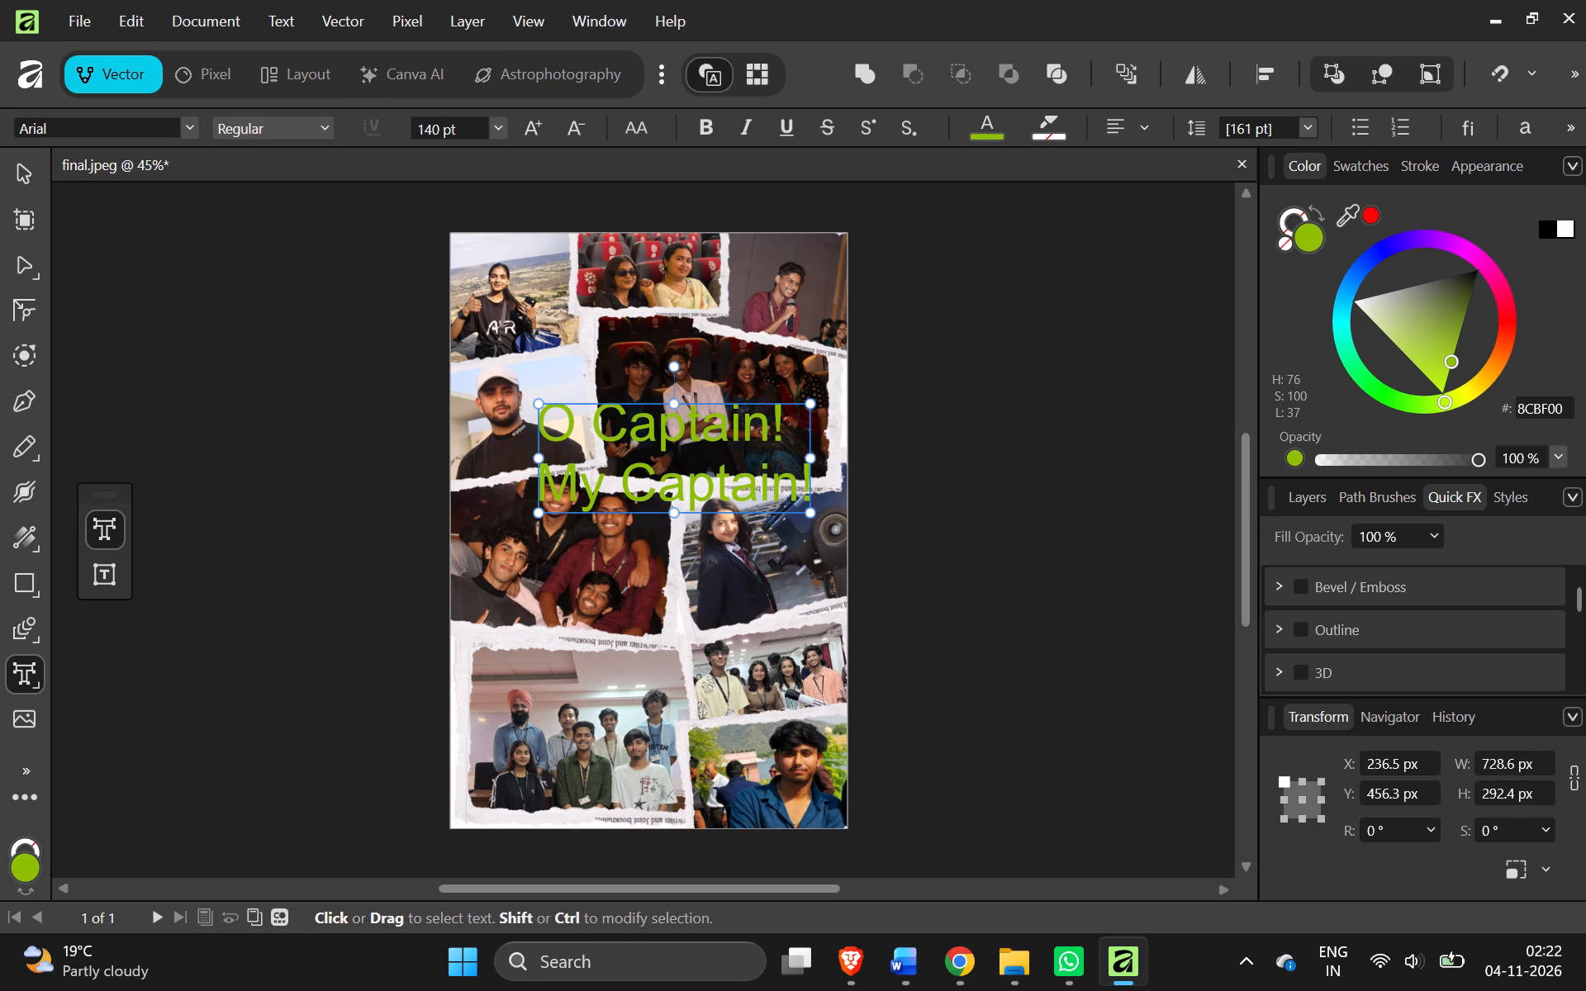
# Enlarge the two-line title proportionally from its lower-left corner to about 820 × 329 px, about 157.5 pt.
pyautogui.click(563, 433)
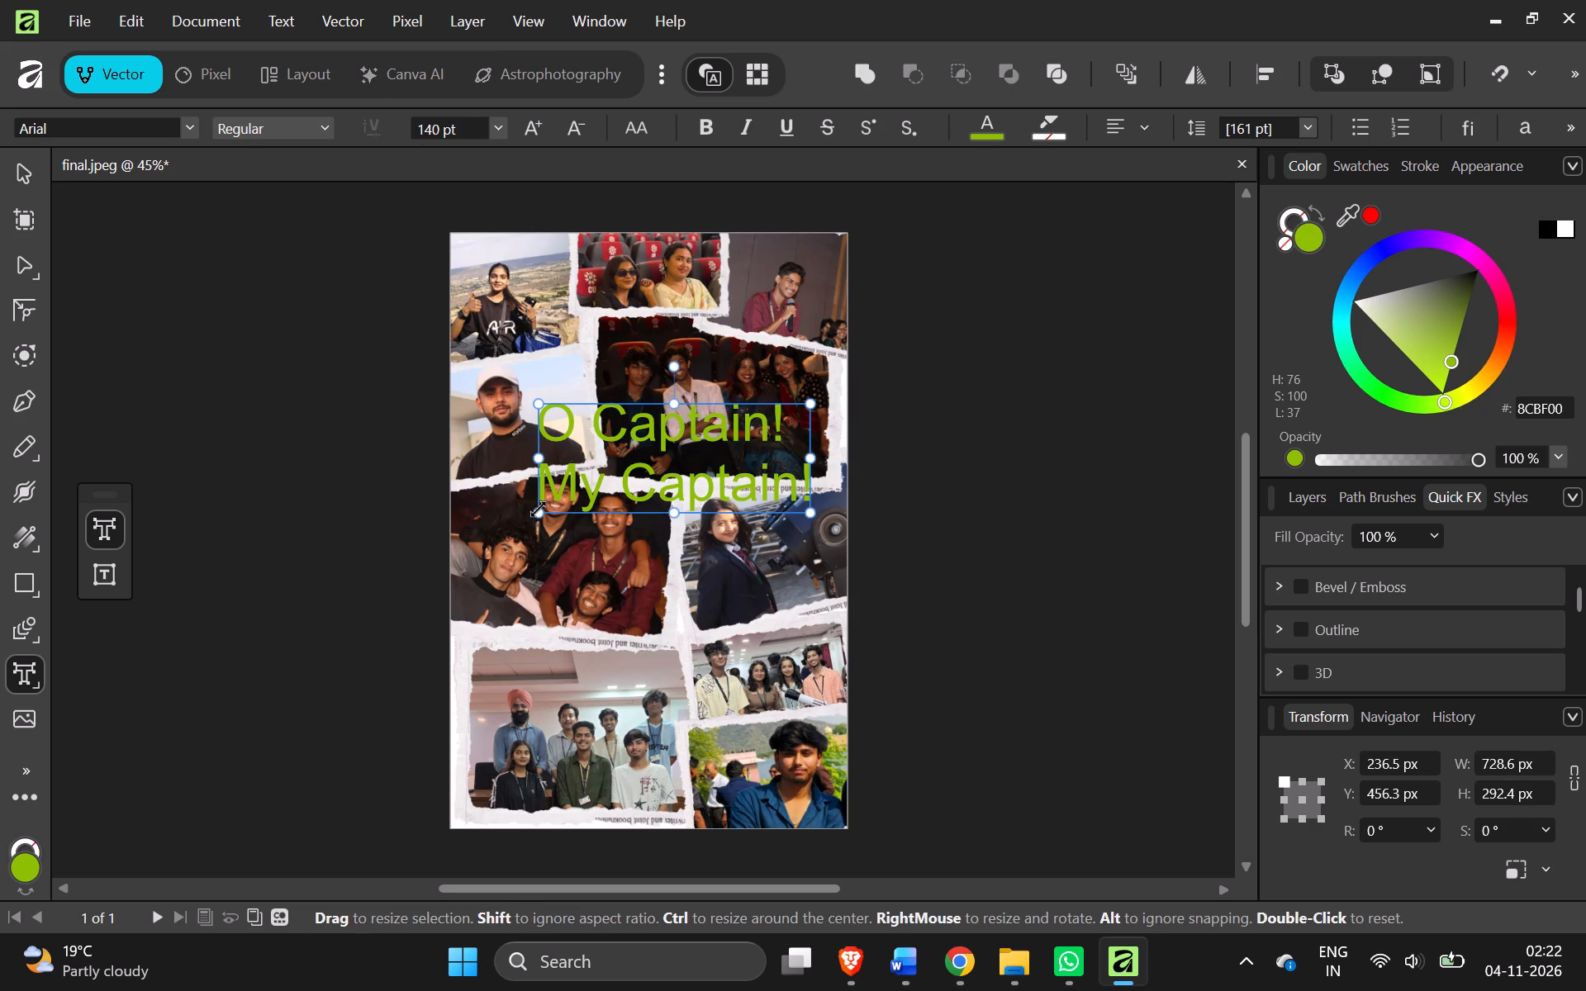
pyautogui.moveTo(539, 511); pyautogui.dragTo(520, 564)
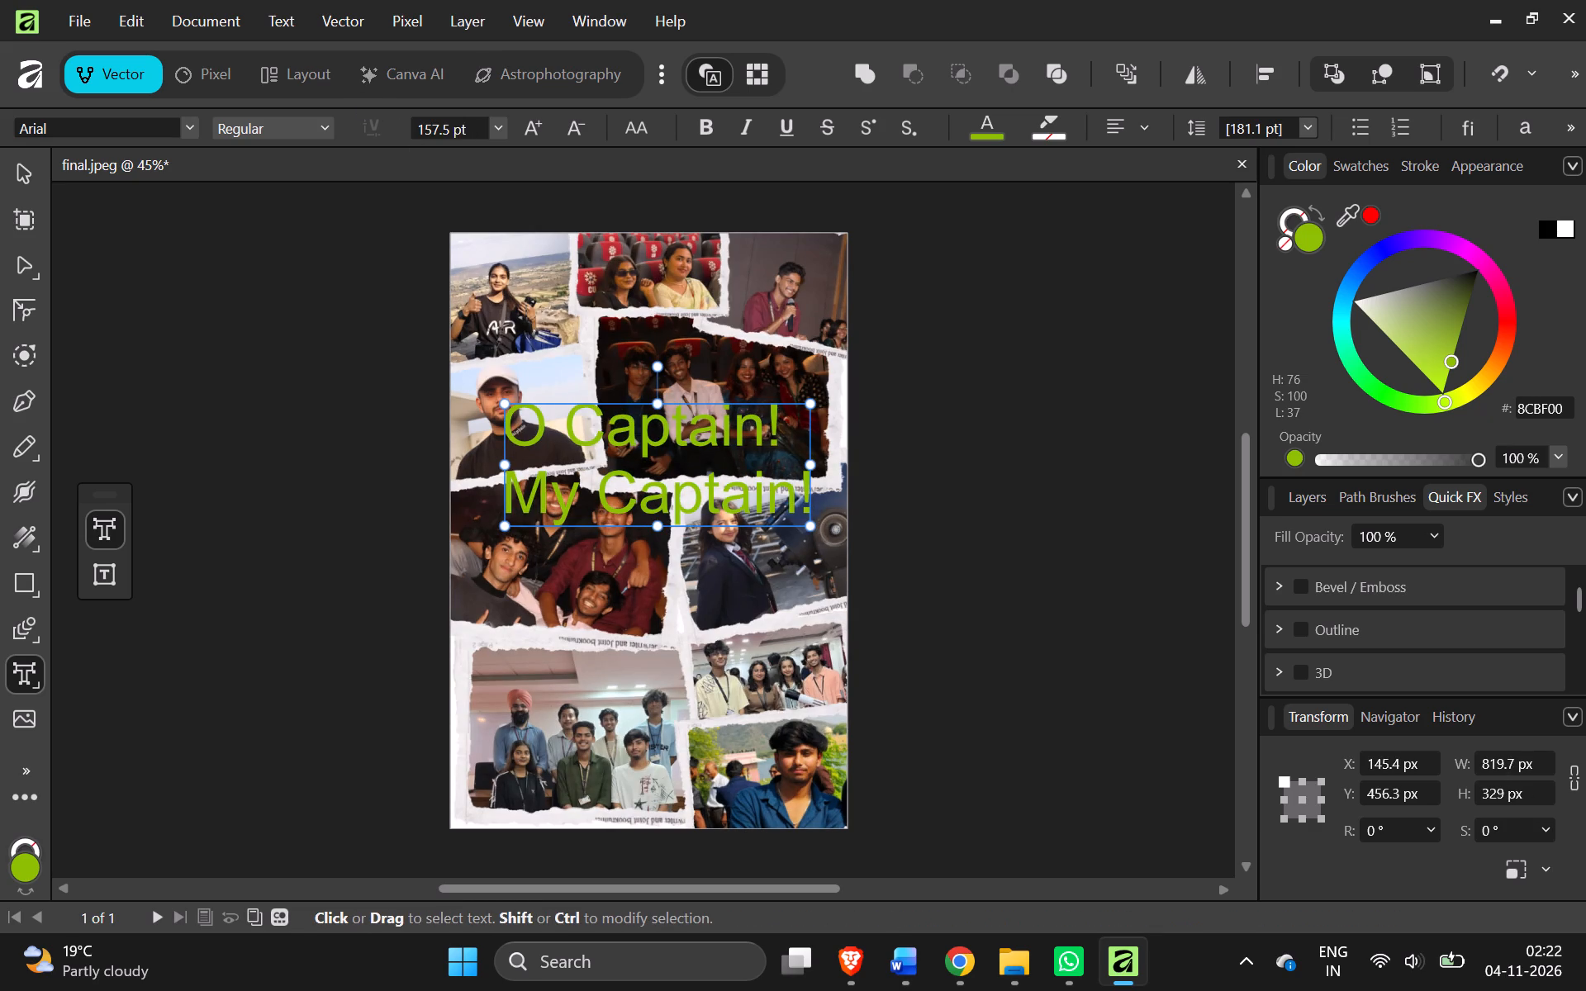
# Make the entire "O Captain! My Captain!" title bold.
pyautogui.click(525, 435)
pyautogui.moveTo(525, 435); pyautogui.dragTo(776, 498)
pyautogui.doubleClick(776, 498)
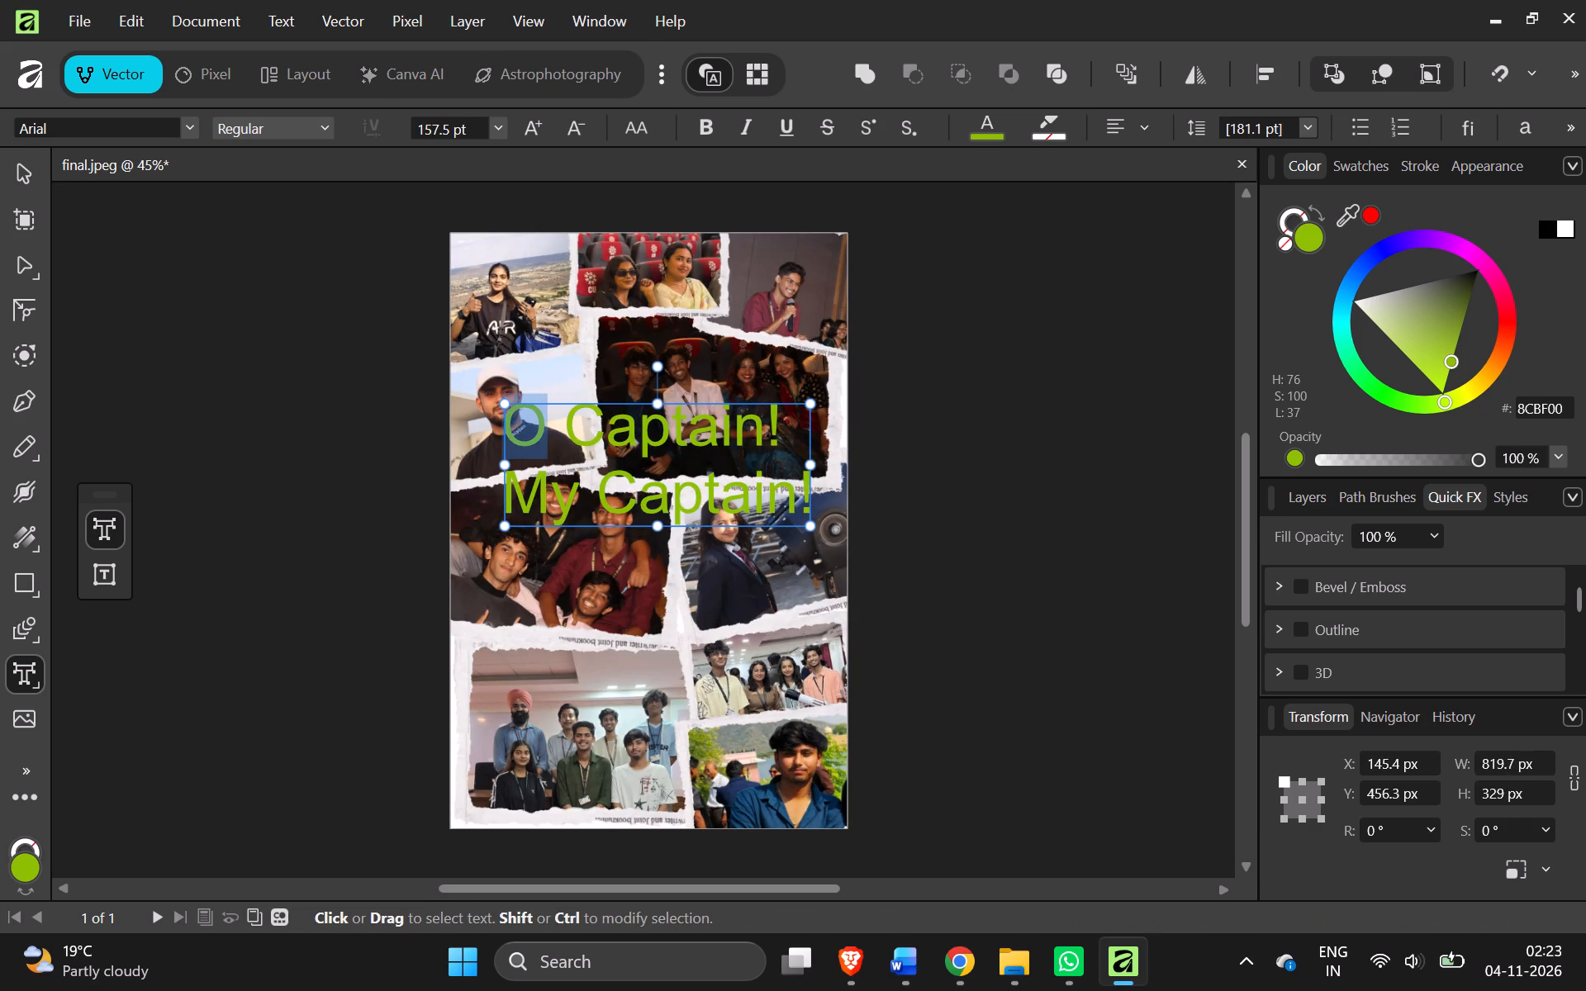
pyautogui.hotkey('ctrl', 'a')
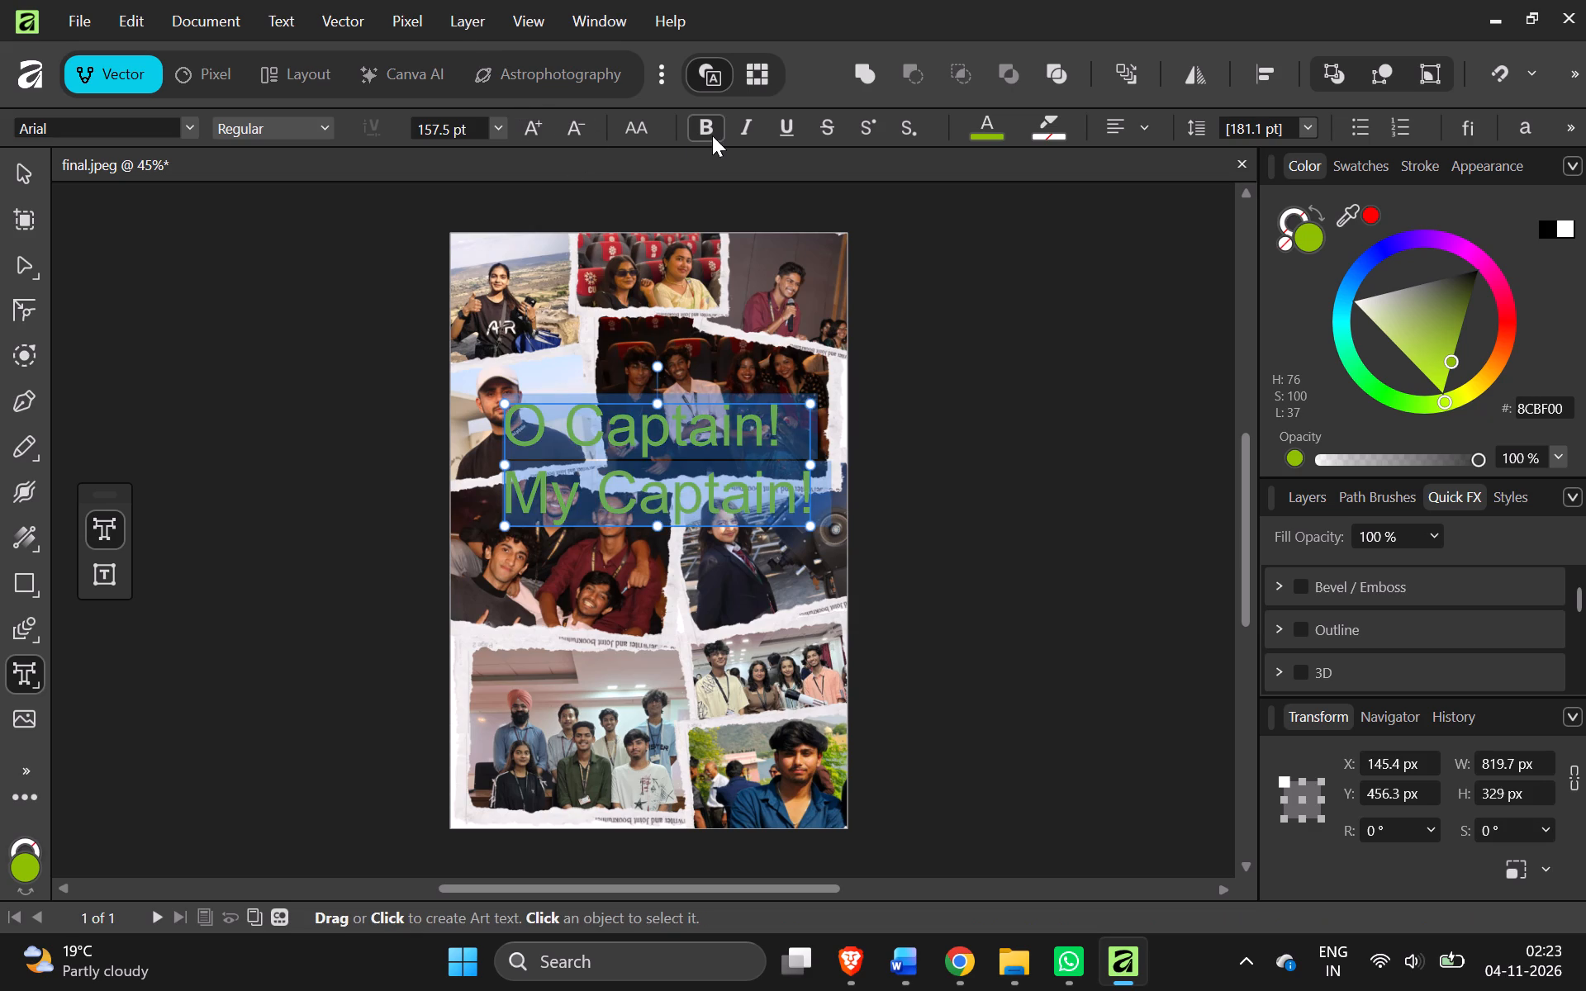
pyautogui.click(714, 134)
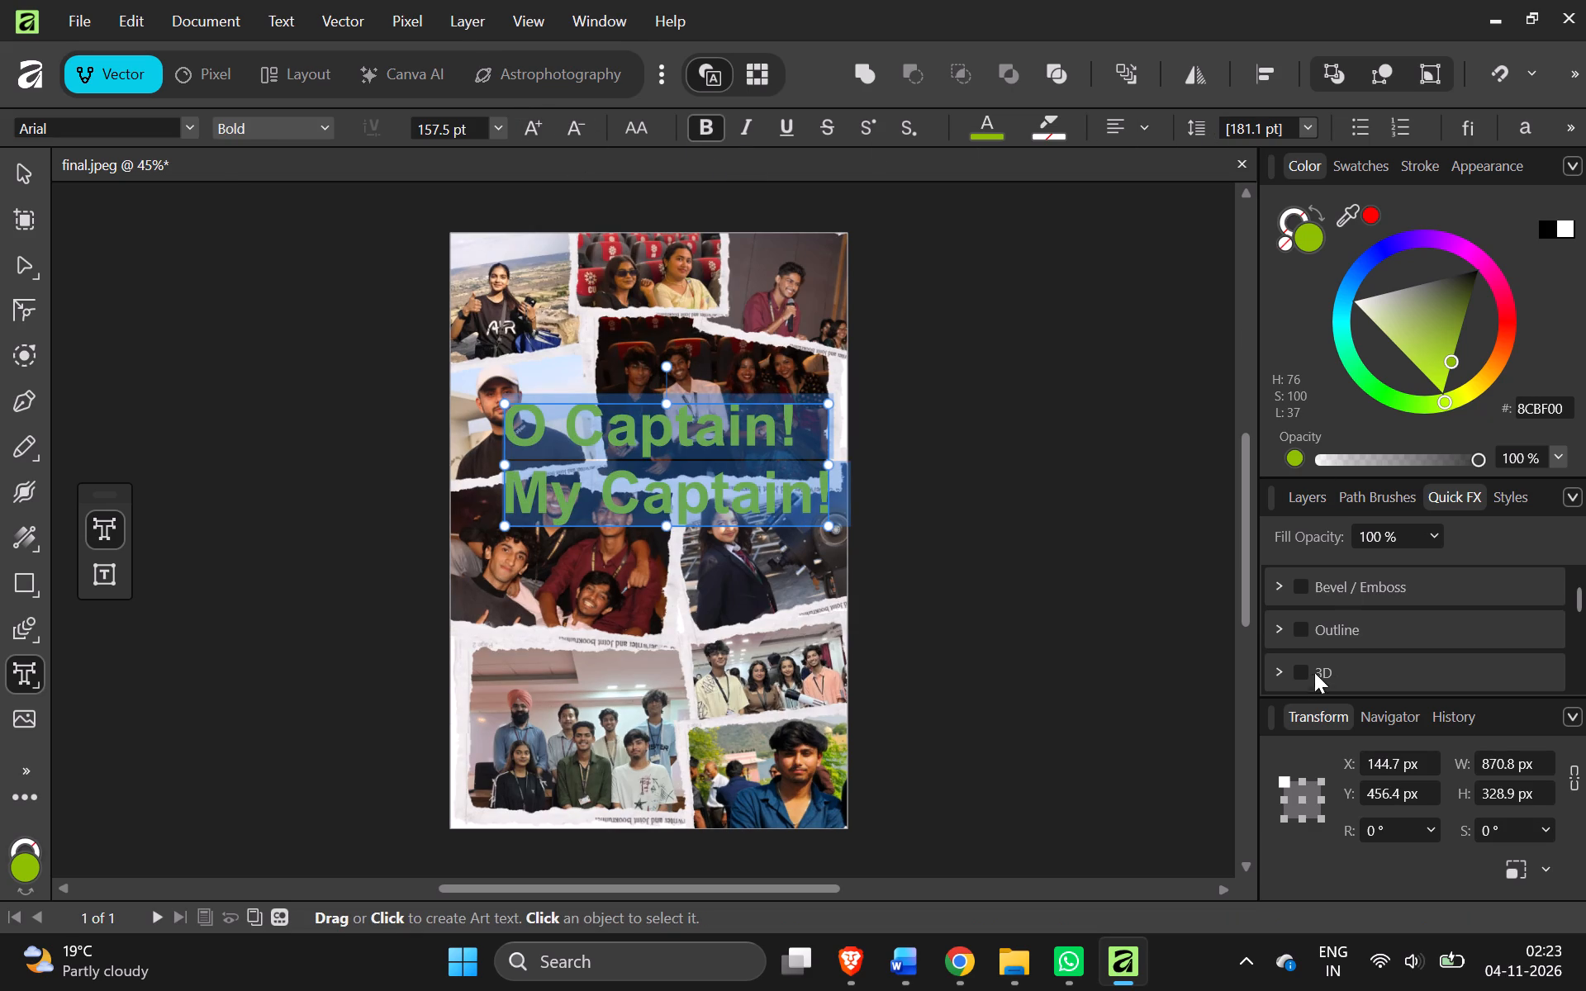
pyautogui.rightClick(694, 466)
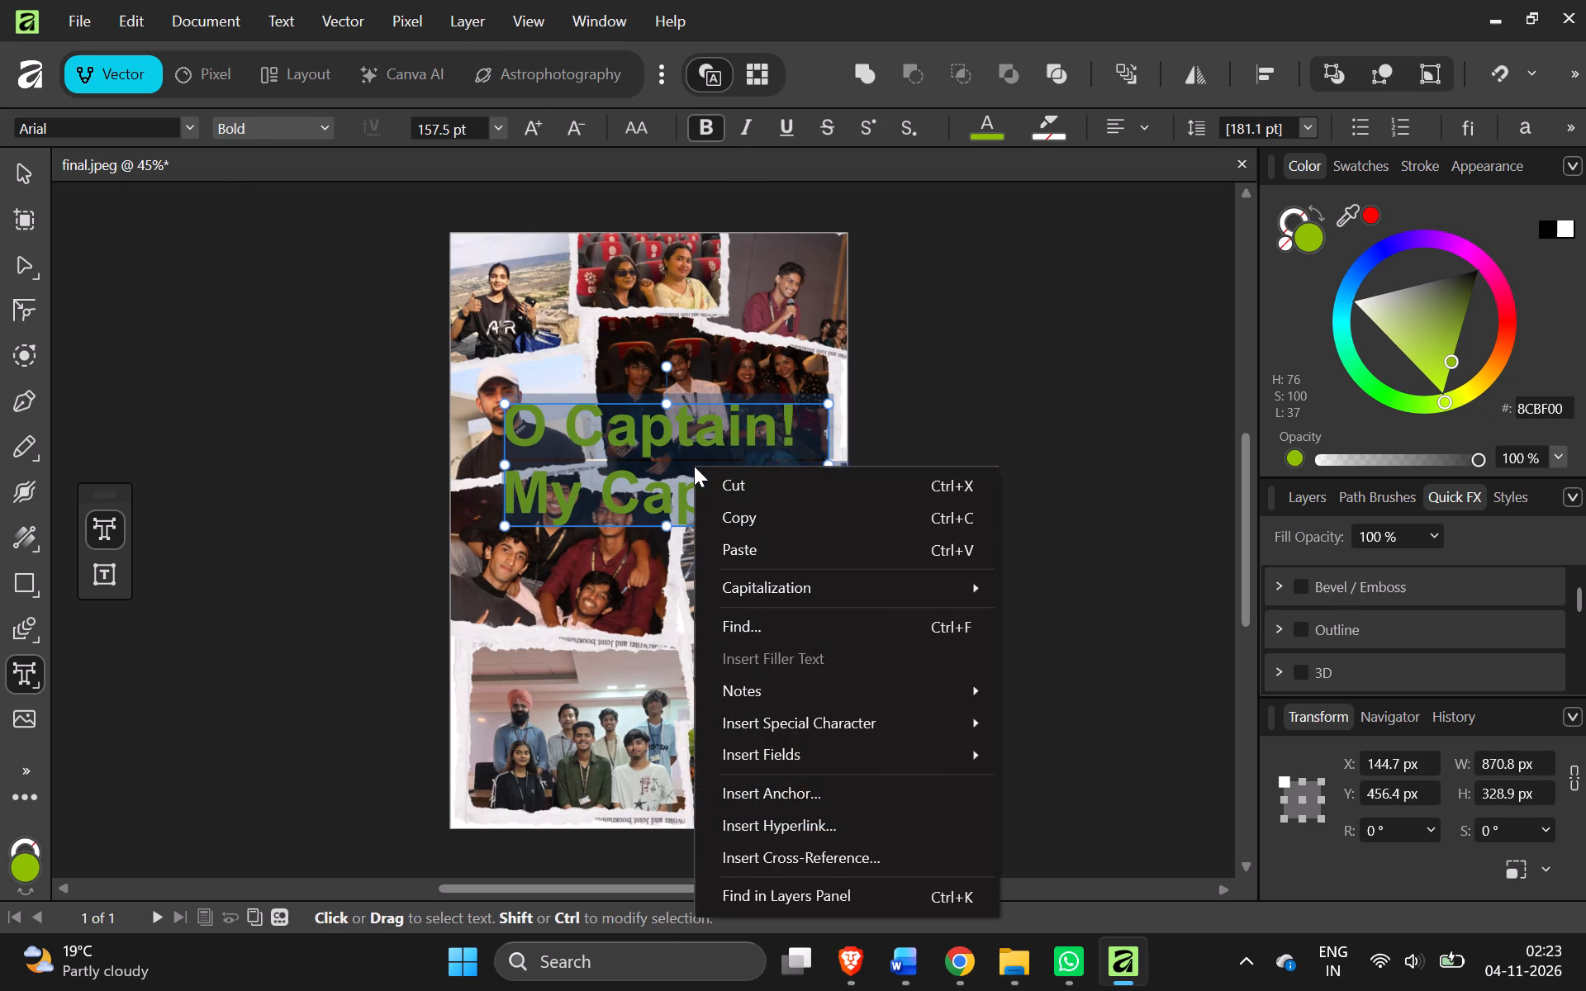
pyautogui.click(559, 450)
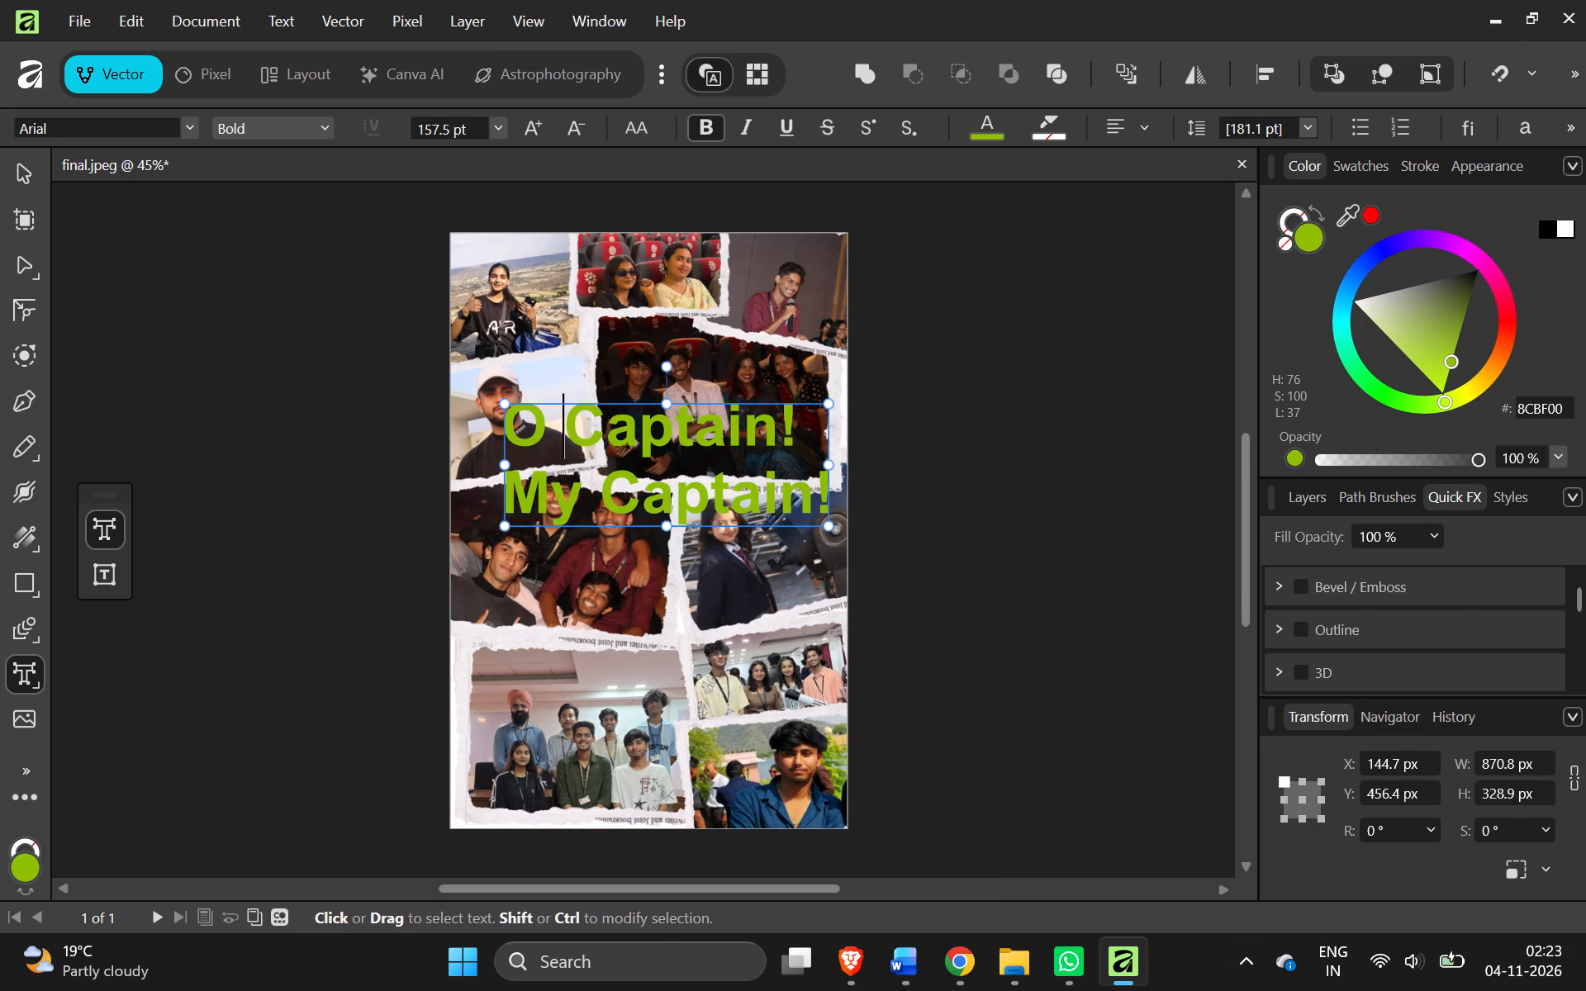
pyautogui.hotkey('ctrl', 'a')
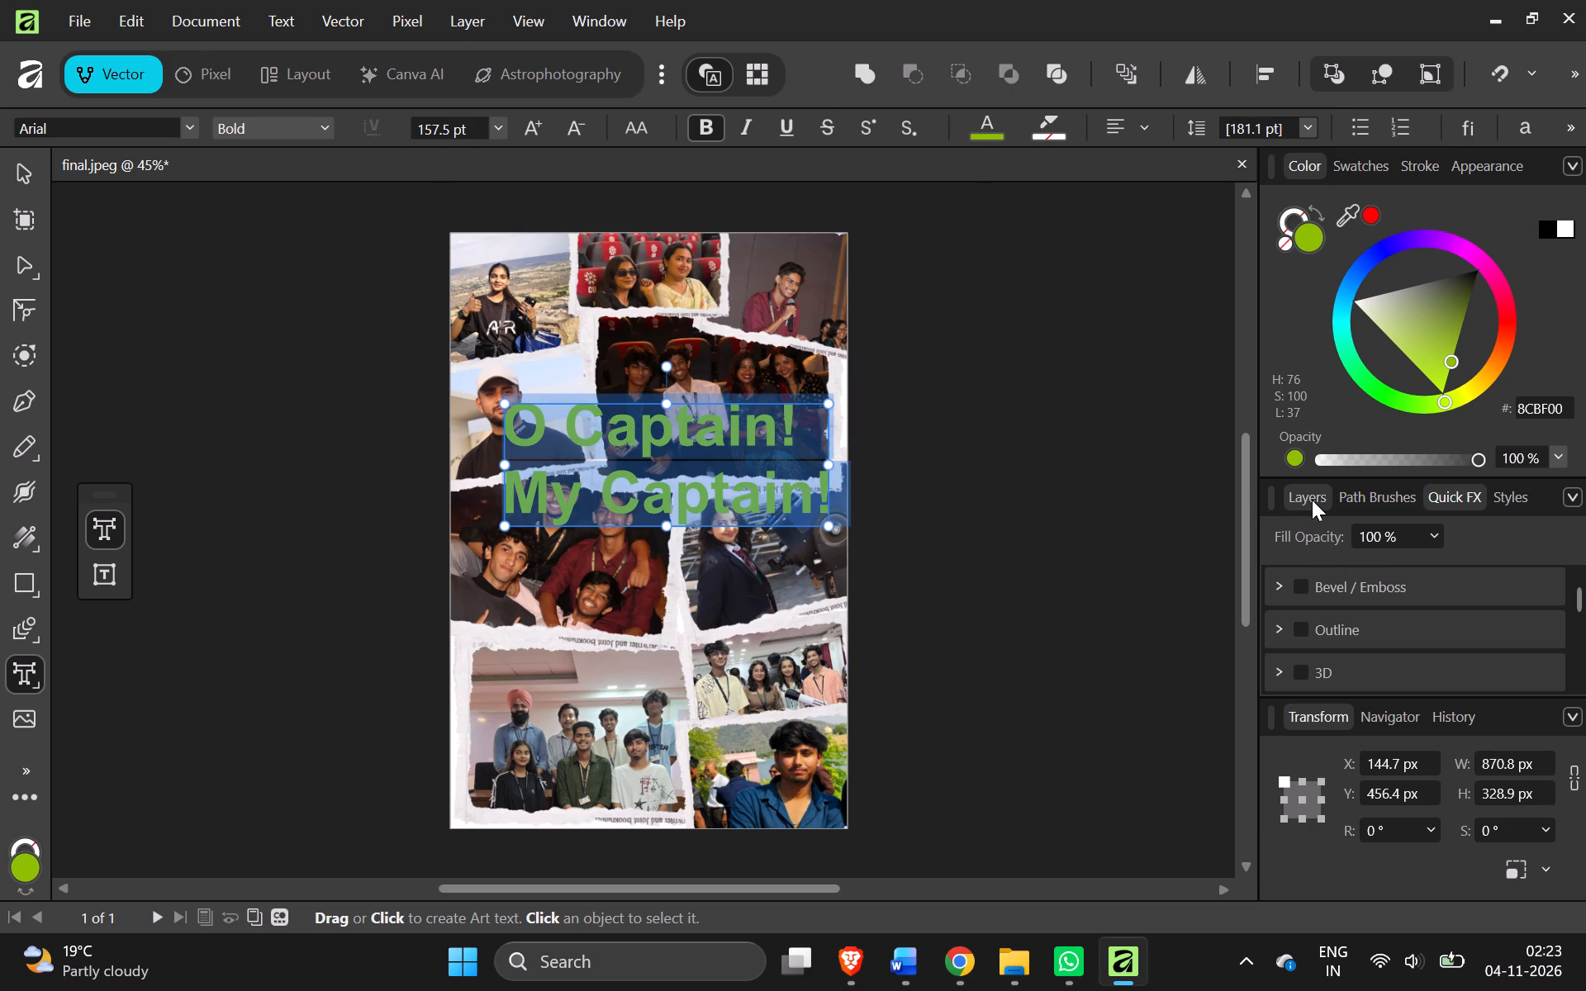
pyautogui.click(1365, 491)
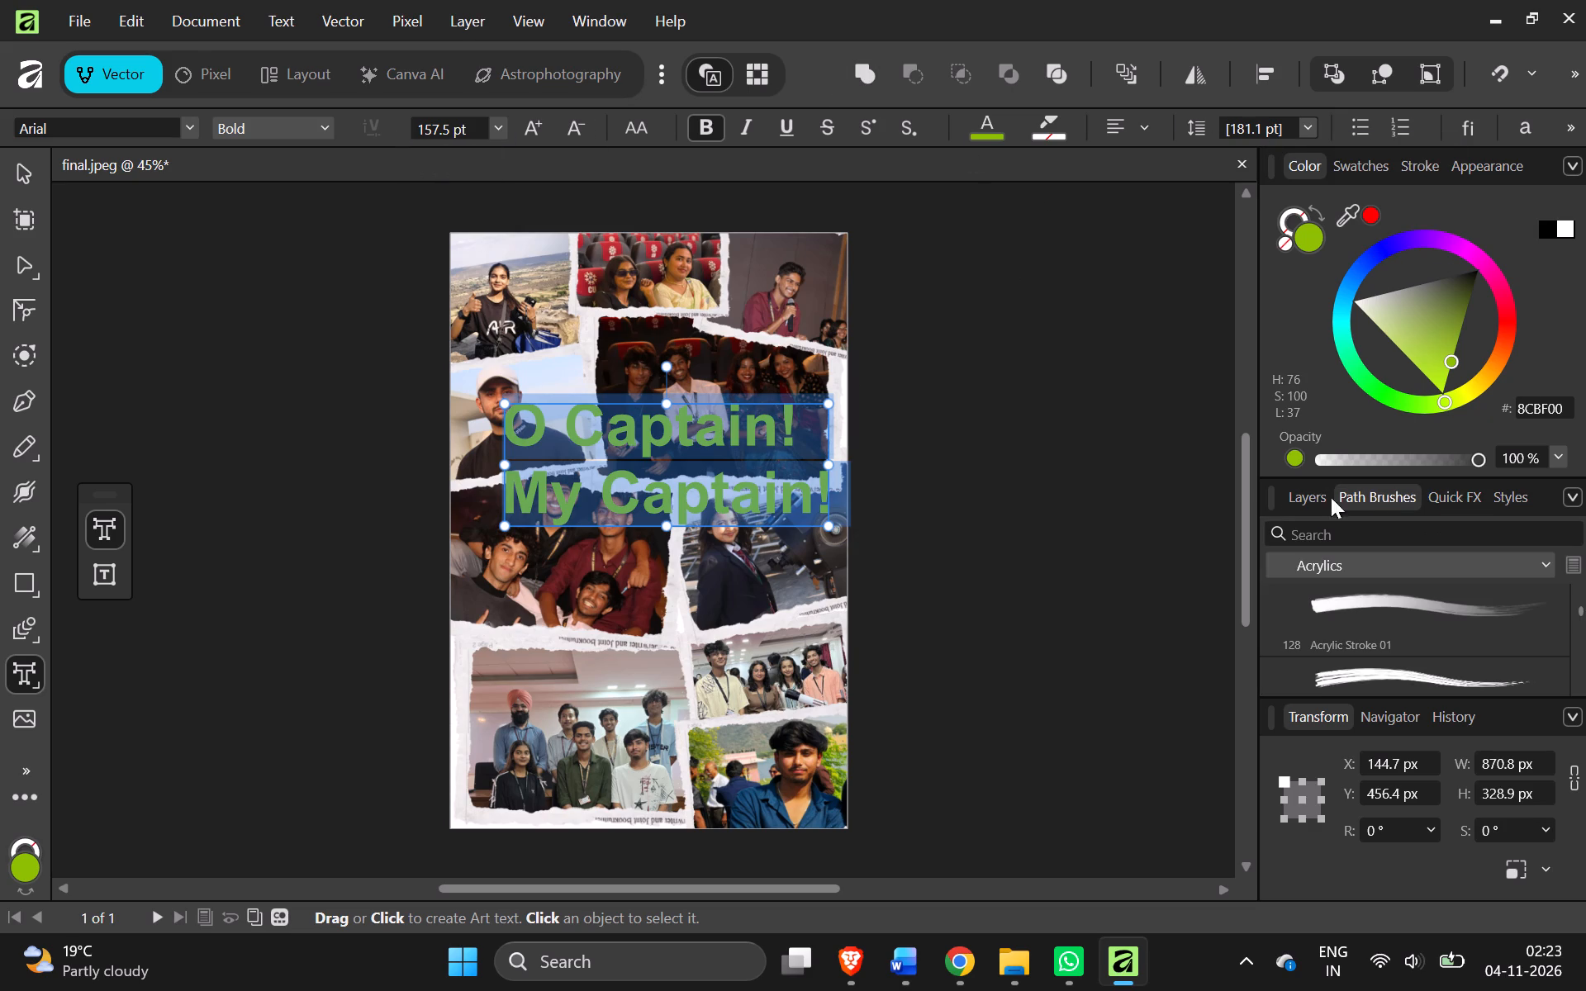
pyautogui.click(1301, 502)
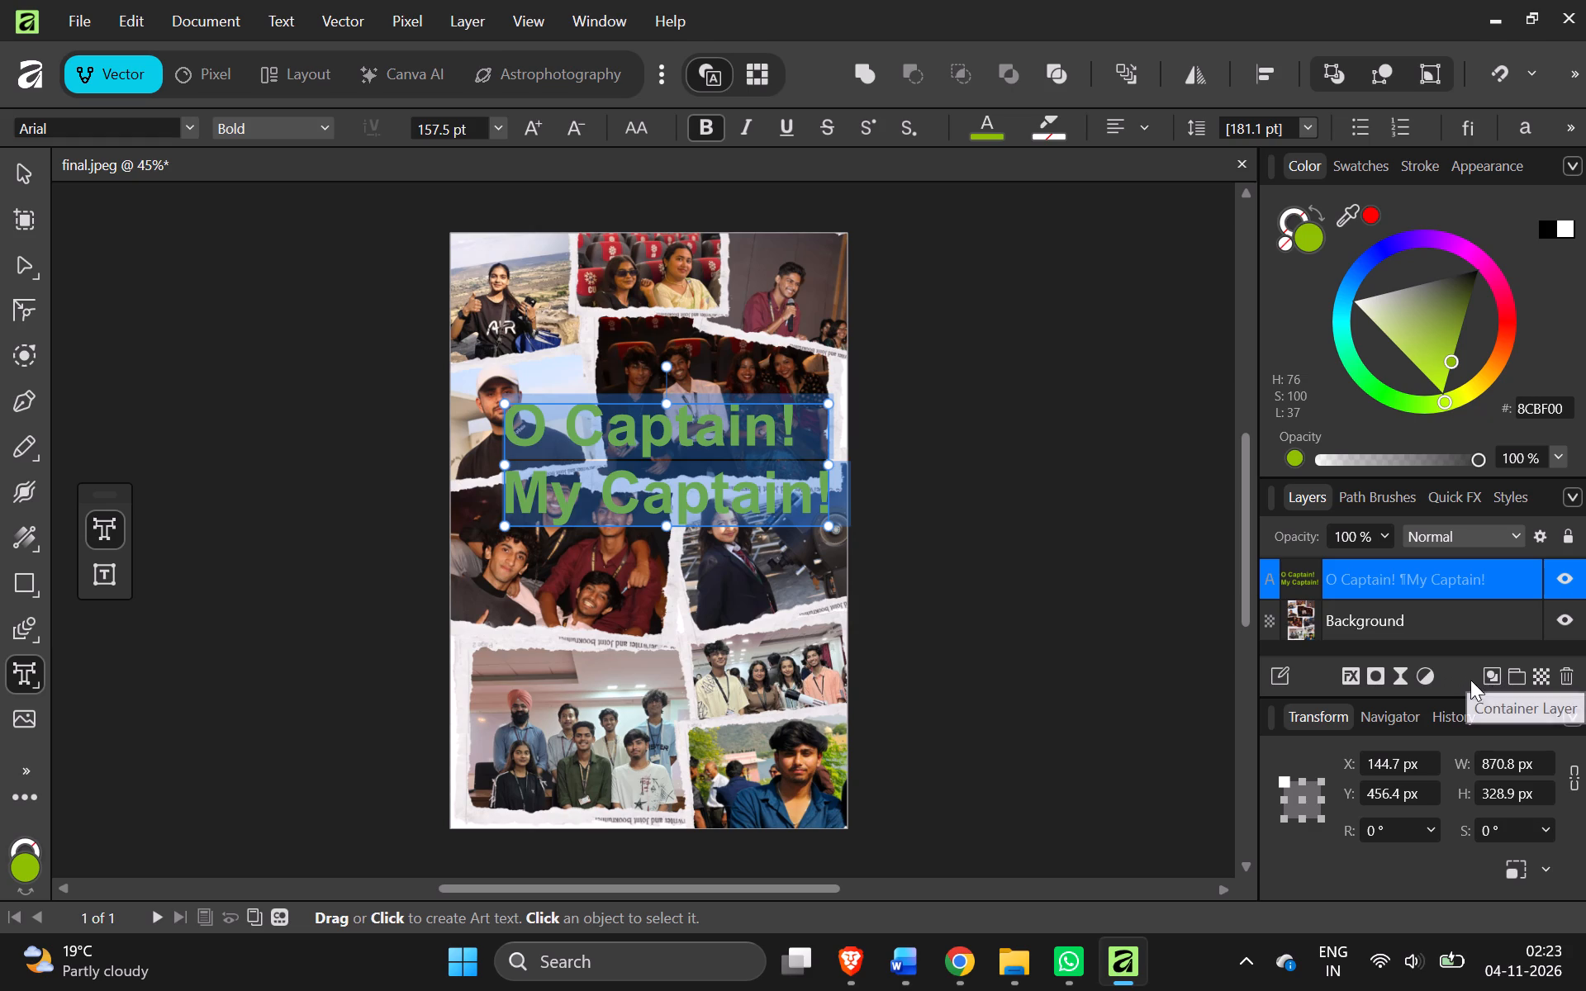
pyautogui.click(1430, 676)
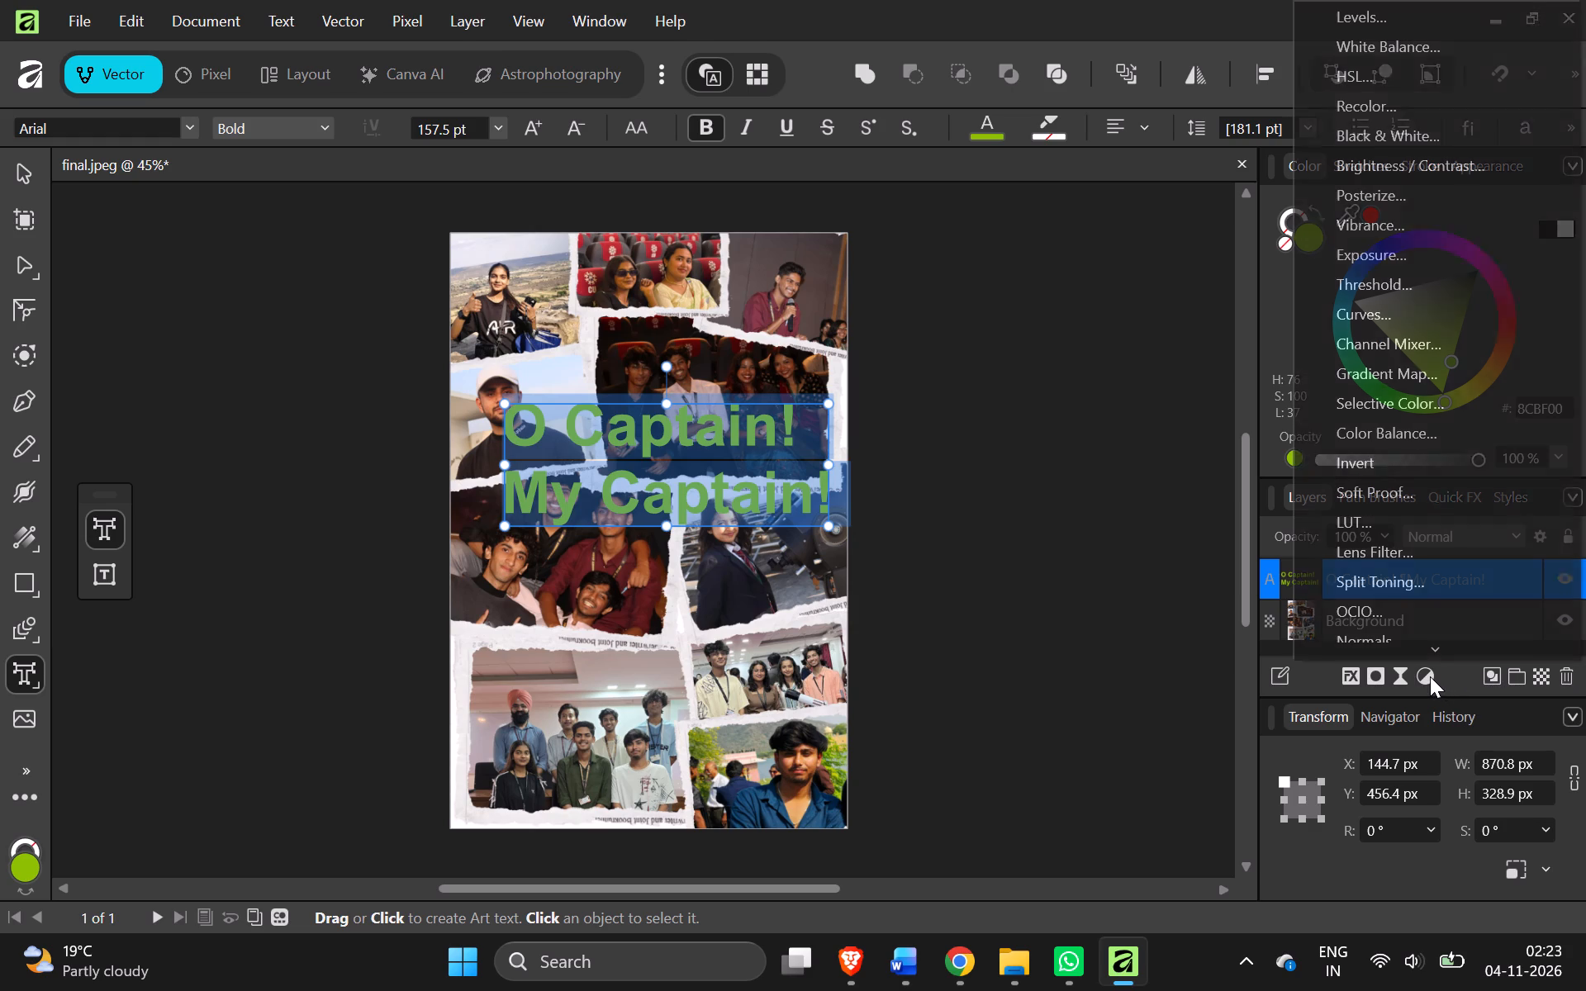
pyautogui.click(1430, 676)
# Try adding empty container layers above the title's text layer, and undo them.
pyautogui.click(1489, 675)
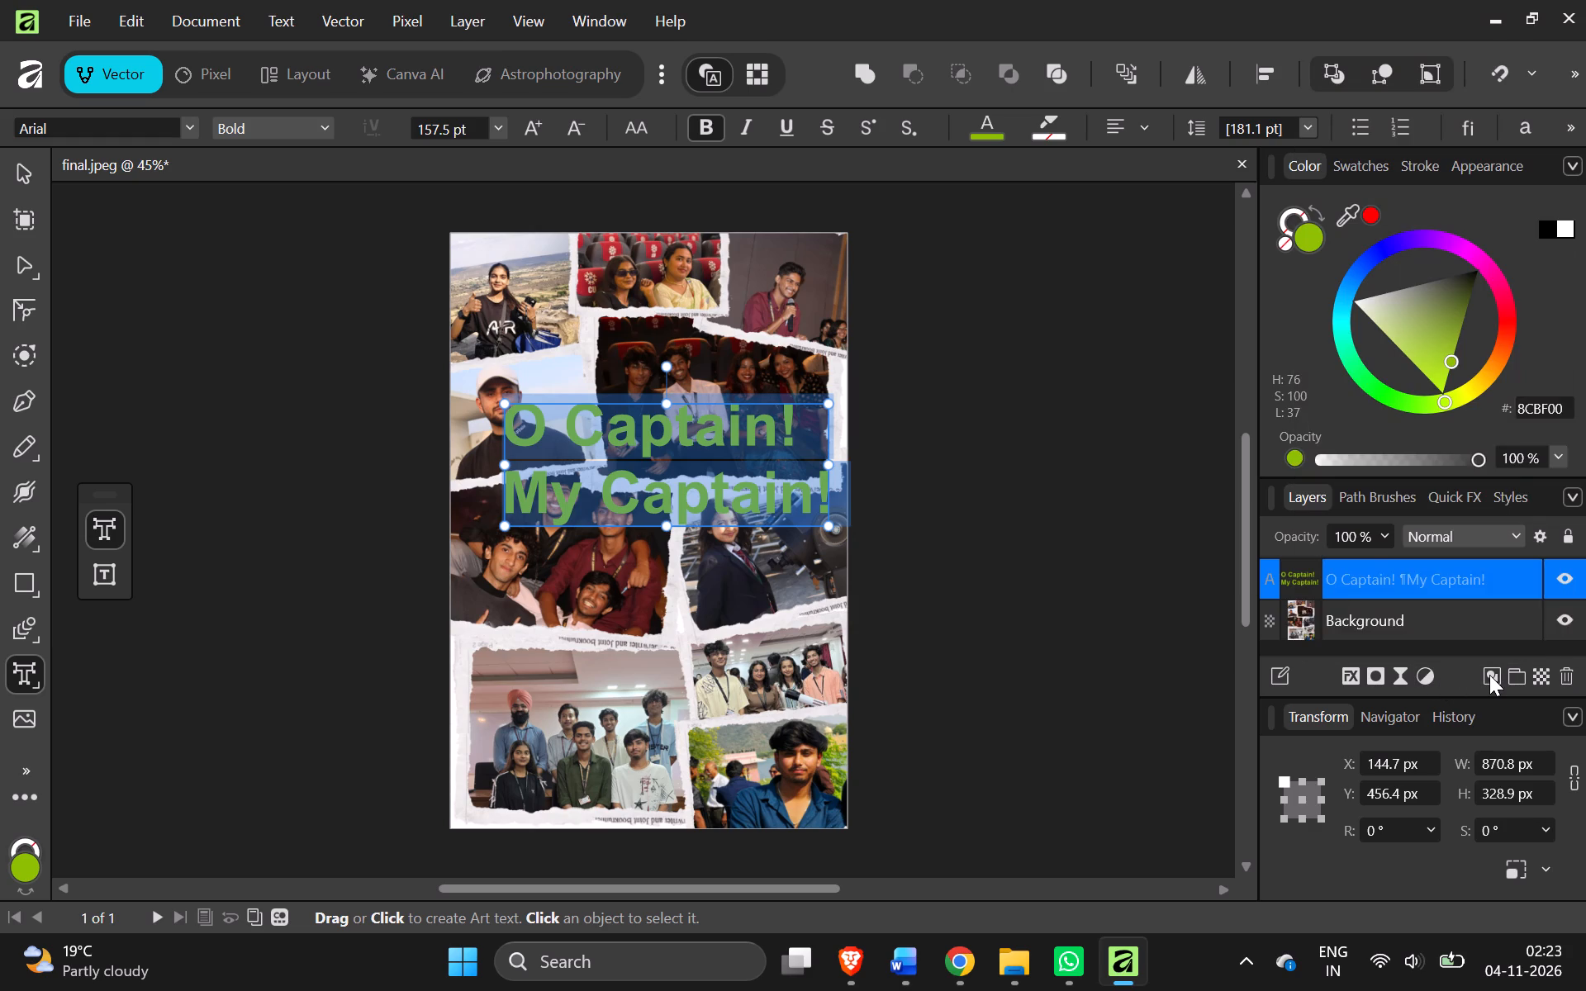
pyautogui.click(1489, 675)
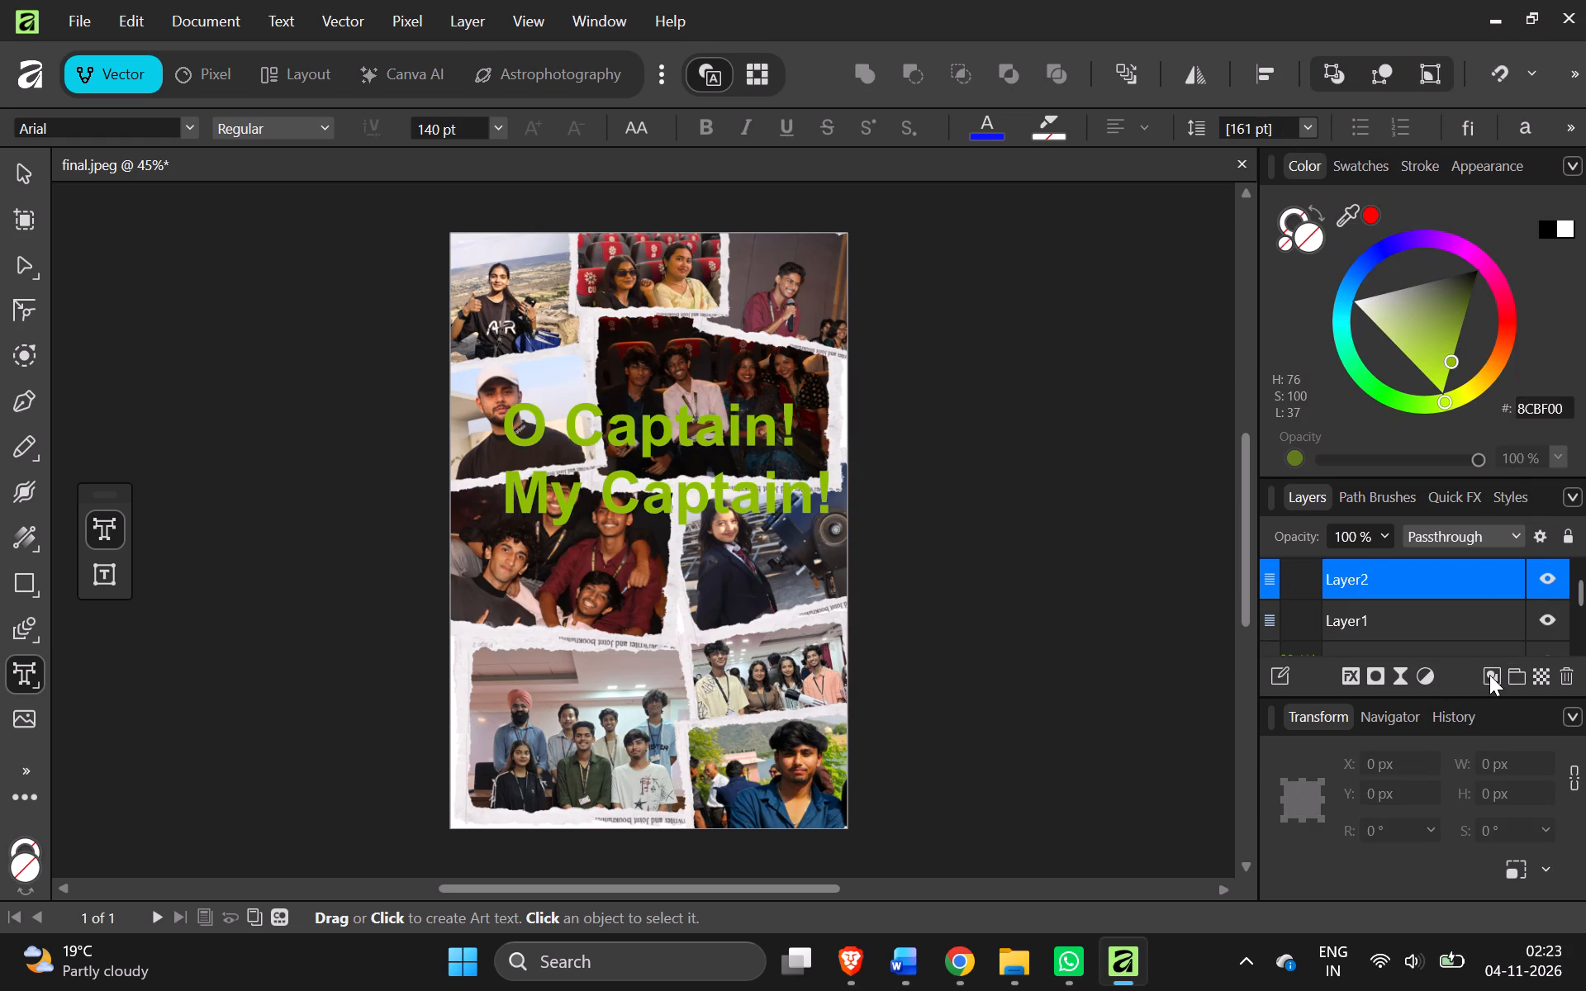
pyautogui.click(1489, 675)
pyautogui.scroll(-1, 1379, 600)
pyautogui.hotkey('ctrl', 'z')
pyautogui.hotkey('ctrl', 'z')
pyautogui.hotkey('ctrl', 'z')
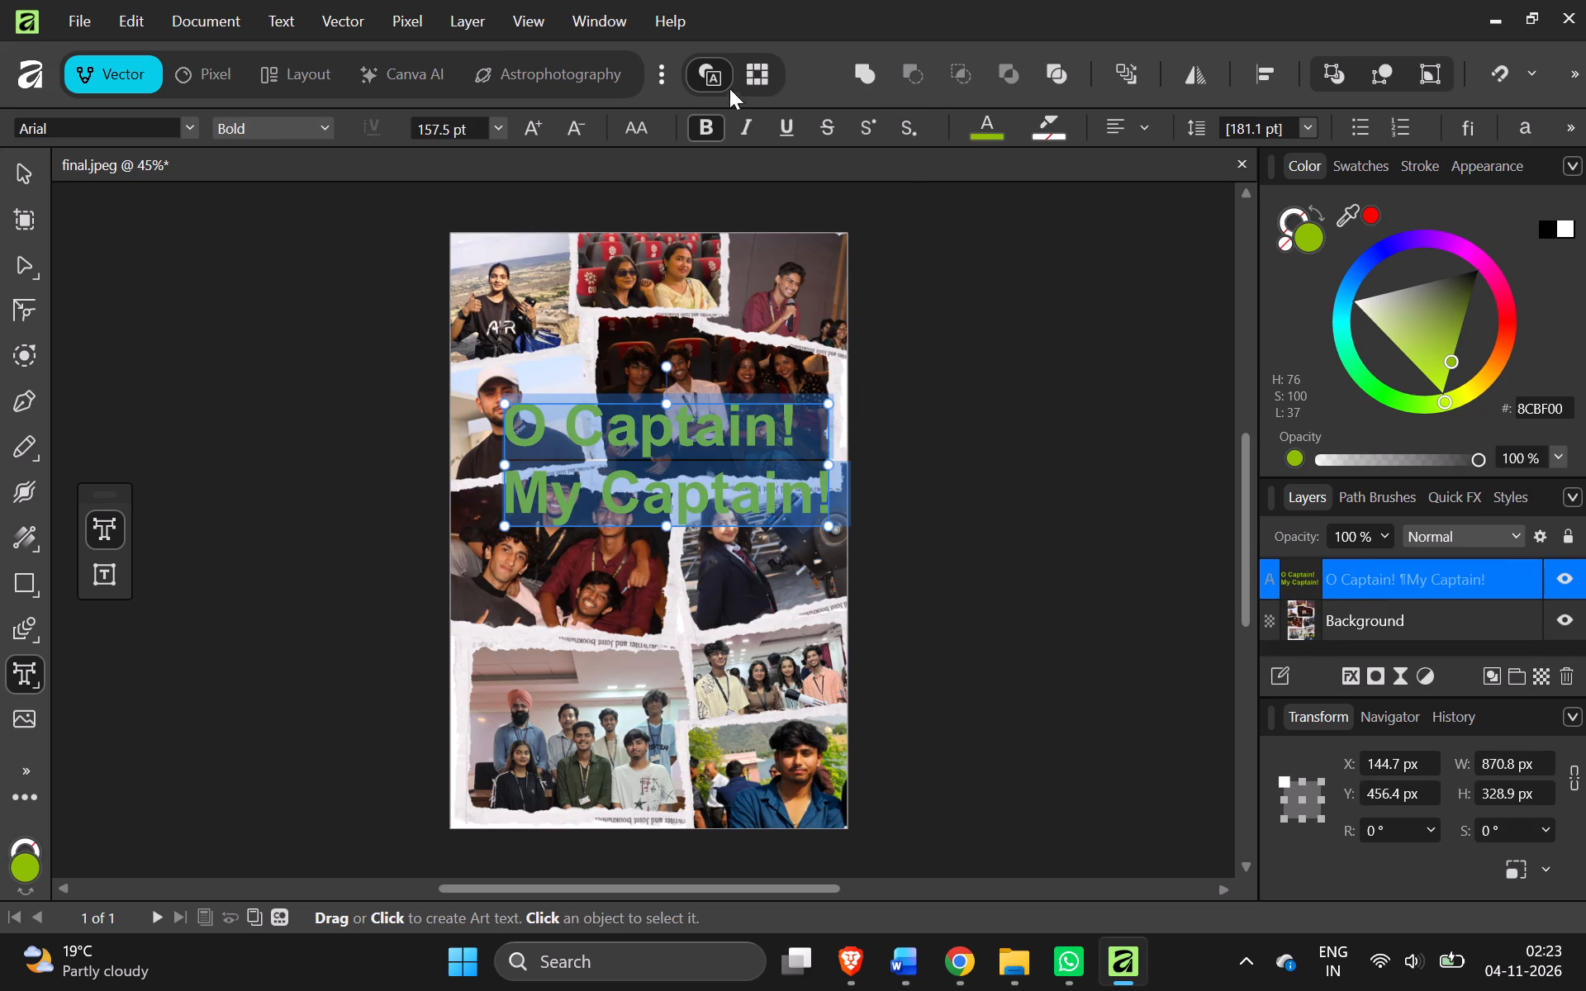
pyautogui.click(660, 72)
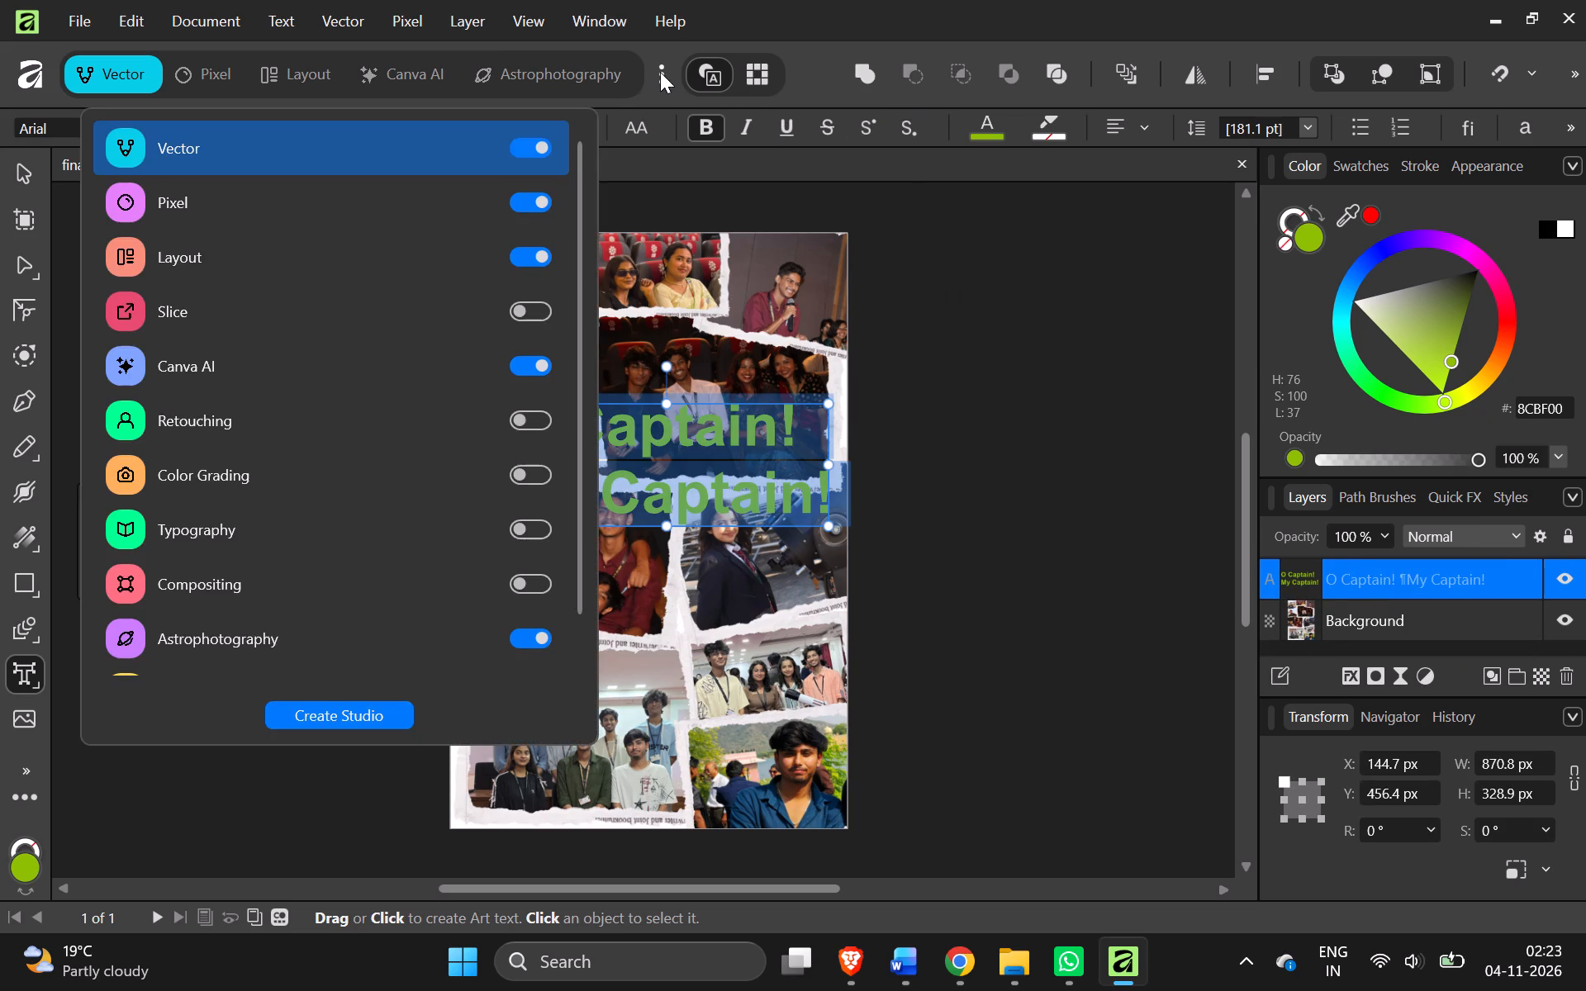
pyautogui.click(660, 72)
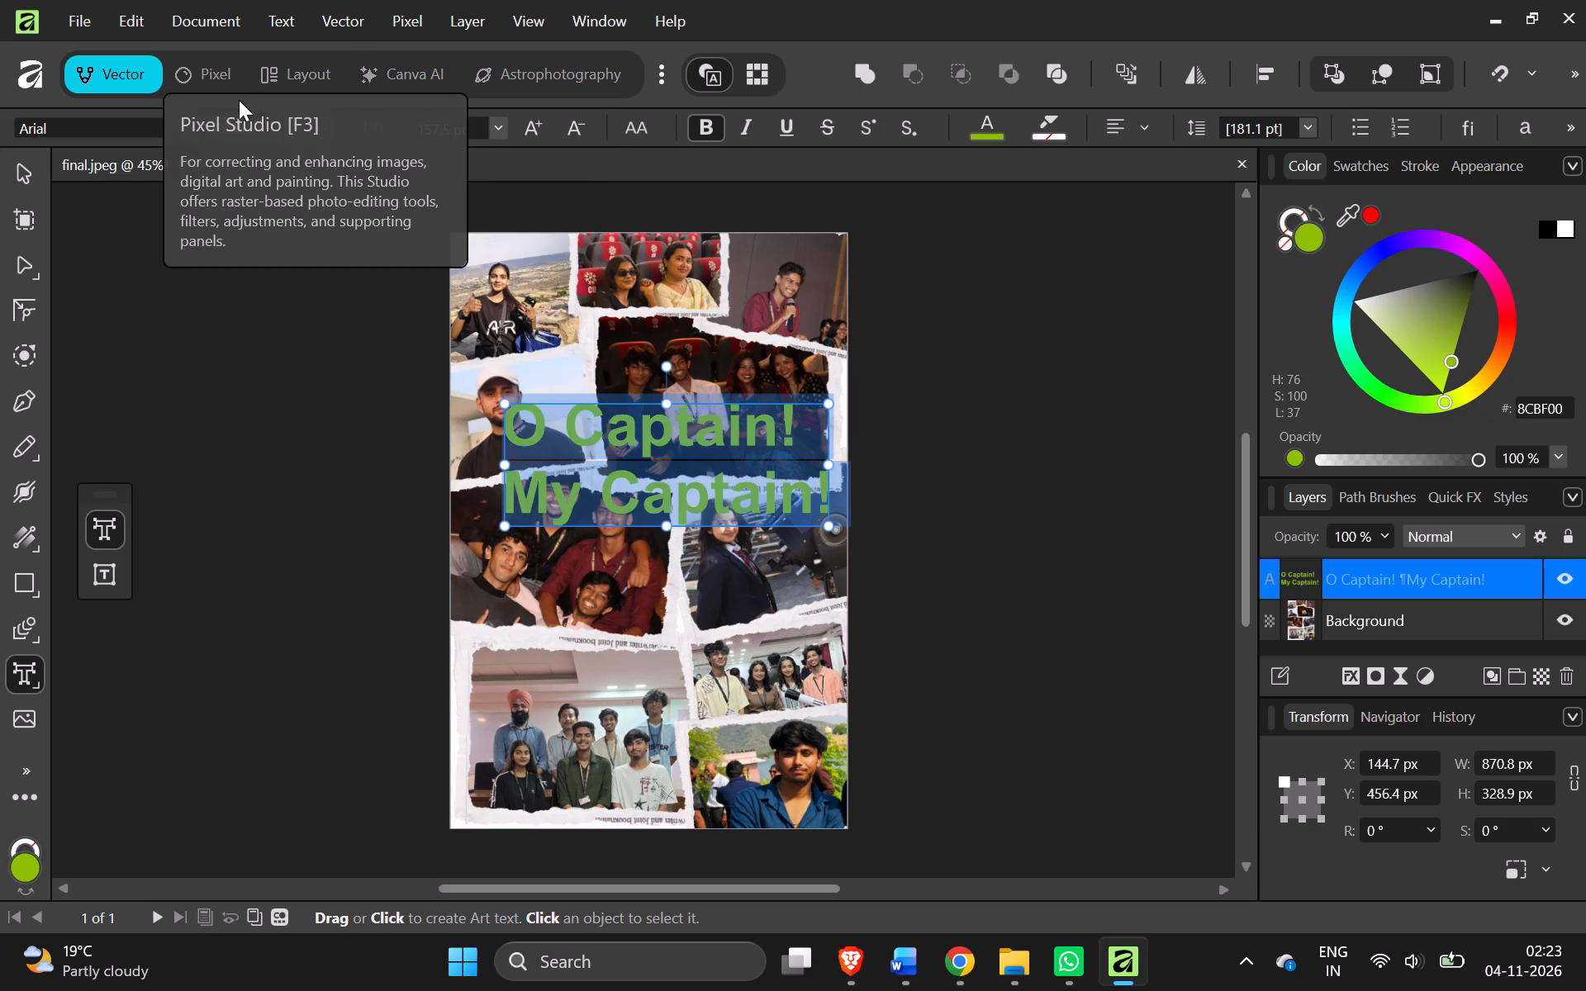
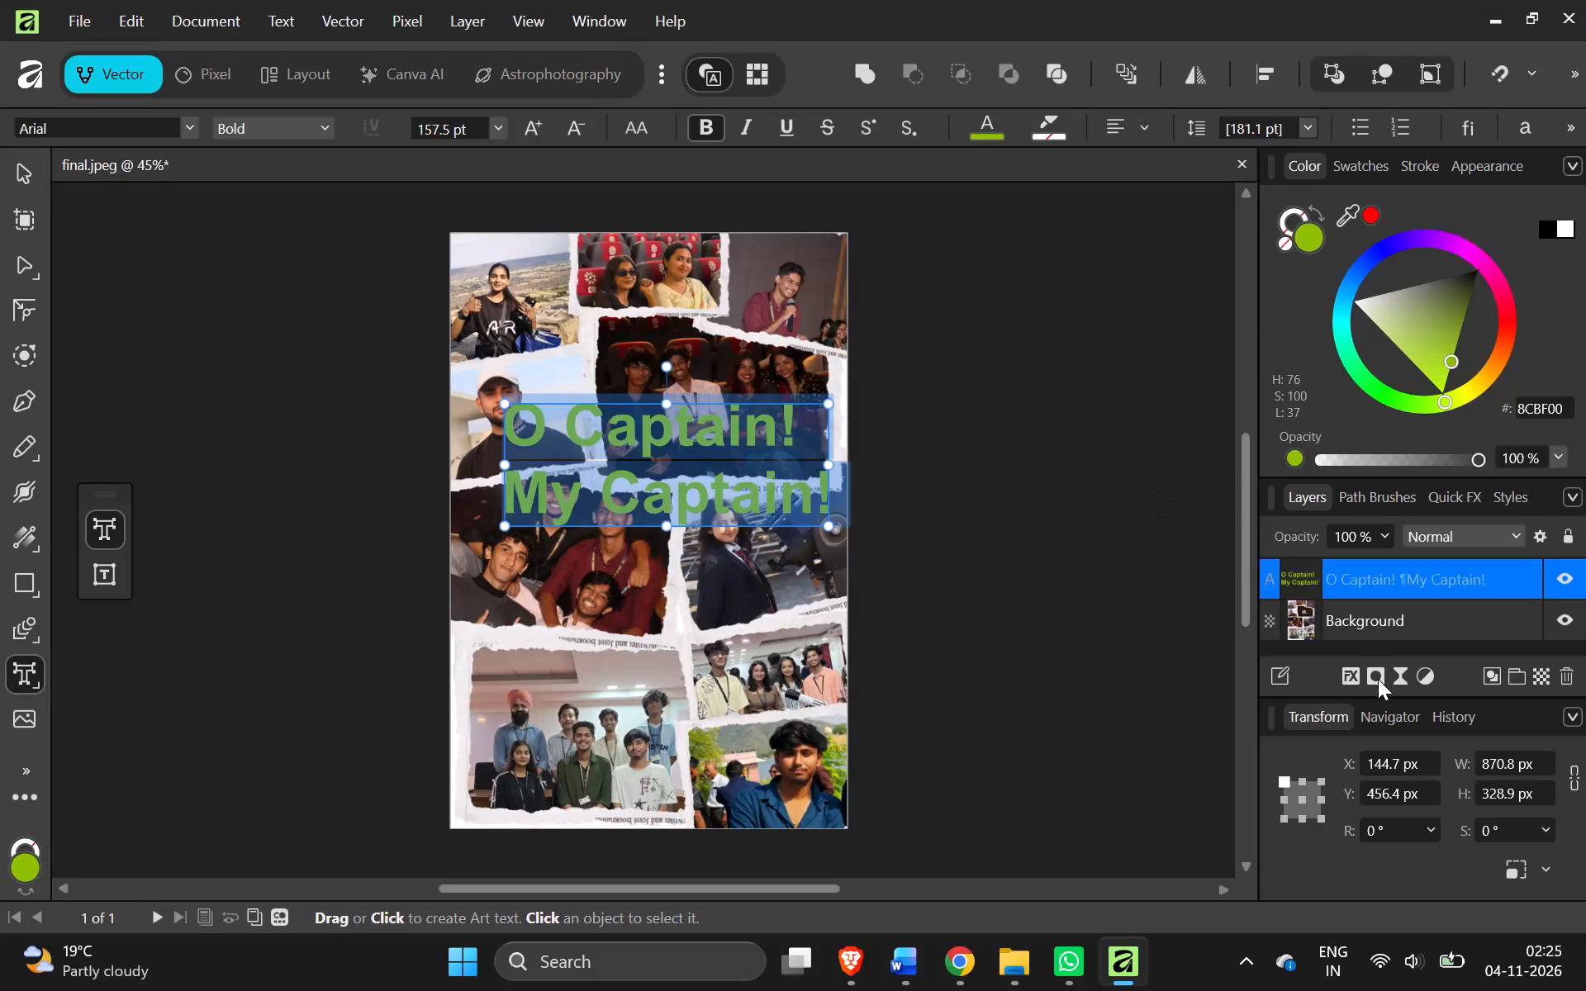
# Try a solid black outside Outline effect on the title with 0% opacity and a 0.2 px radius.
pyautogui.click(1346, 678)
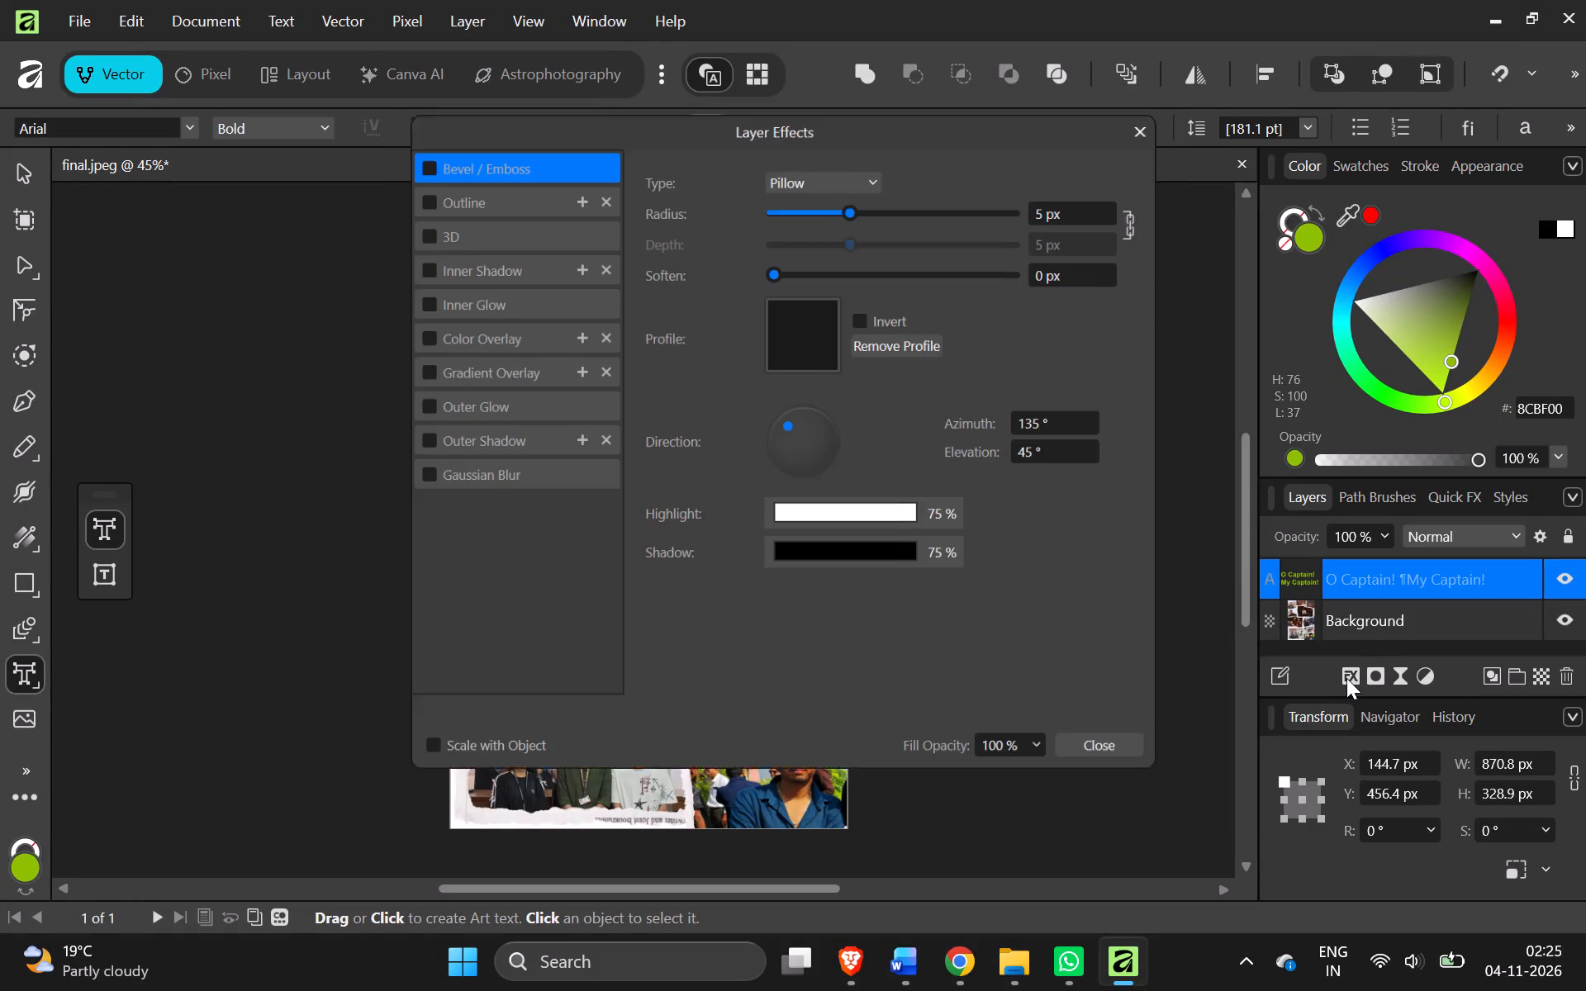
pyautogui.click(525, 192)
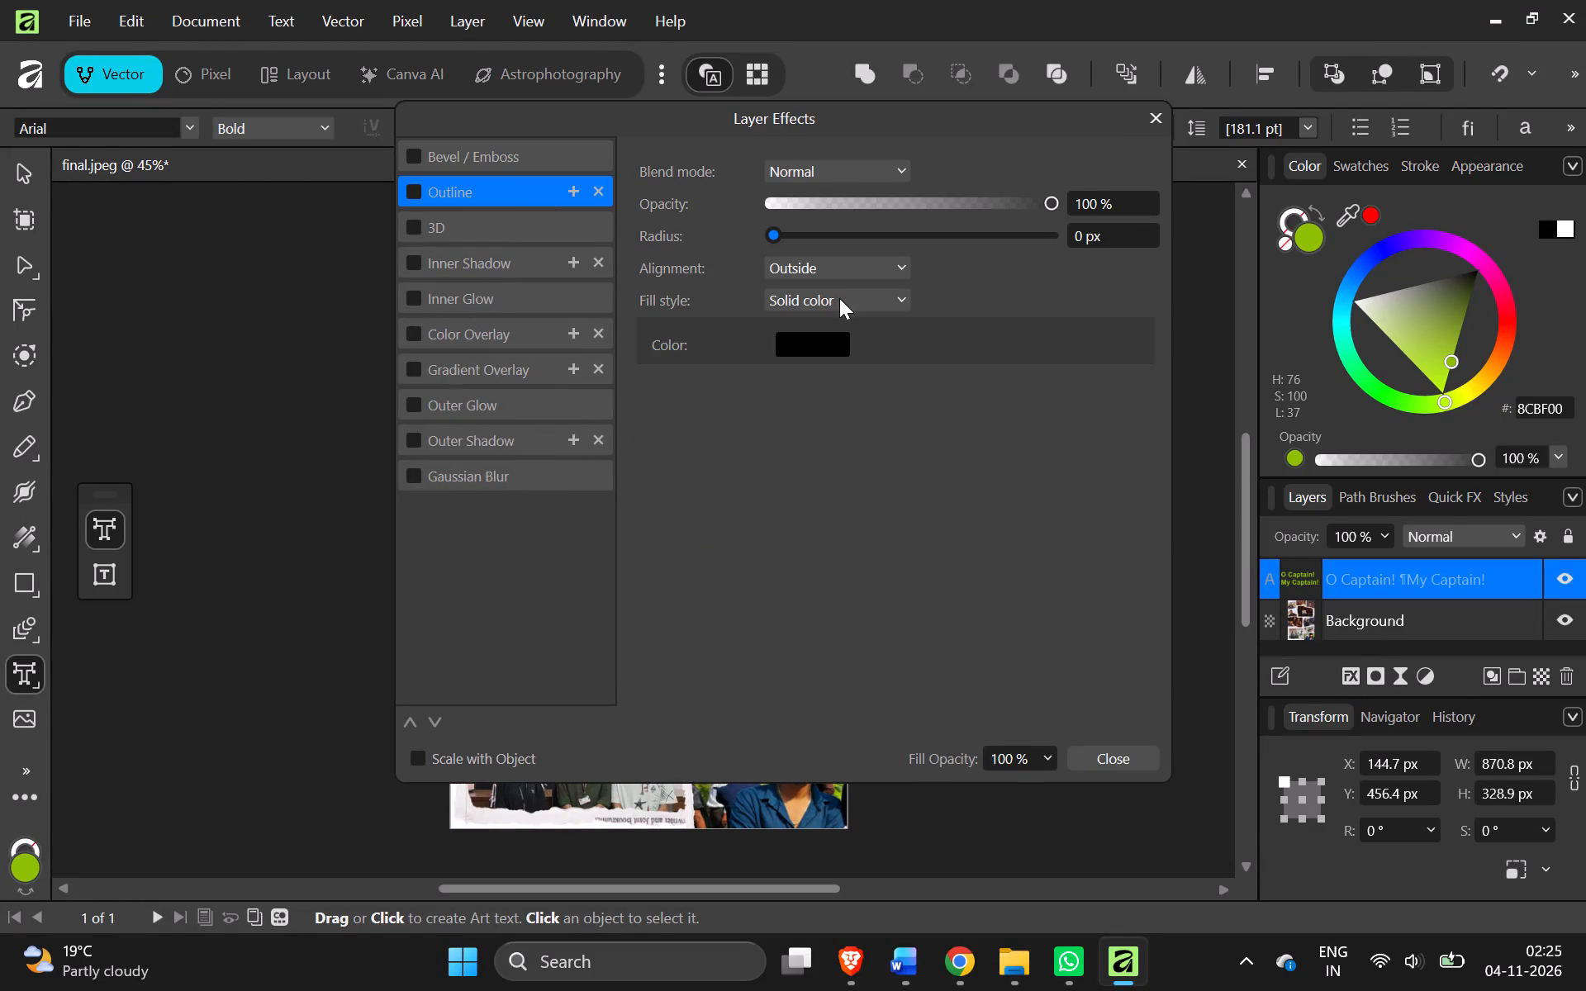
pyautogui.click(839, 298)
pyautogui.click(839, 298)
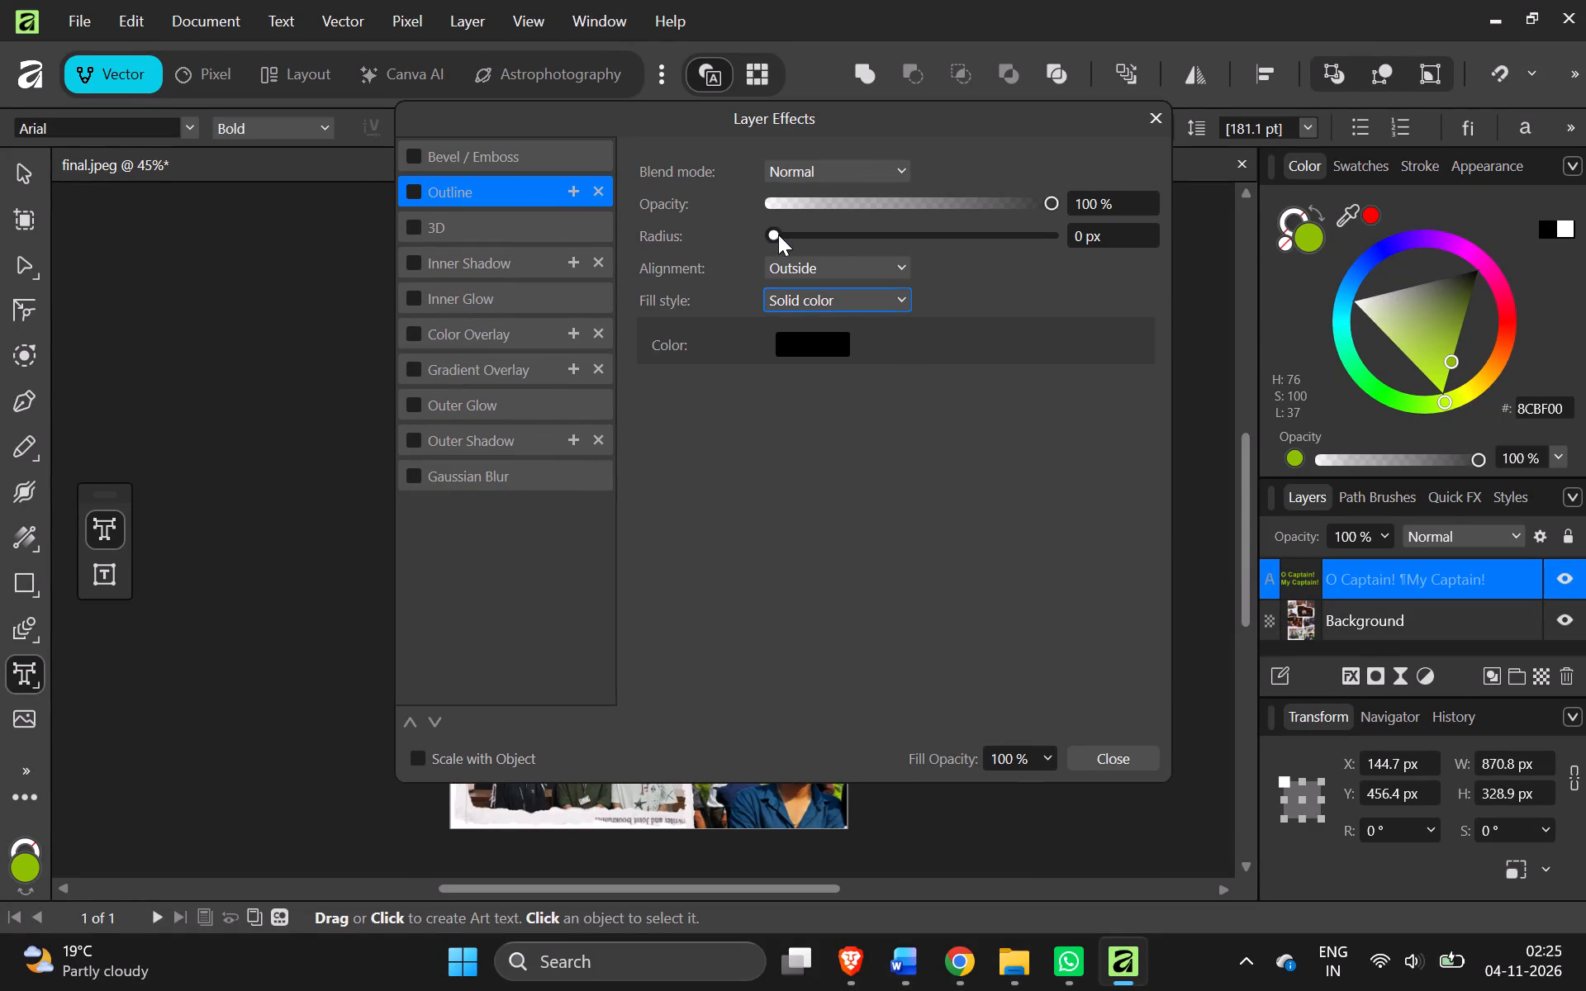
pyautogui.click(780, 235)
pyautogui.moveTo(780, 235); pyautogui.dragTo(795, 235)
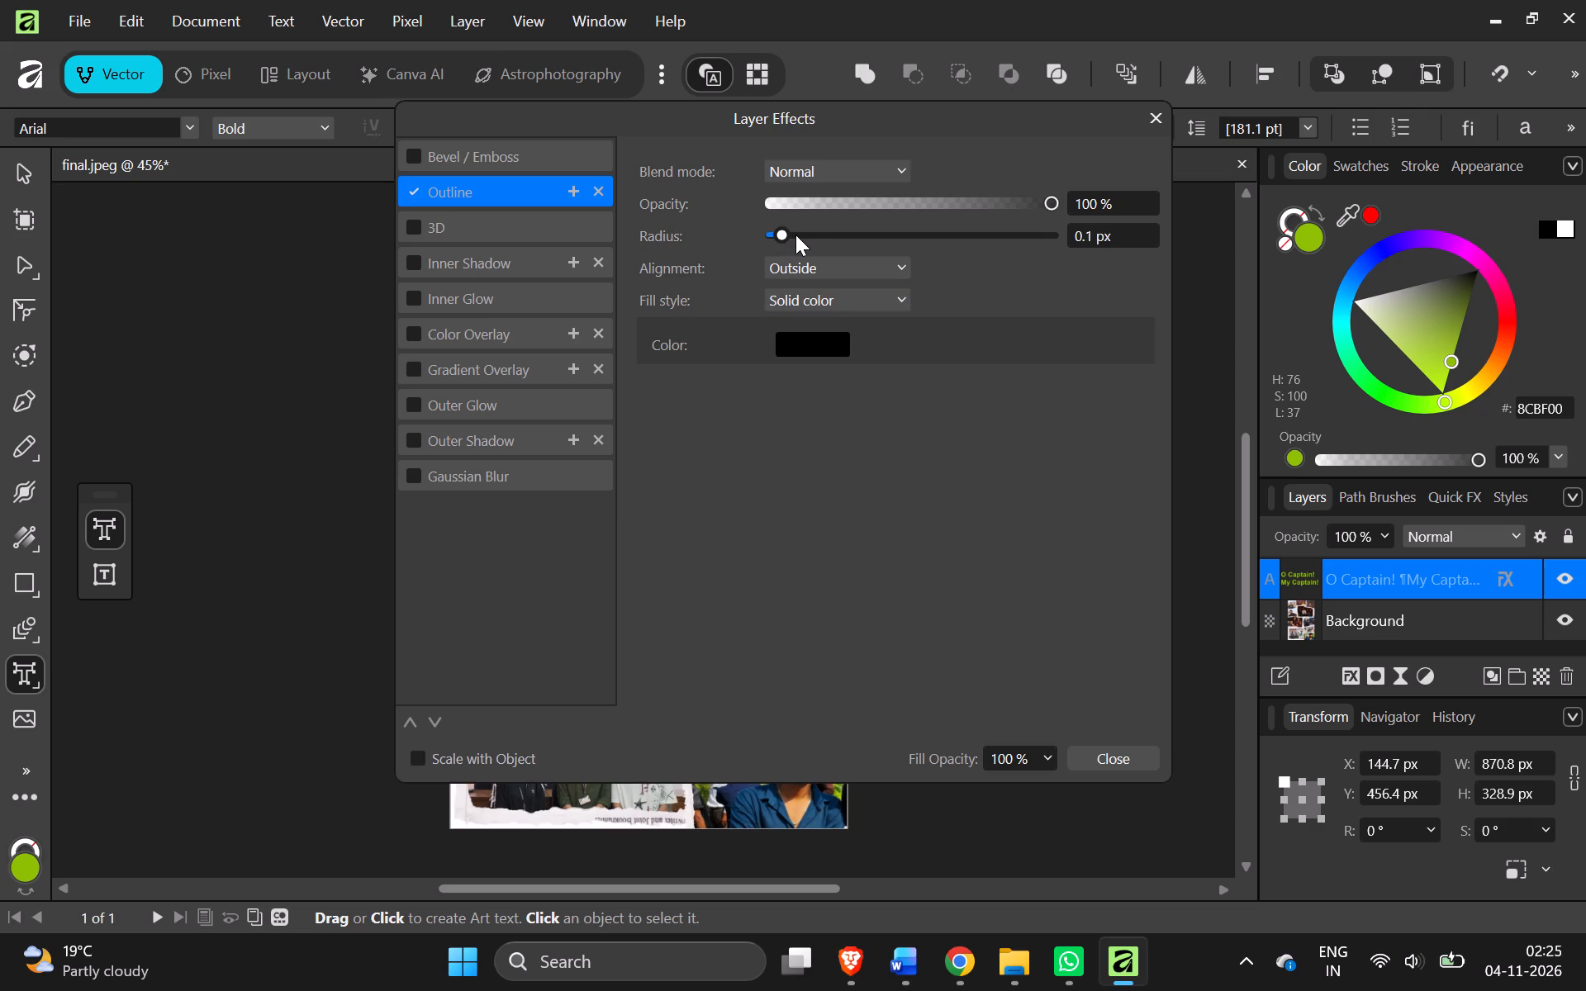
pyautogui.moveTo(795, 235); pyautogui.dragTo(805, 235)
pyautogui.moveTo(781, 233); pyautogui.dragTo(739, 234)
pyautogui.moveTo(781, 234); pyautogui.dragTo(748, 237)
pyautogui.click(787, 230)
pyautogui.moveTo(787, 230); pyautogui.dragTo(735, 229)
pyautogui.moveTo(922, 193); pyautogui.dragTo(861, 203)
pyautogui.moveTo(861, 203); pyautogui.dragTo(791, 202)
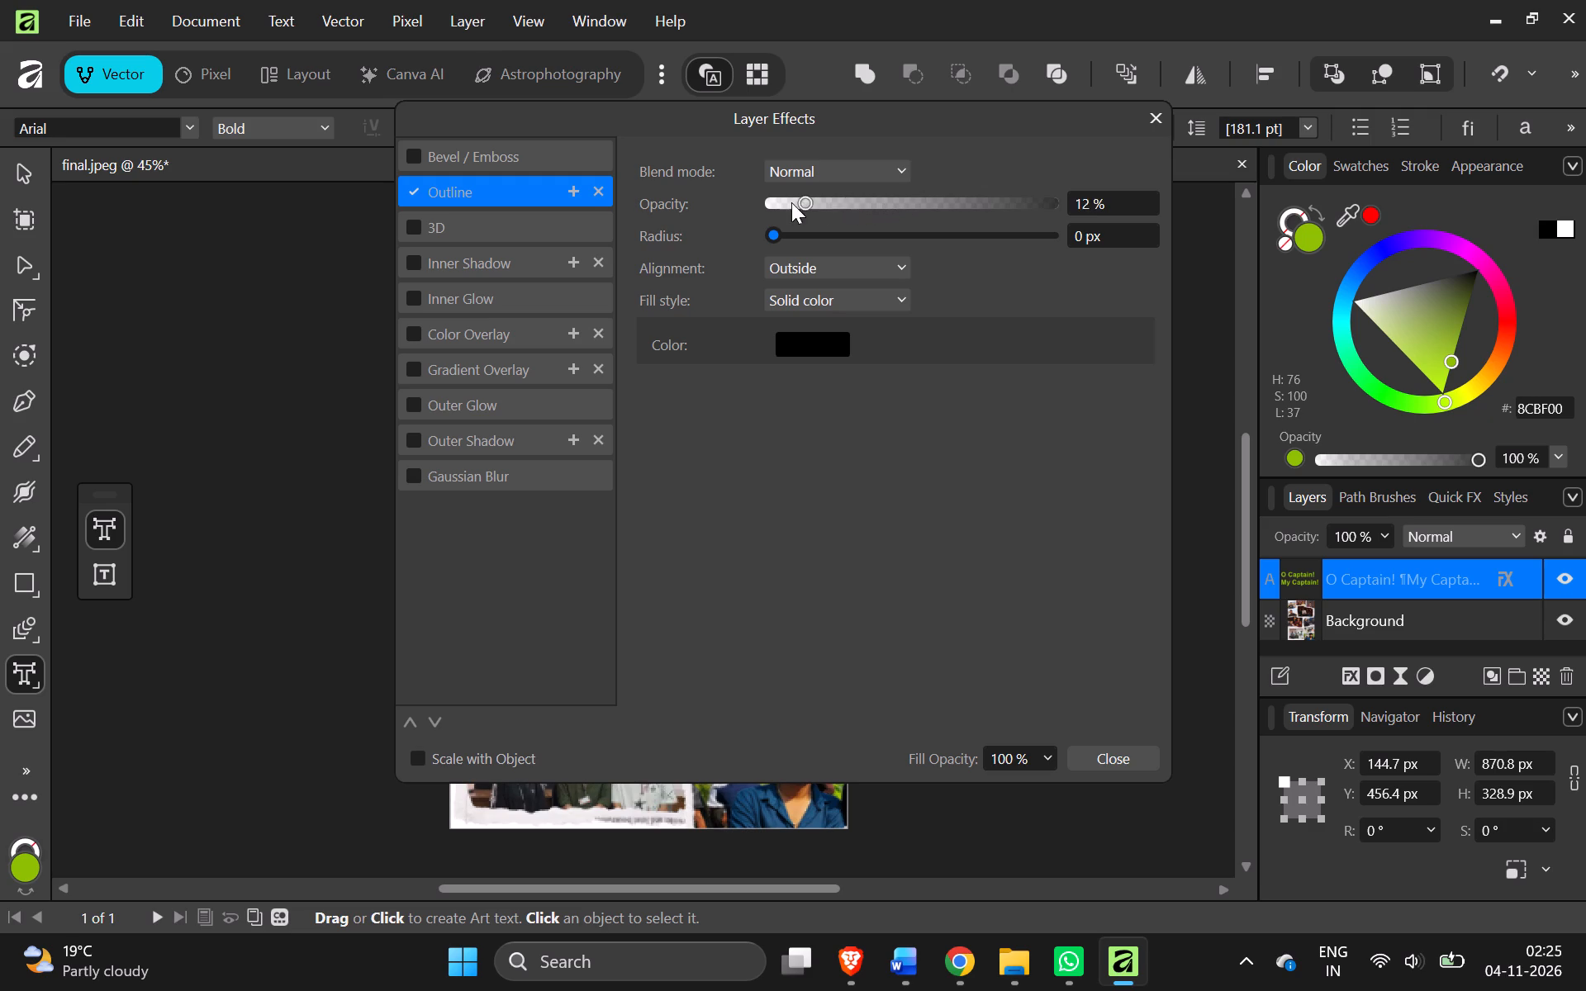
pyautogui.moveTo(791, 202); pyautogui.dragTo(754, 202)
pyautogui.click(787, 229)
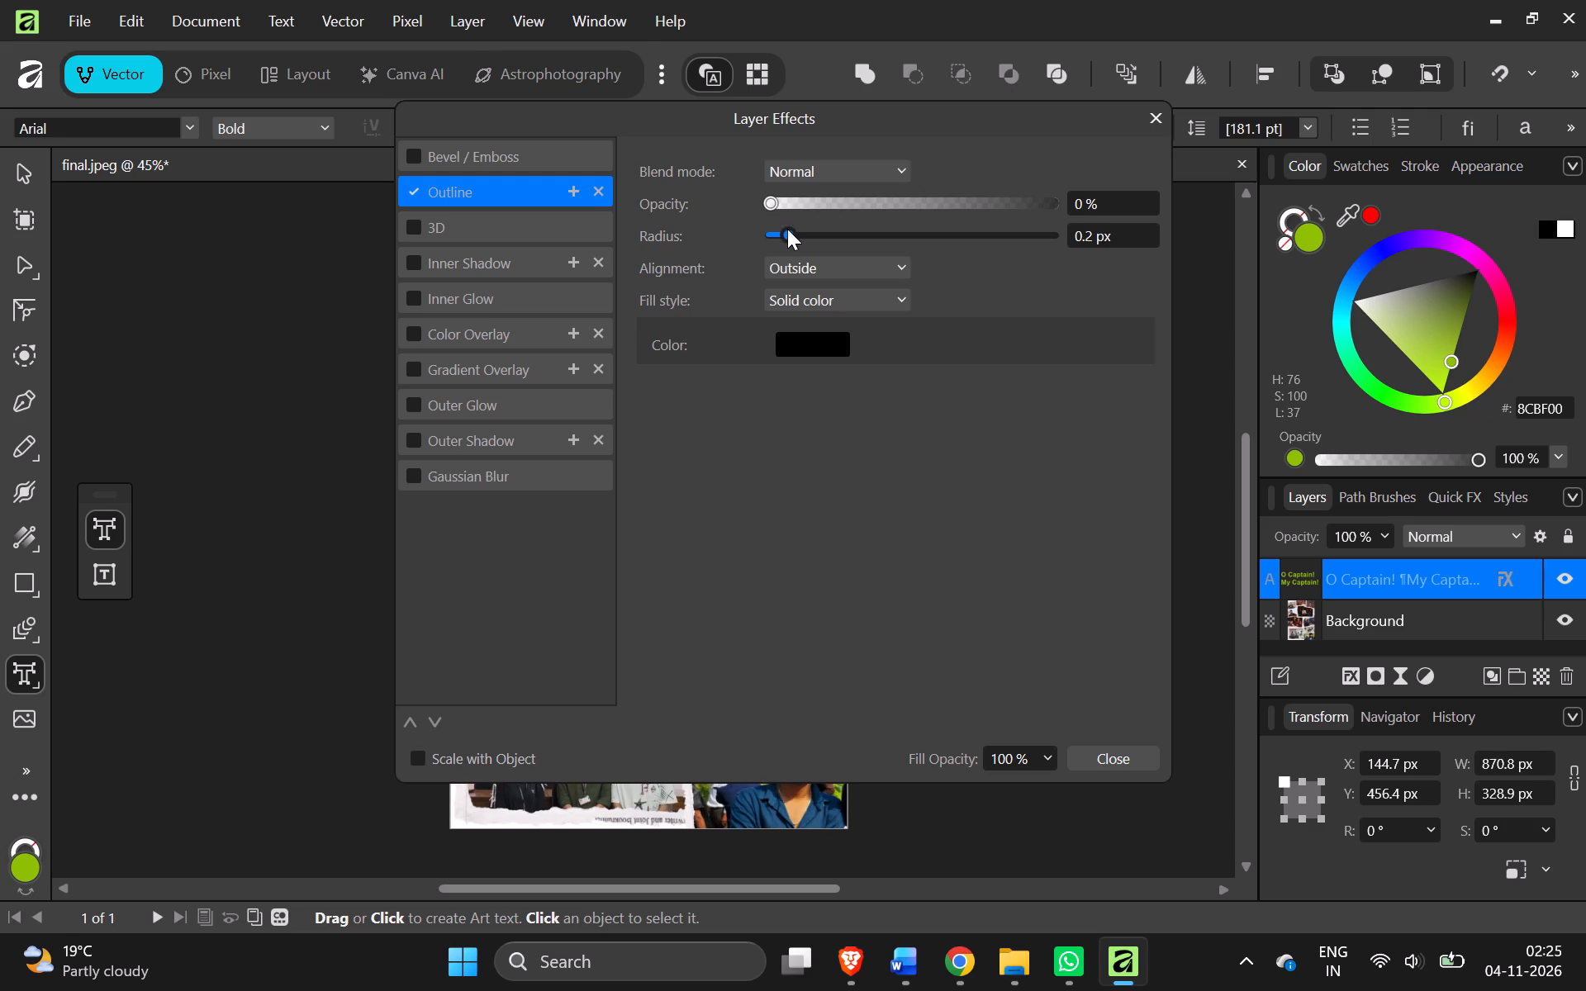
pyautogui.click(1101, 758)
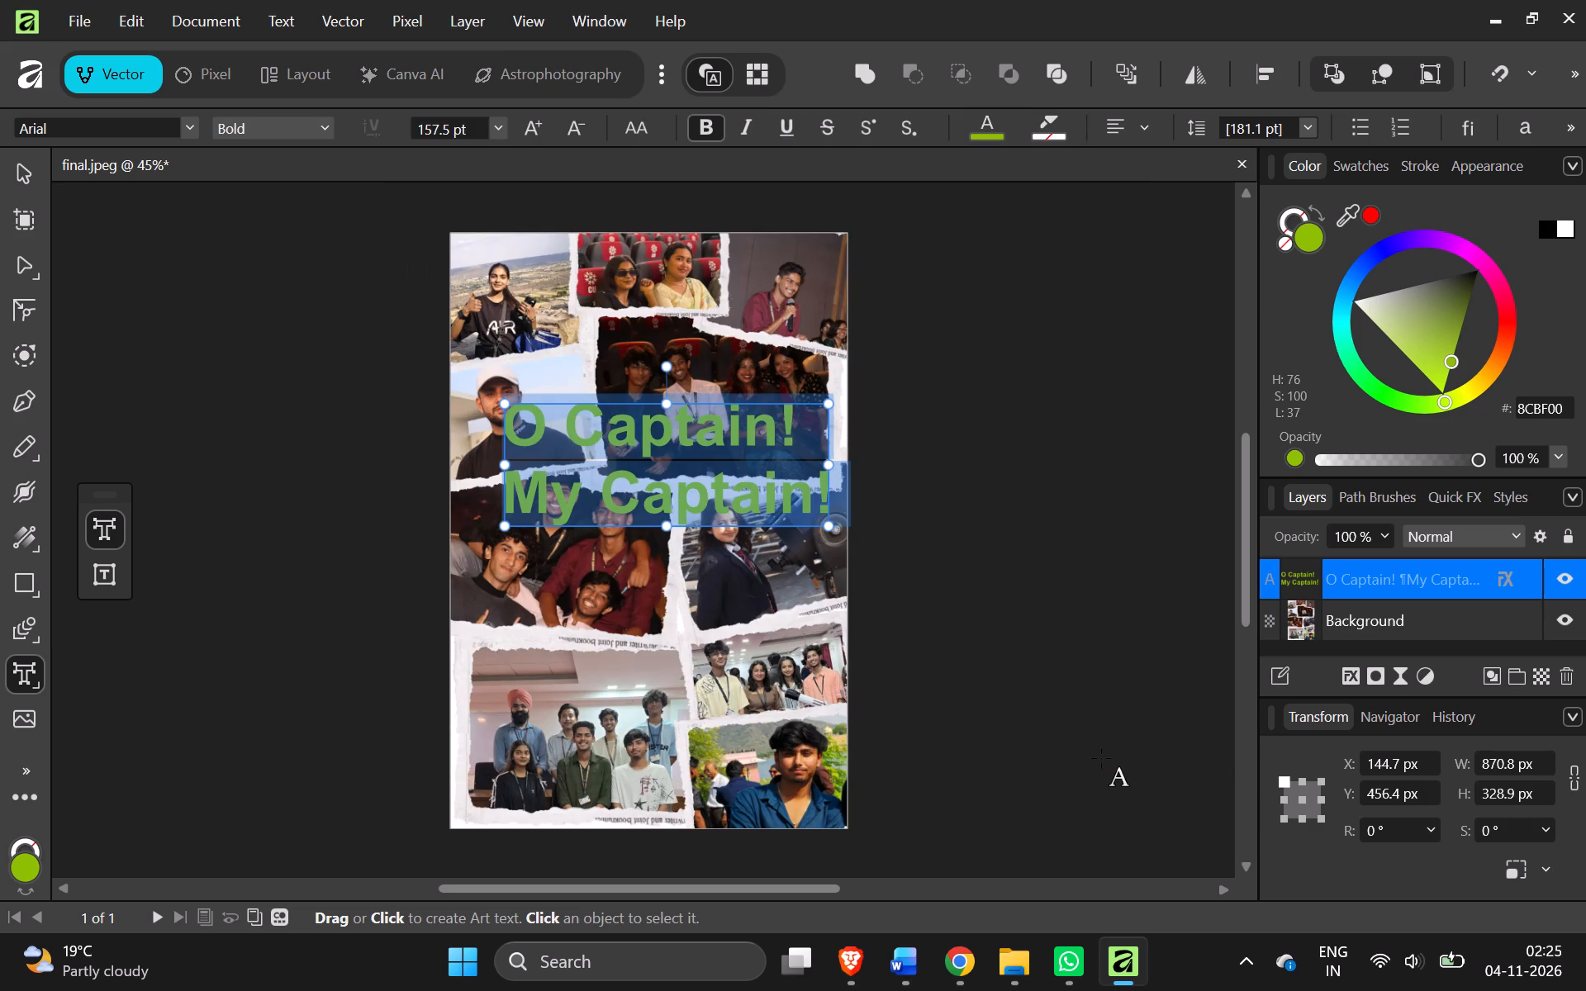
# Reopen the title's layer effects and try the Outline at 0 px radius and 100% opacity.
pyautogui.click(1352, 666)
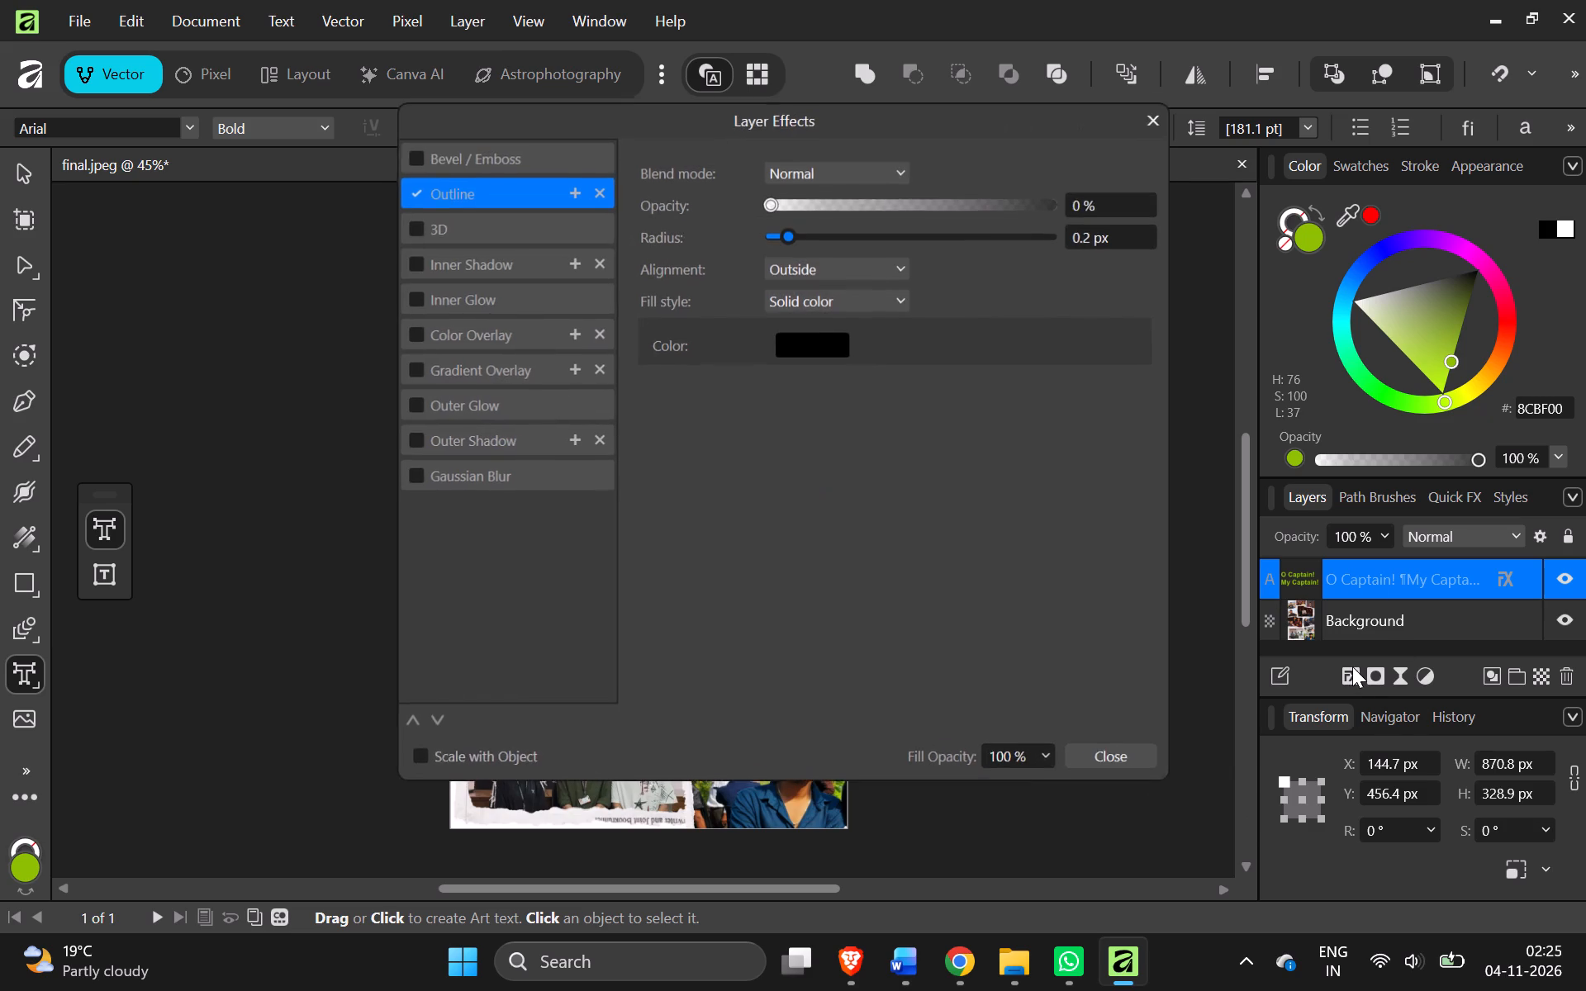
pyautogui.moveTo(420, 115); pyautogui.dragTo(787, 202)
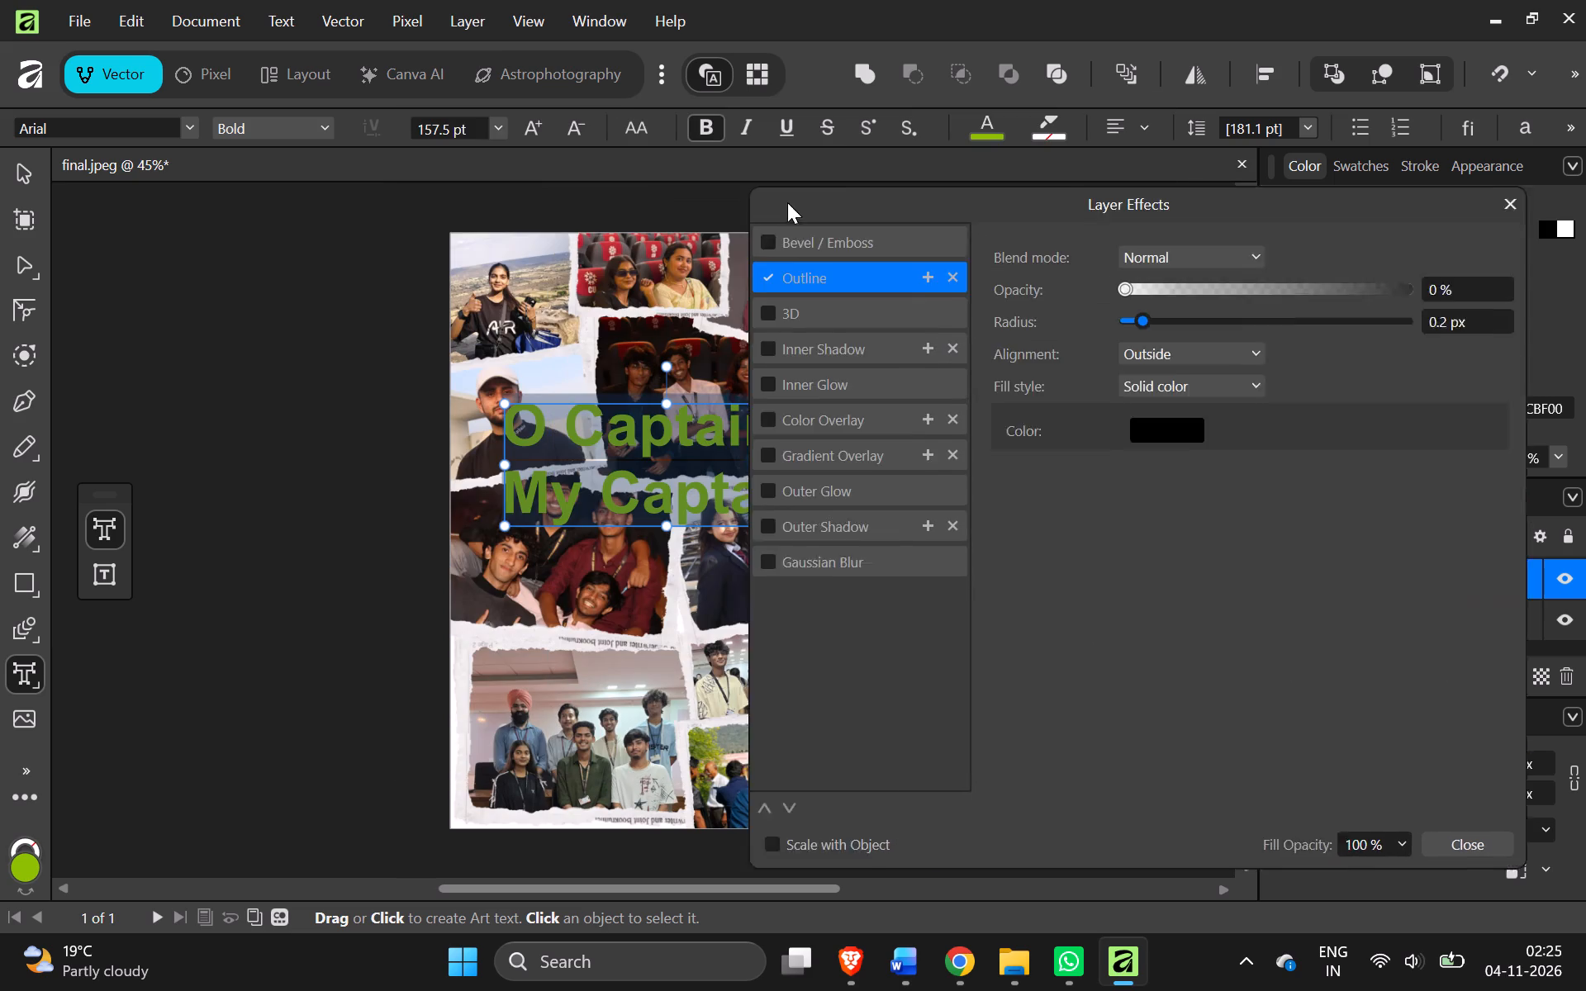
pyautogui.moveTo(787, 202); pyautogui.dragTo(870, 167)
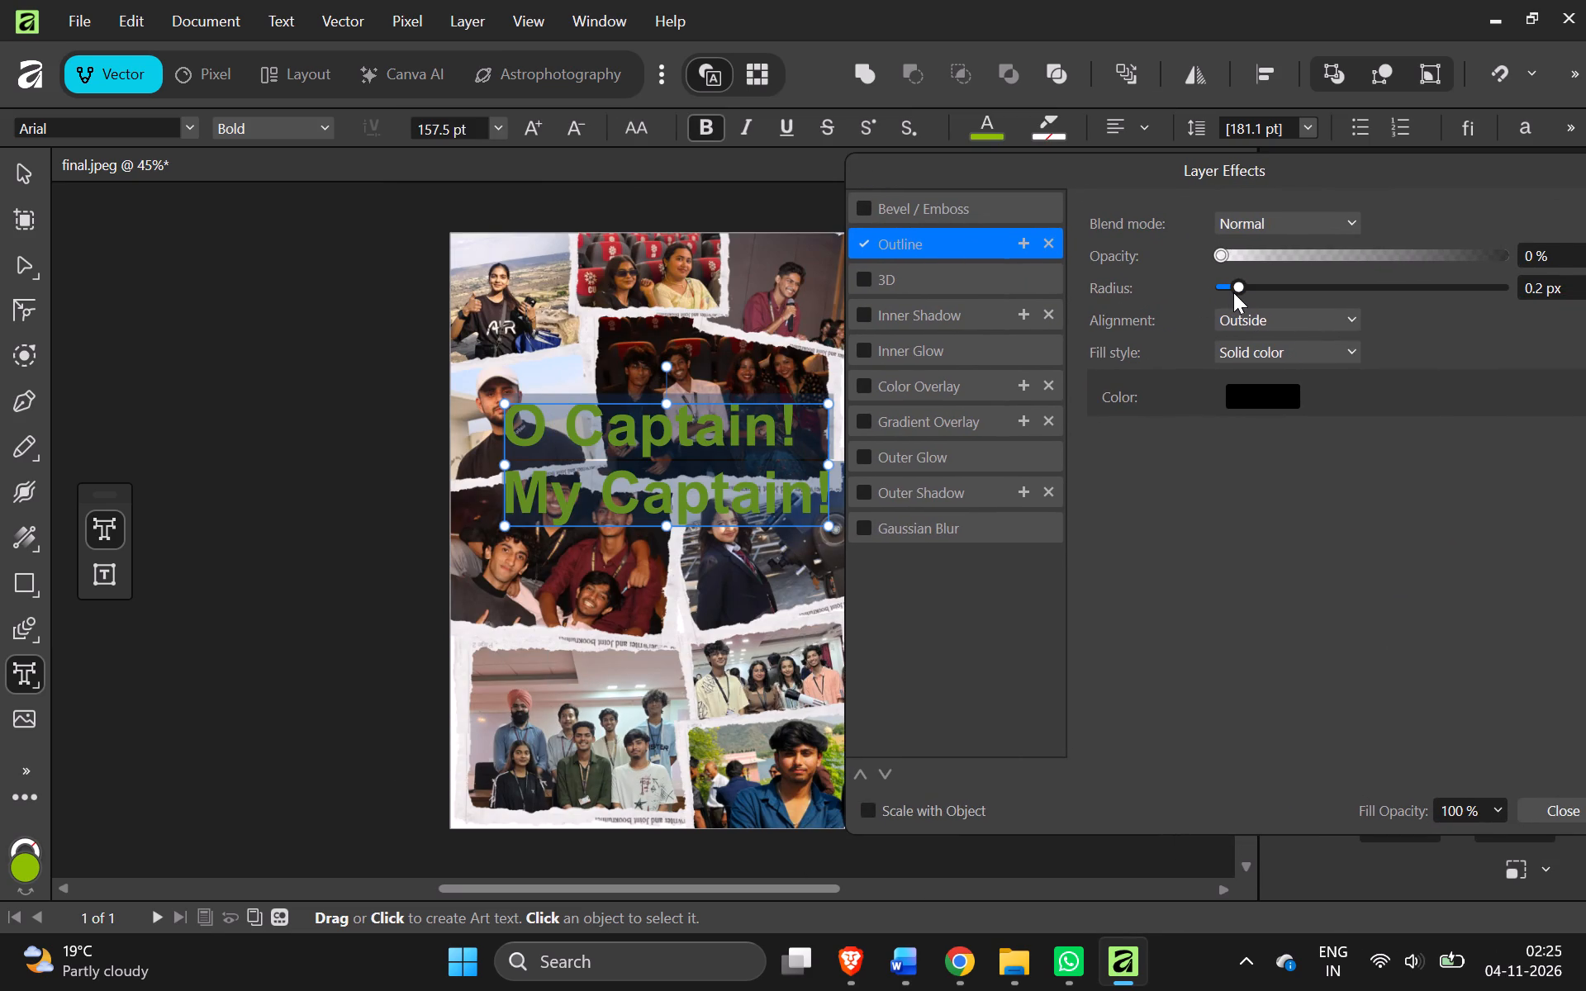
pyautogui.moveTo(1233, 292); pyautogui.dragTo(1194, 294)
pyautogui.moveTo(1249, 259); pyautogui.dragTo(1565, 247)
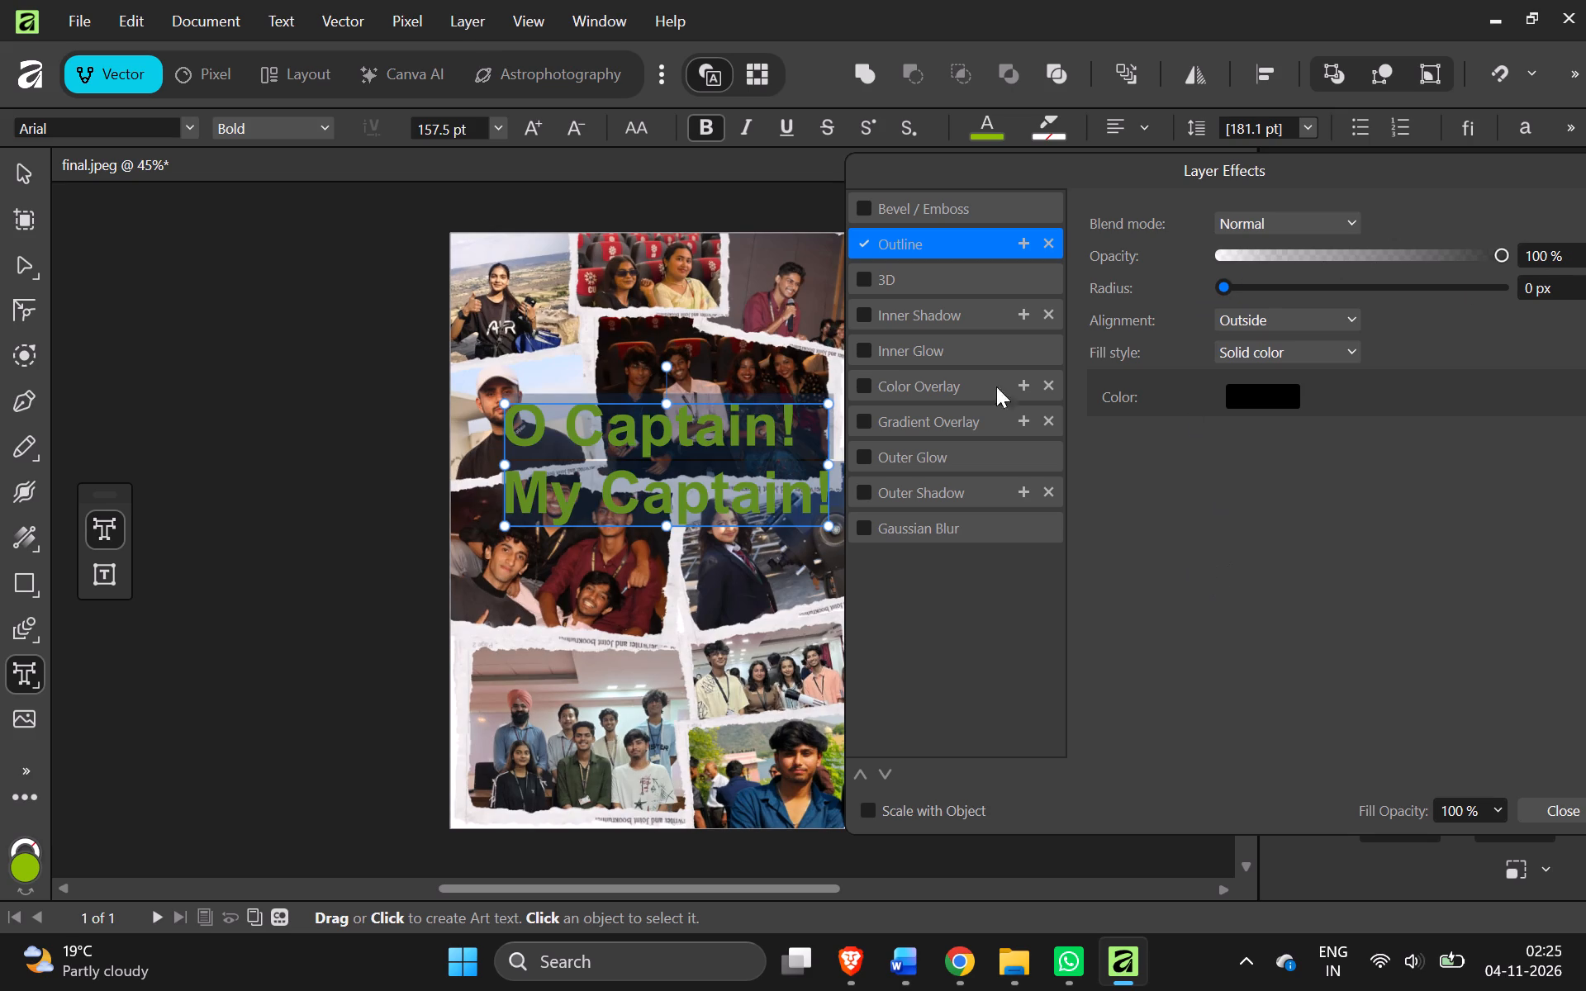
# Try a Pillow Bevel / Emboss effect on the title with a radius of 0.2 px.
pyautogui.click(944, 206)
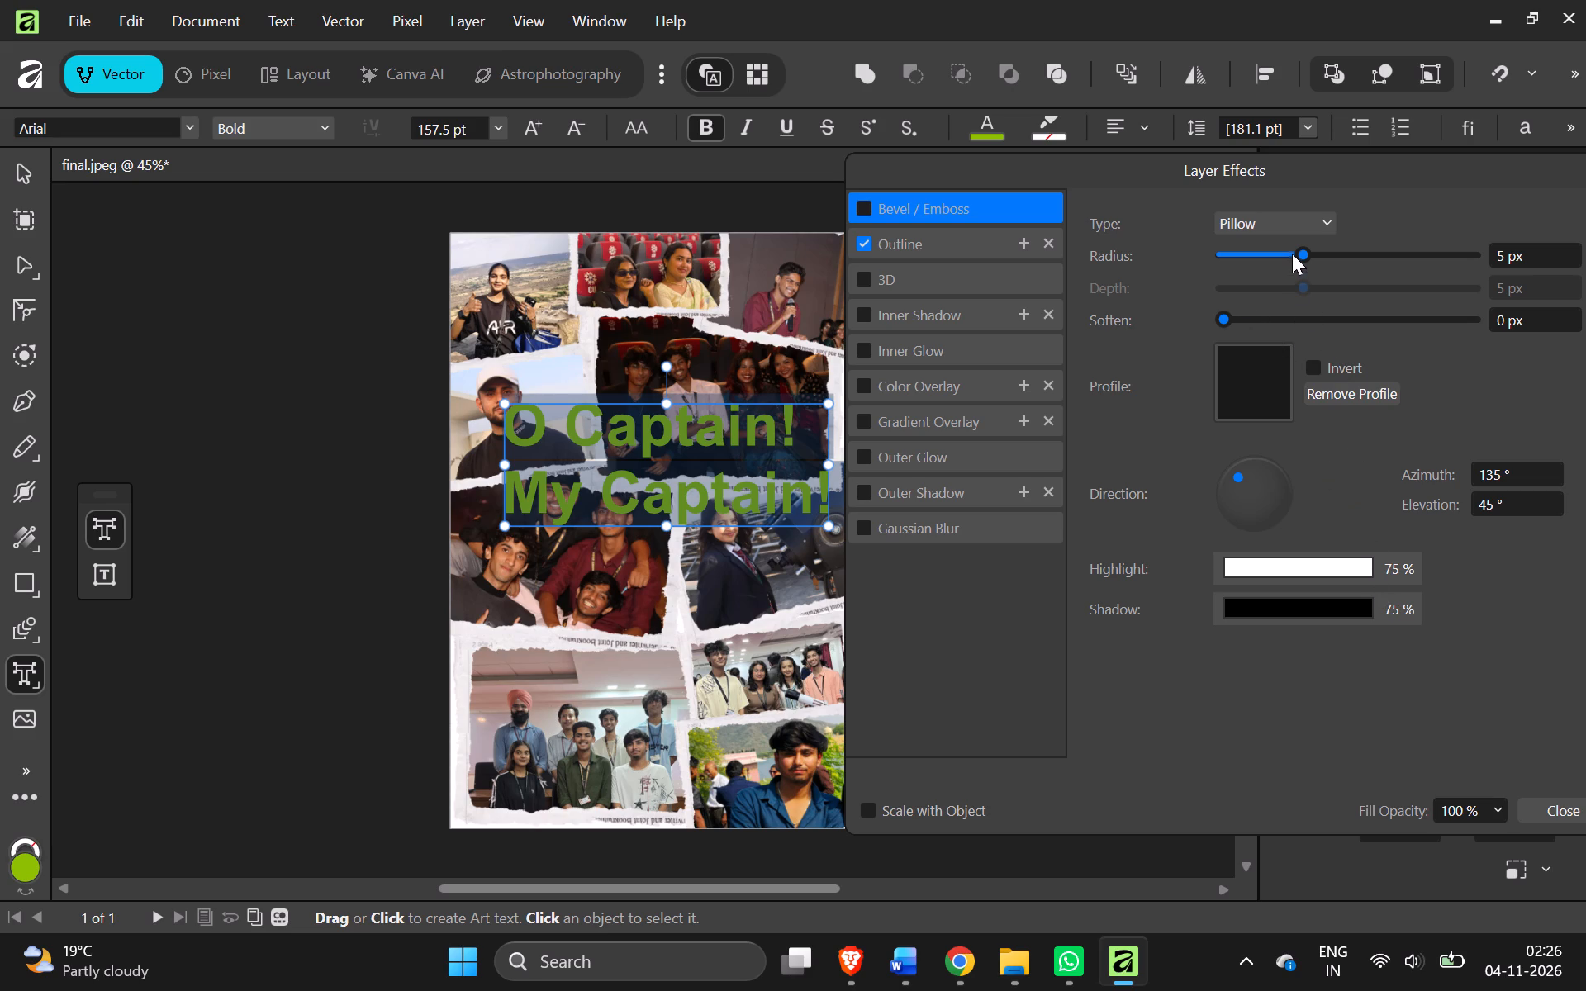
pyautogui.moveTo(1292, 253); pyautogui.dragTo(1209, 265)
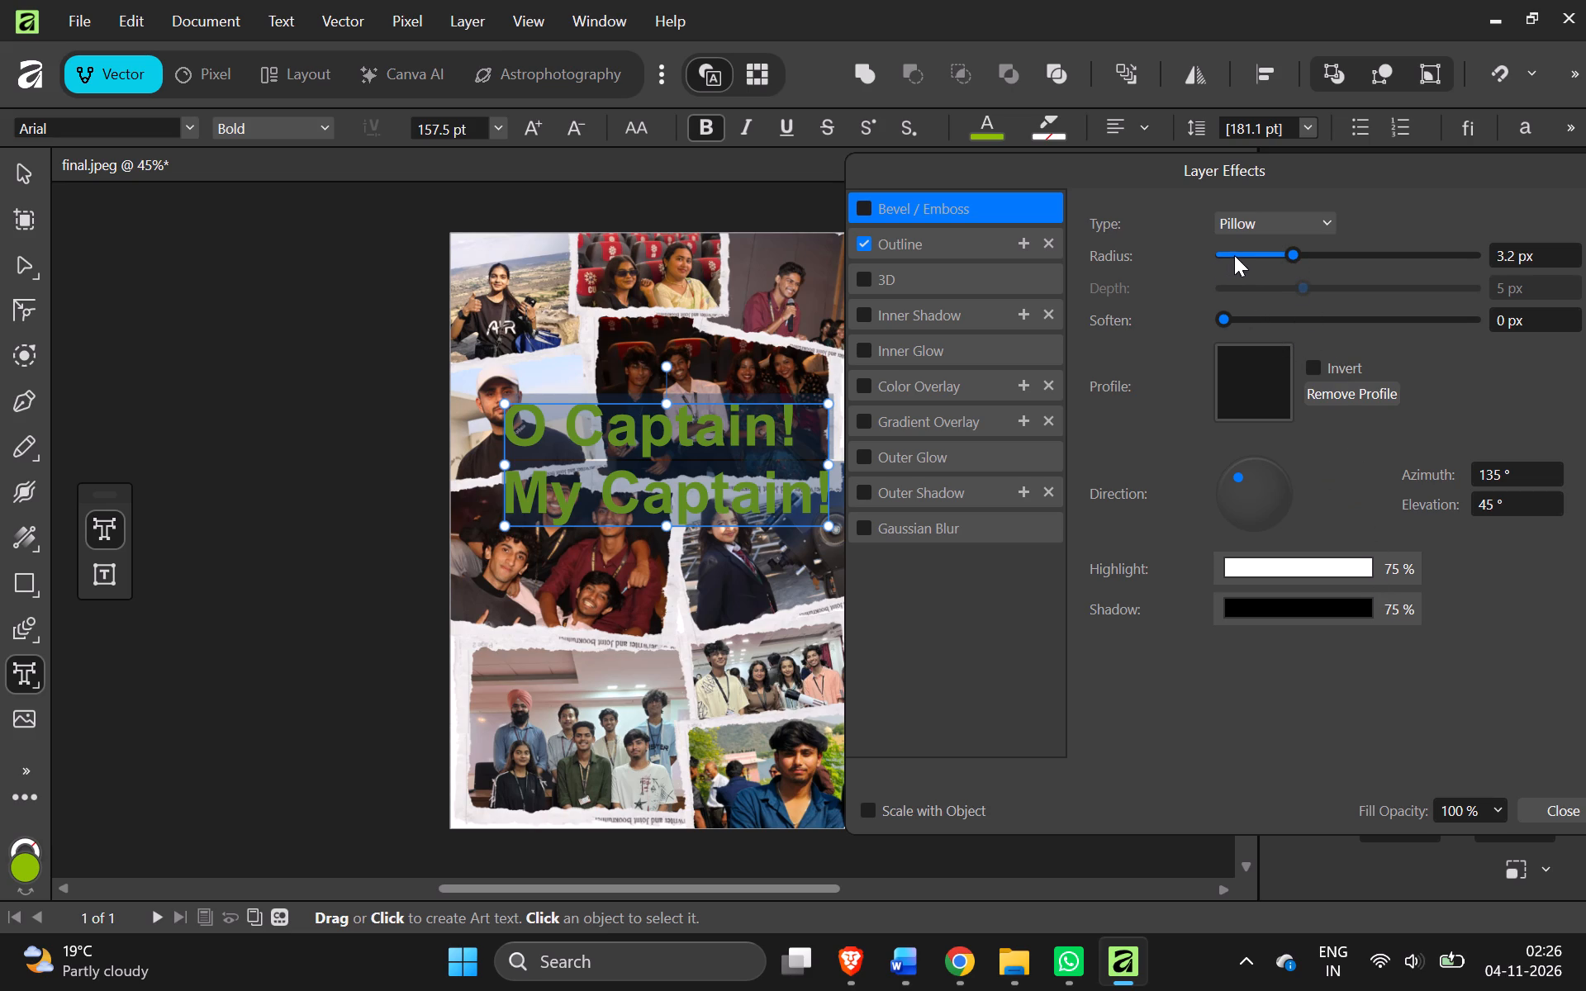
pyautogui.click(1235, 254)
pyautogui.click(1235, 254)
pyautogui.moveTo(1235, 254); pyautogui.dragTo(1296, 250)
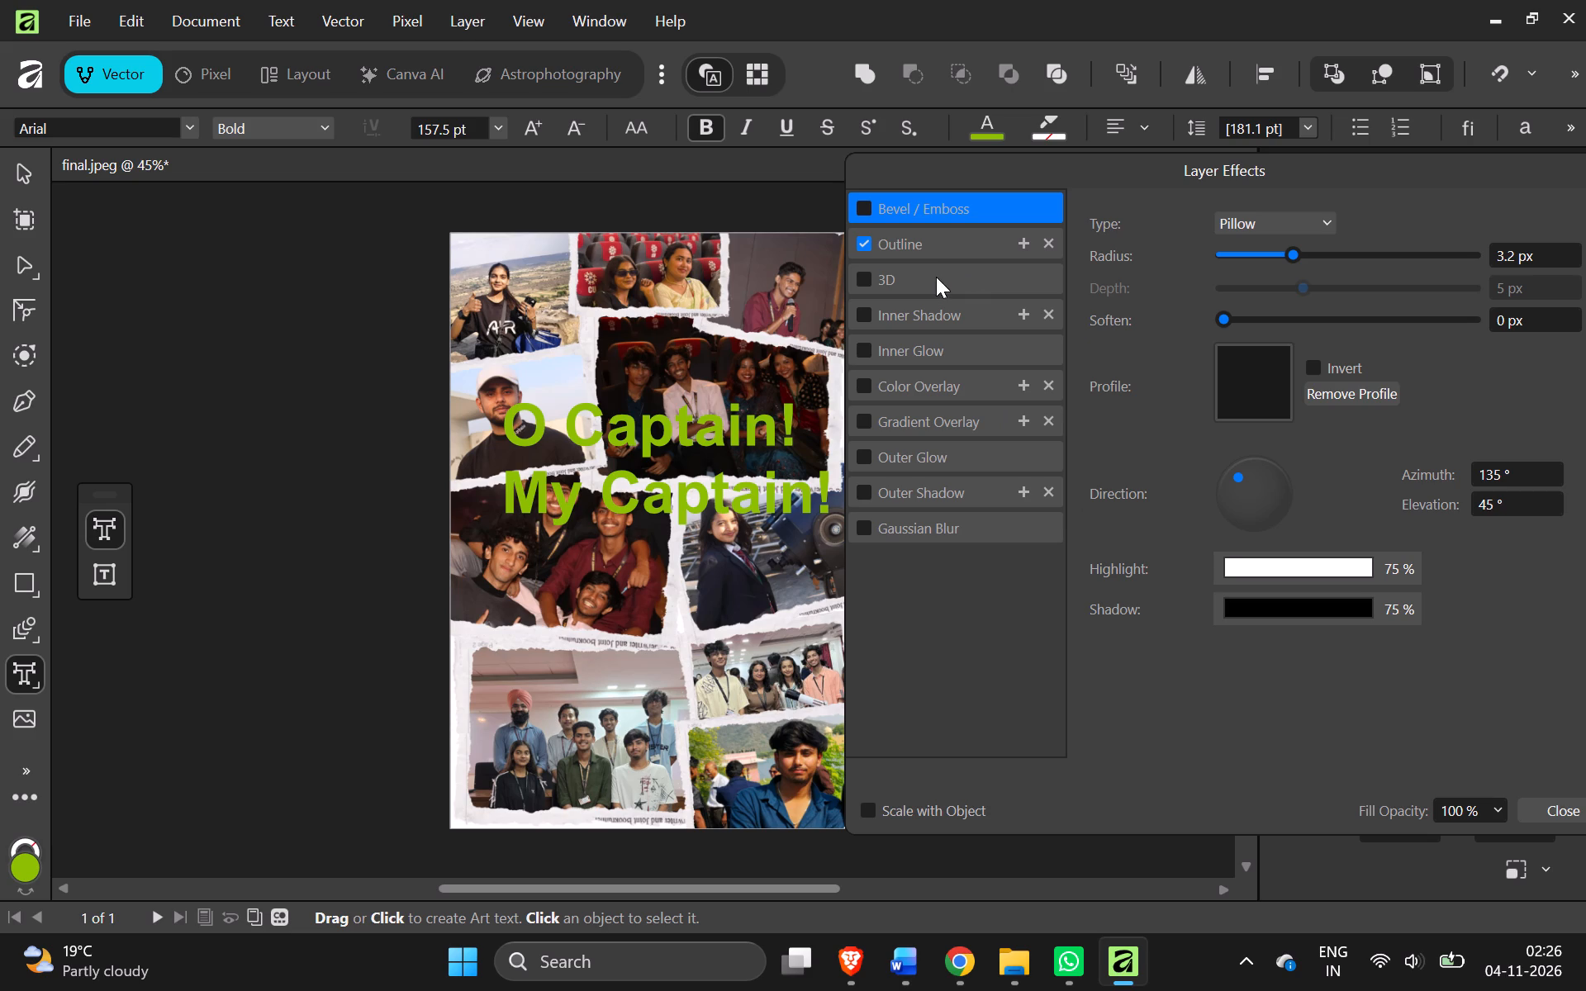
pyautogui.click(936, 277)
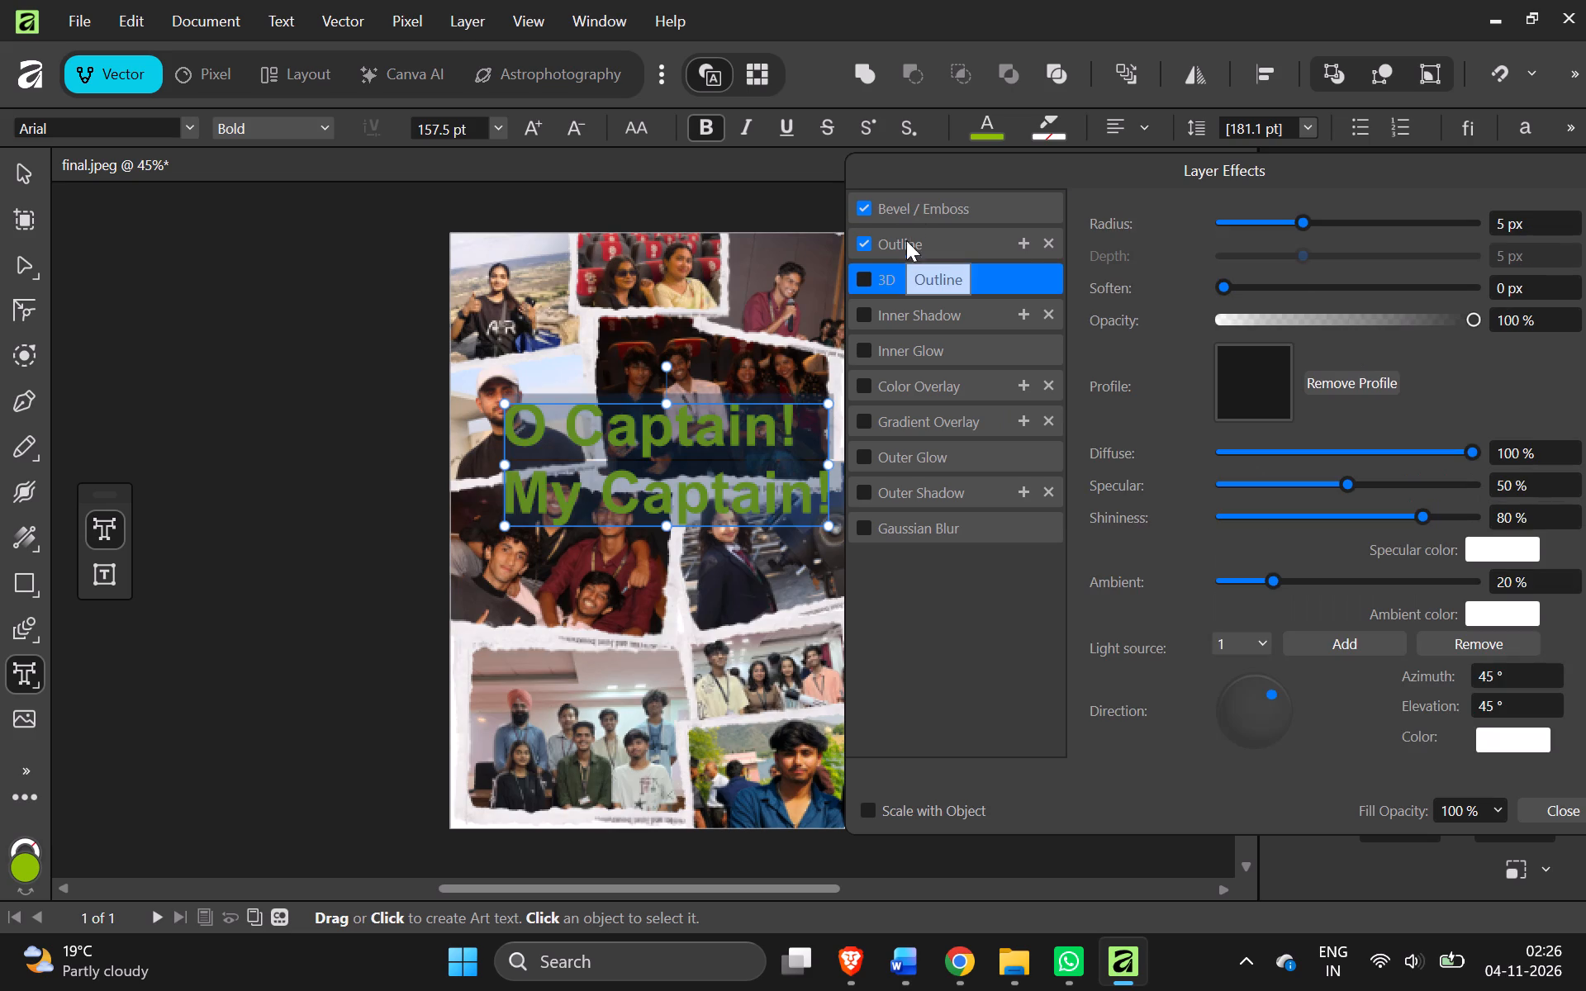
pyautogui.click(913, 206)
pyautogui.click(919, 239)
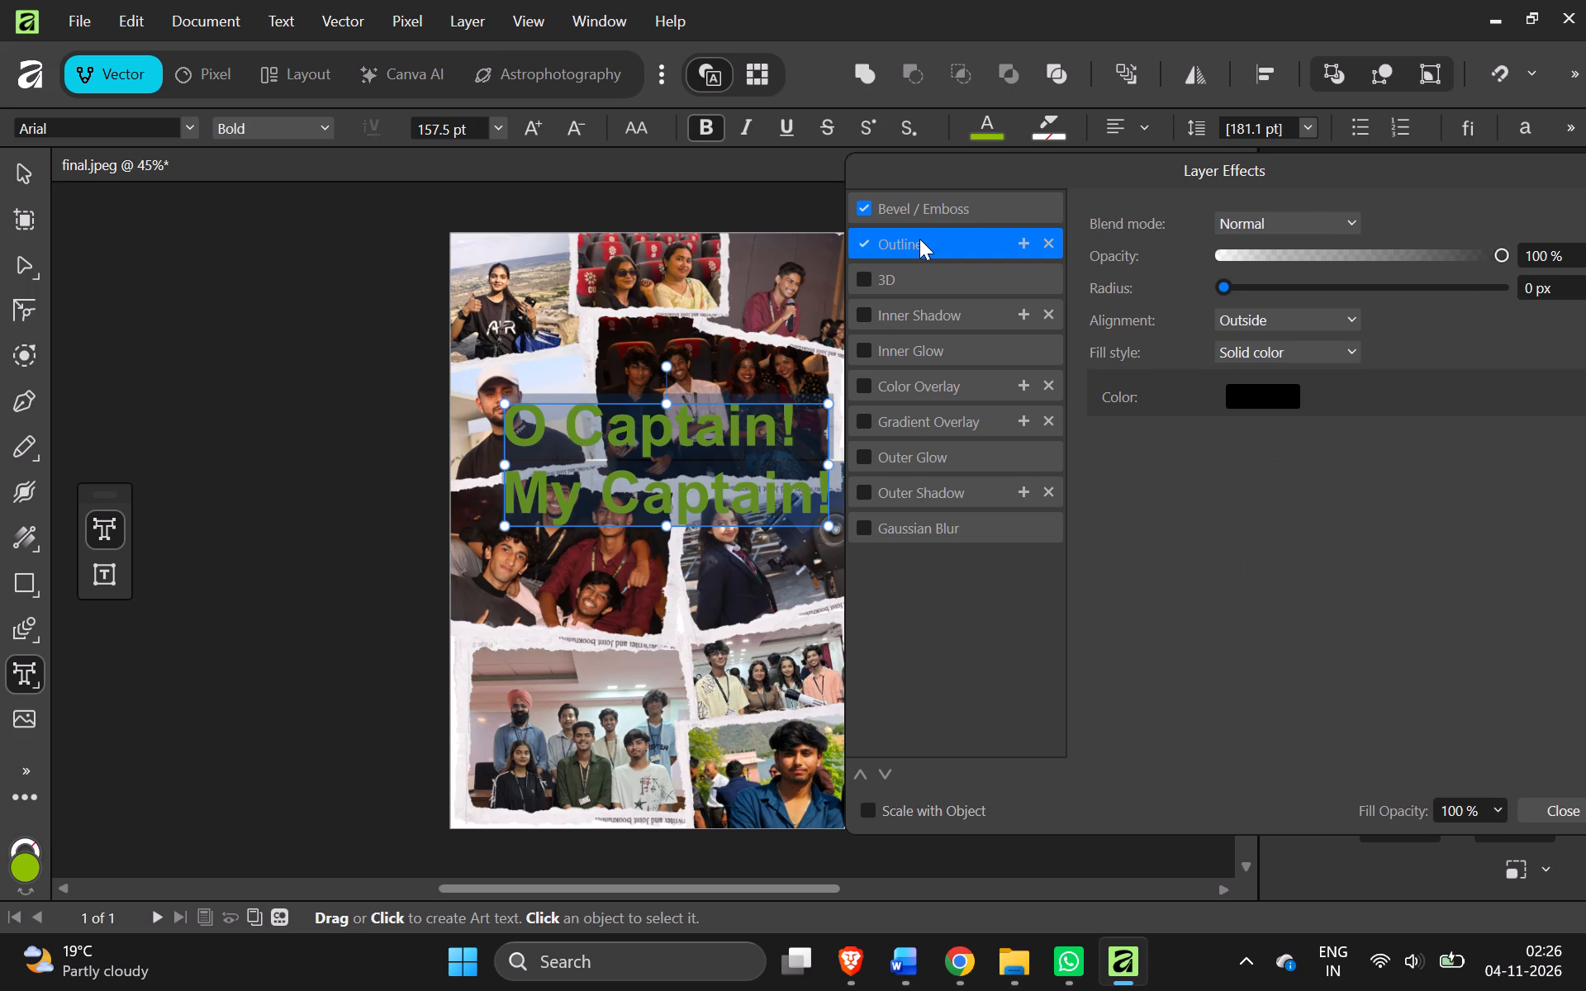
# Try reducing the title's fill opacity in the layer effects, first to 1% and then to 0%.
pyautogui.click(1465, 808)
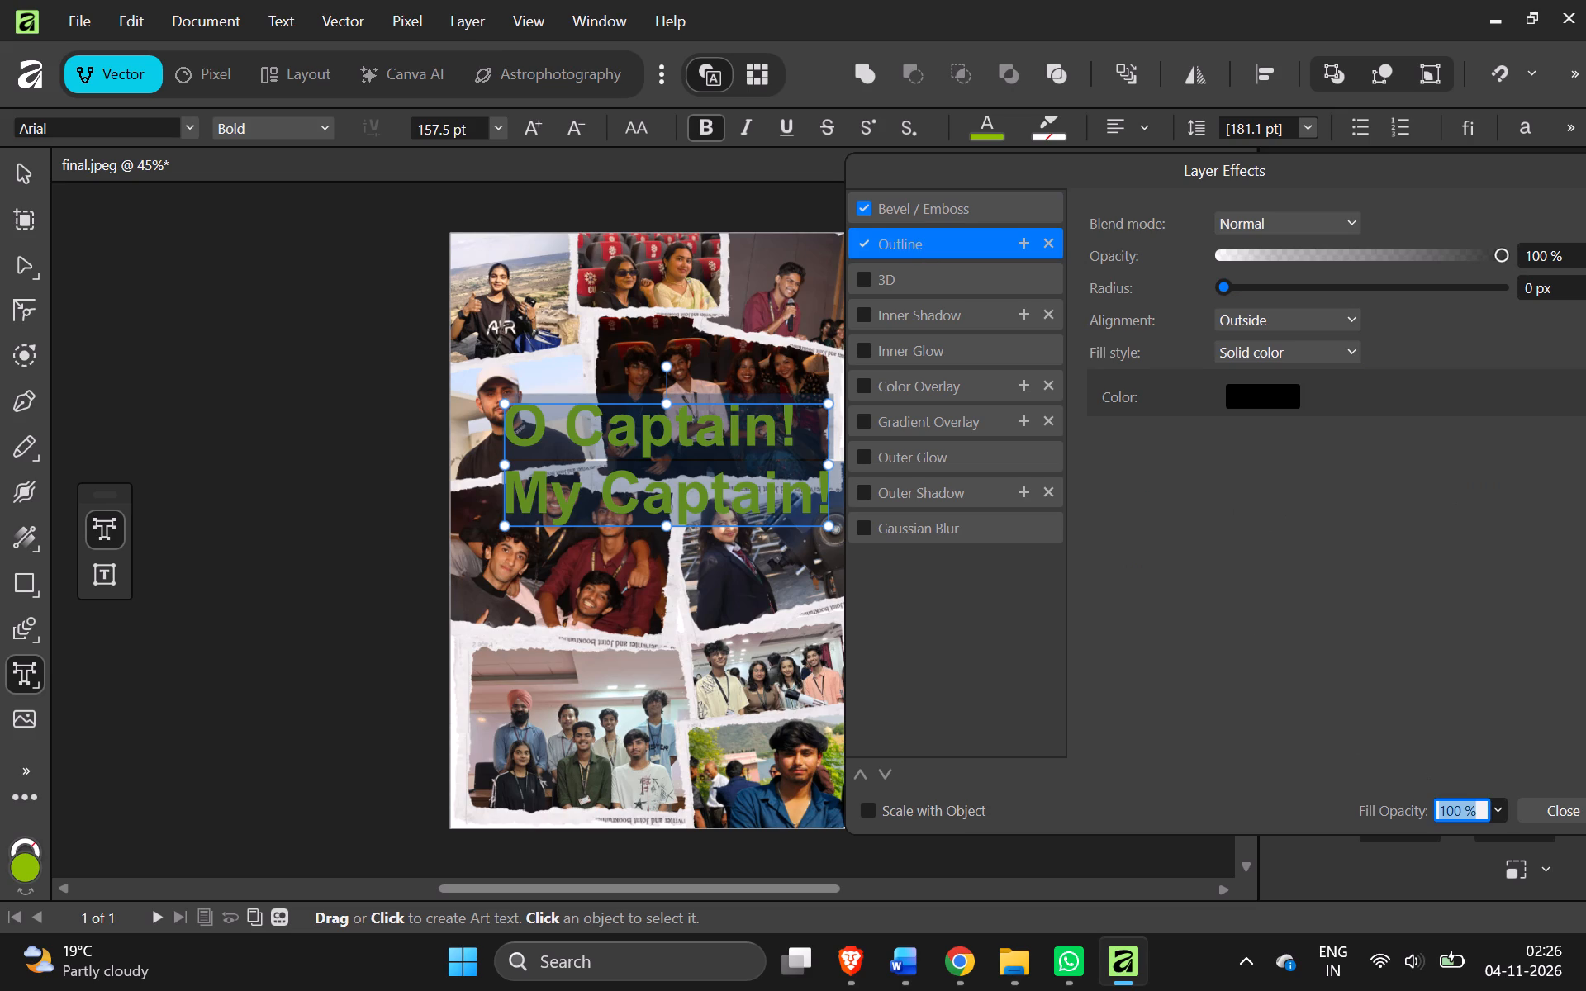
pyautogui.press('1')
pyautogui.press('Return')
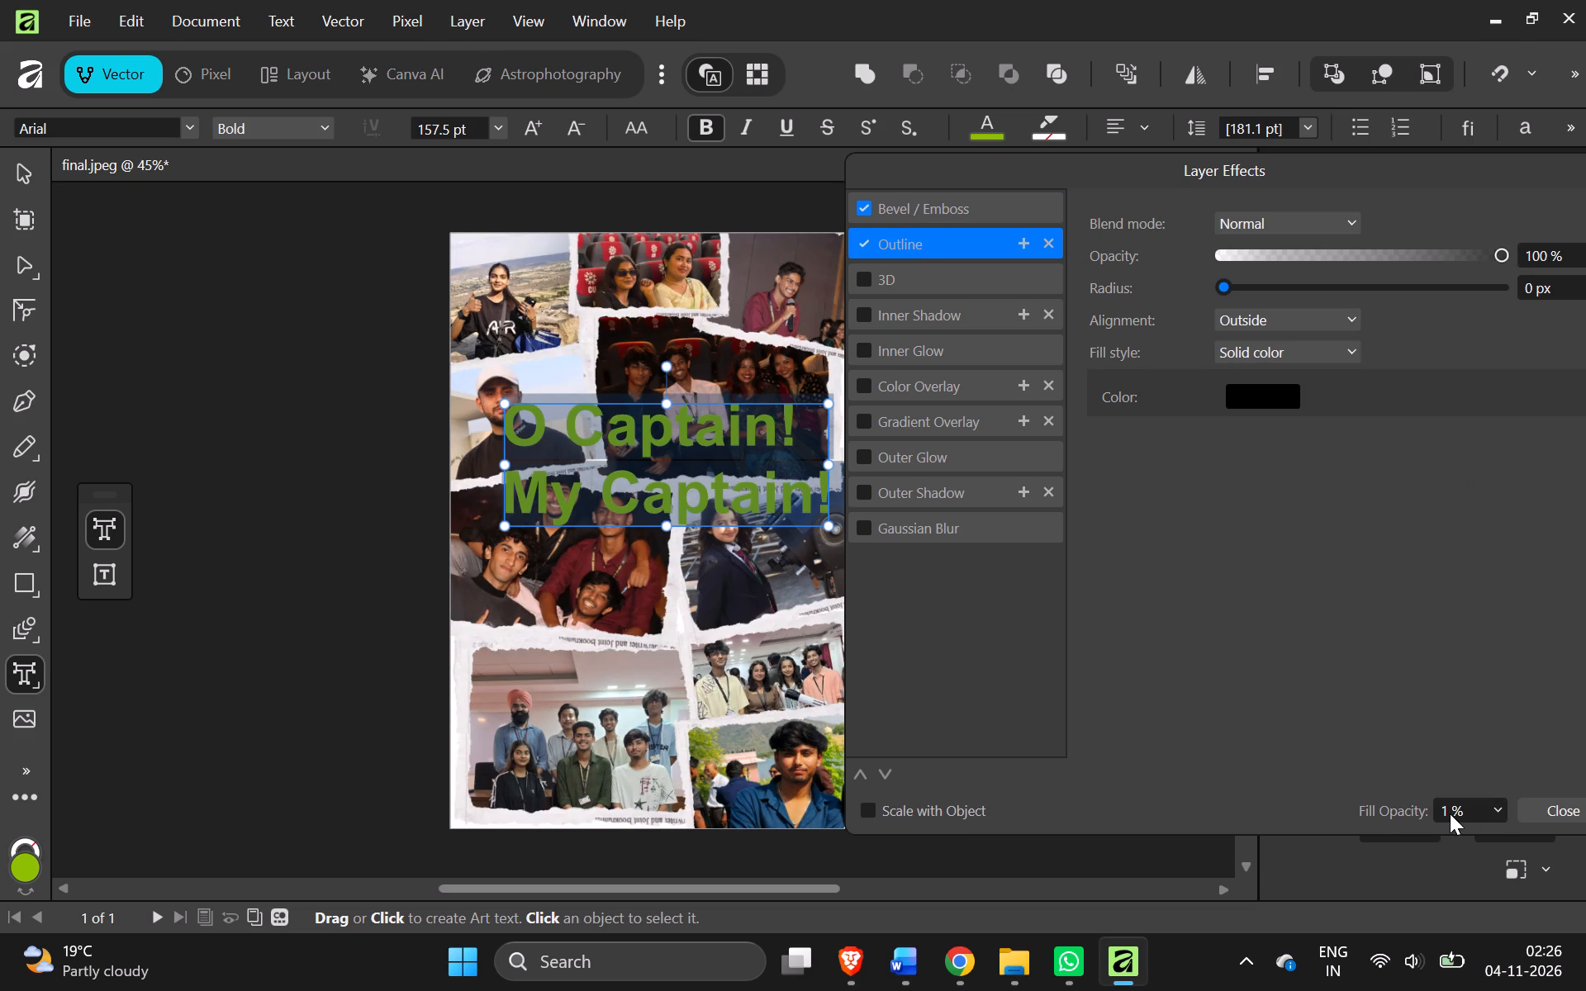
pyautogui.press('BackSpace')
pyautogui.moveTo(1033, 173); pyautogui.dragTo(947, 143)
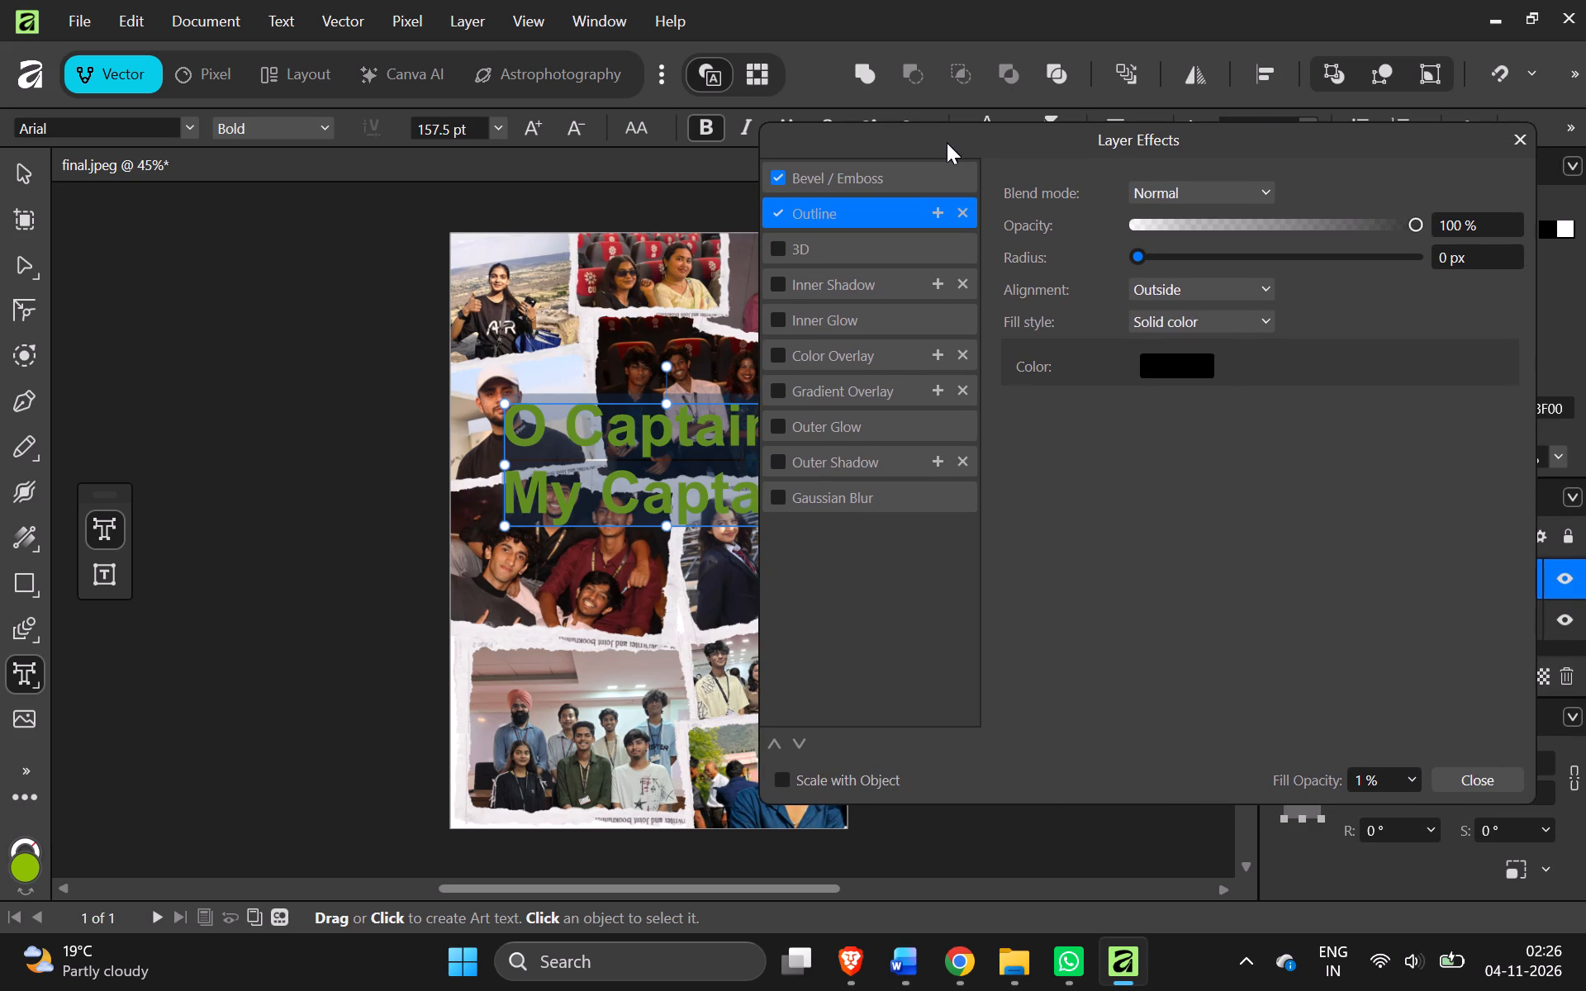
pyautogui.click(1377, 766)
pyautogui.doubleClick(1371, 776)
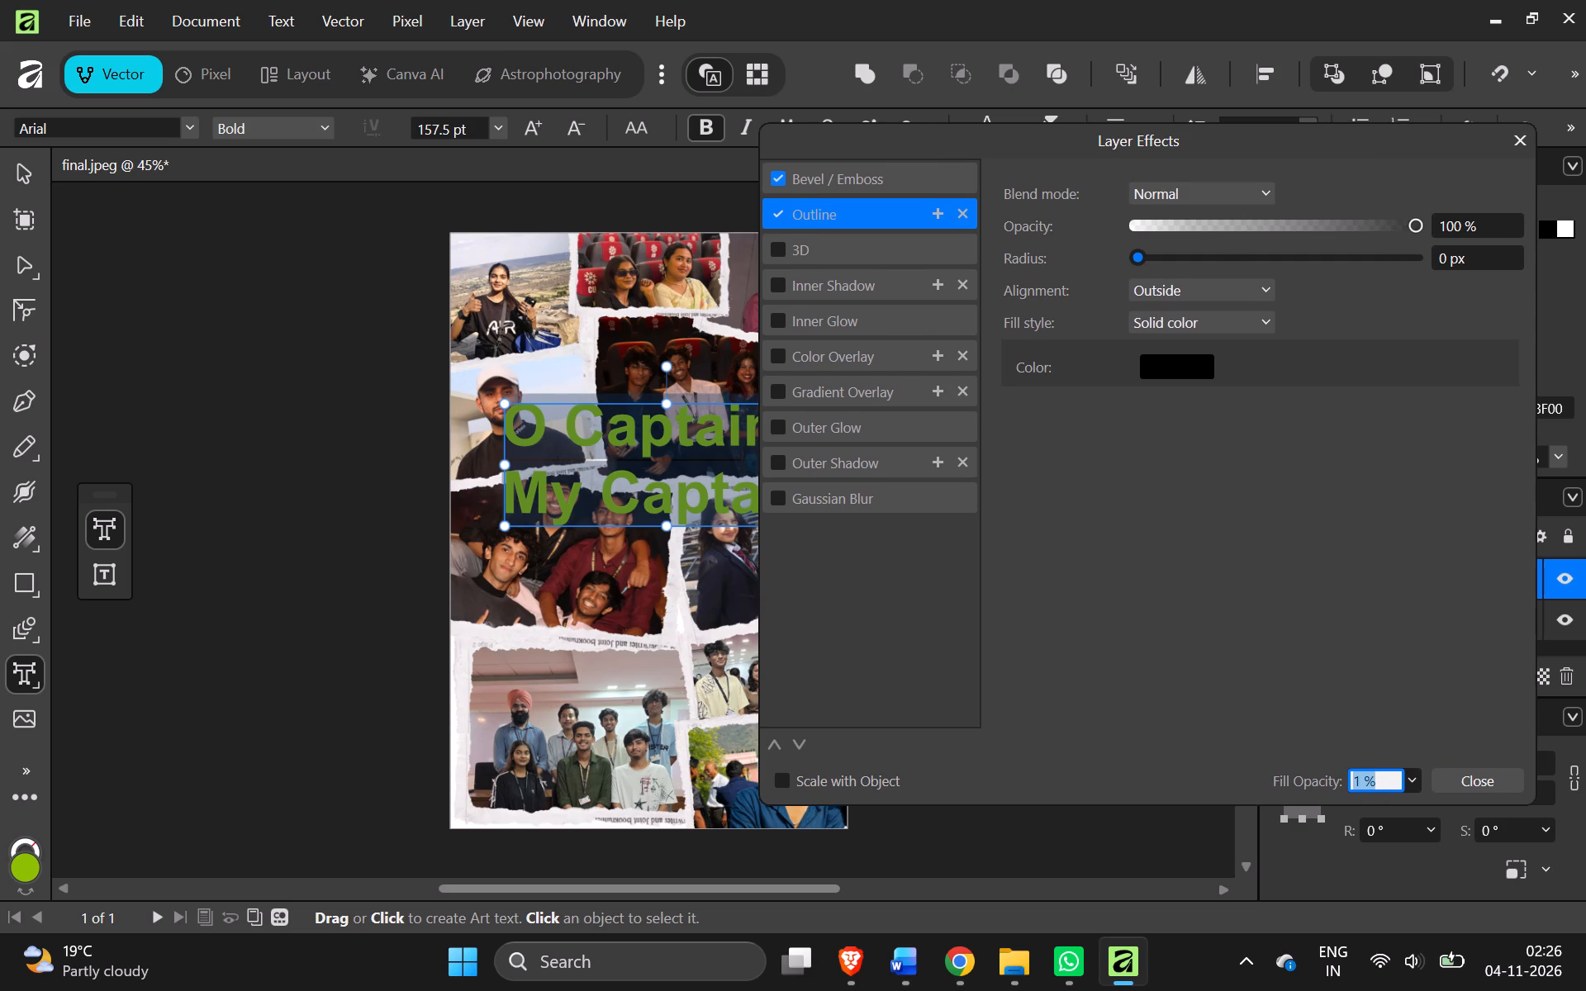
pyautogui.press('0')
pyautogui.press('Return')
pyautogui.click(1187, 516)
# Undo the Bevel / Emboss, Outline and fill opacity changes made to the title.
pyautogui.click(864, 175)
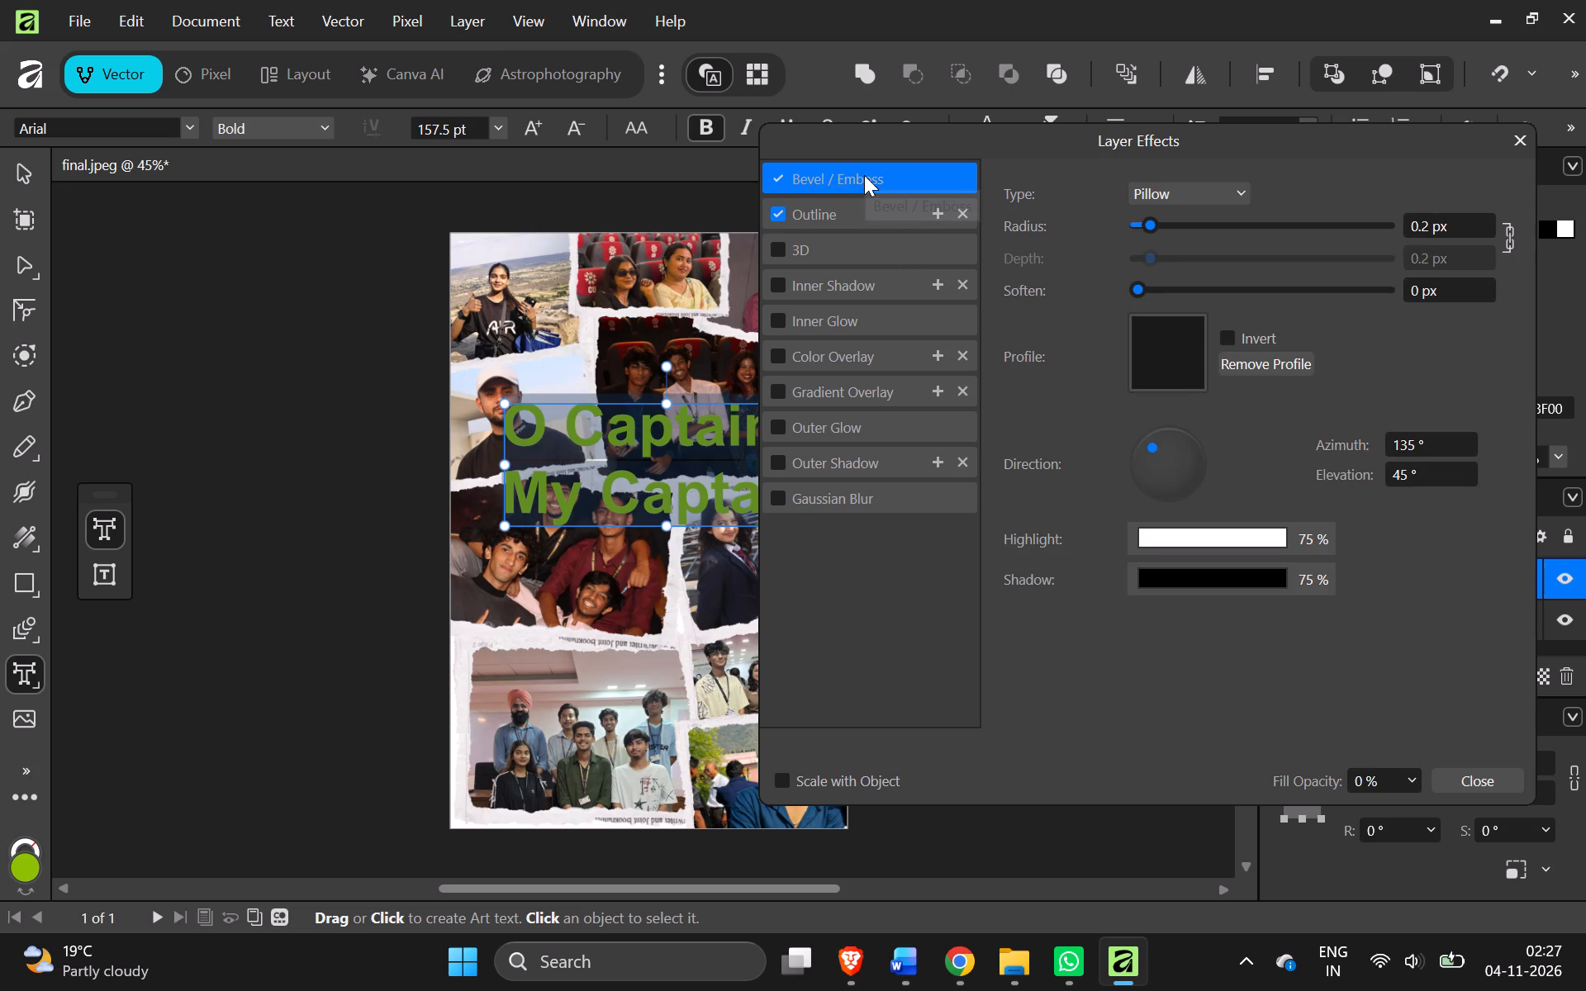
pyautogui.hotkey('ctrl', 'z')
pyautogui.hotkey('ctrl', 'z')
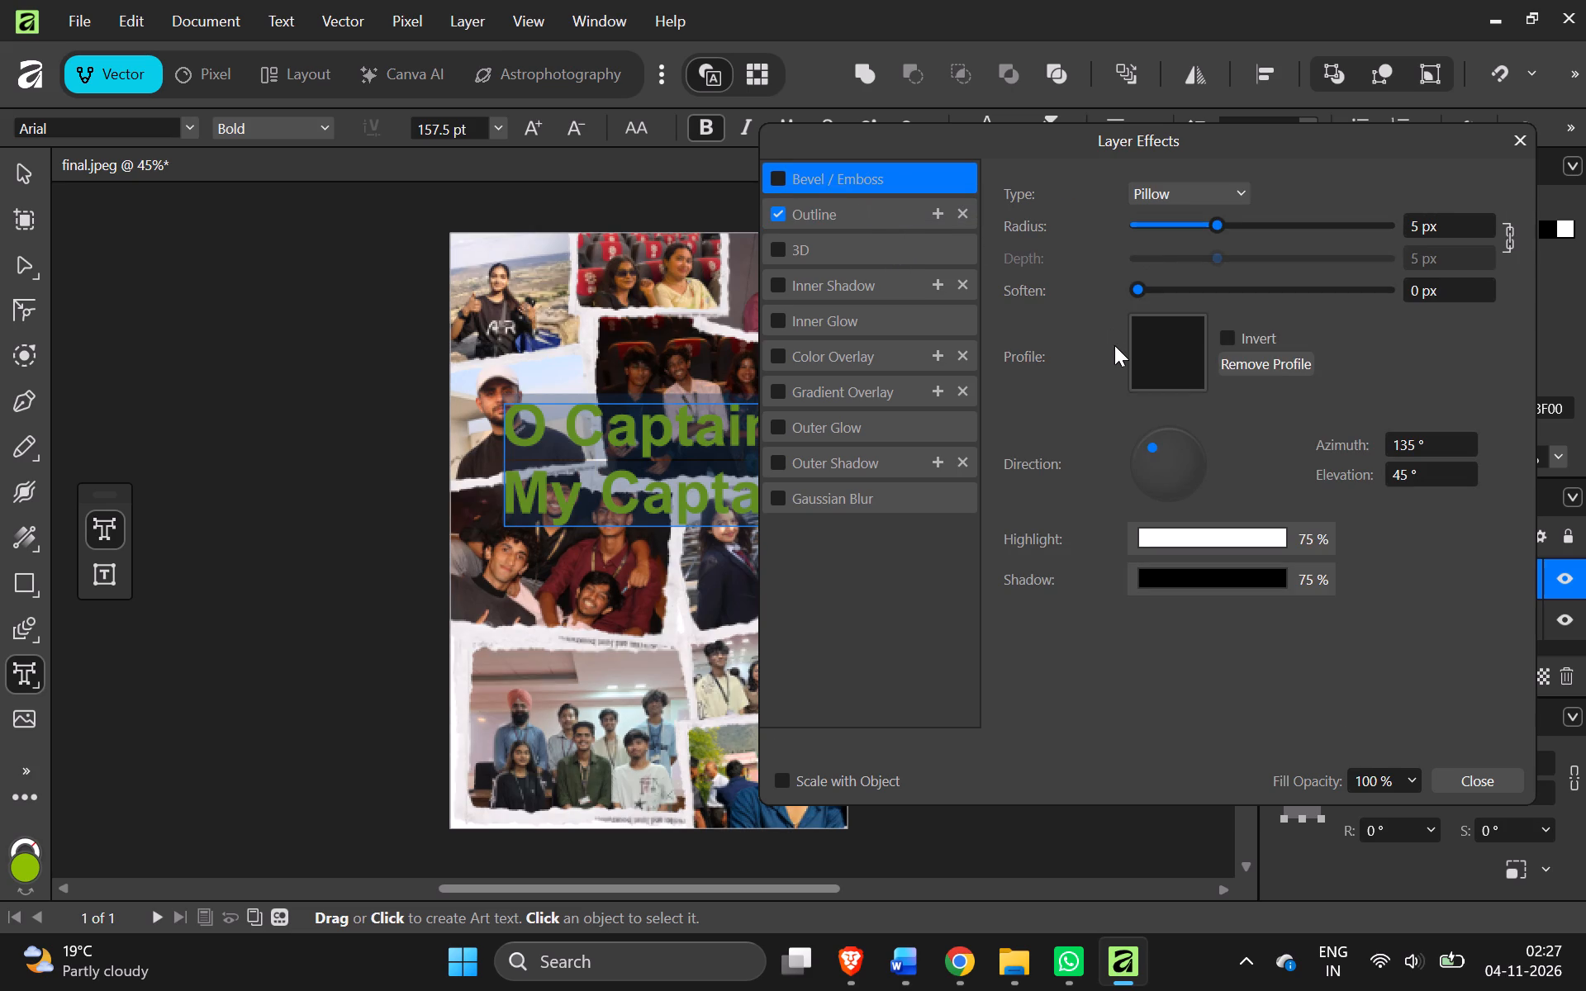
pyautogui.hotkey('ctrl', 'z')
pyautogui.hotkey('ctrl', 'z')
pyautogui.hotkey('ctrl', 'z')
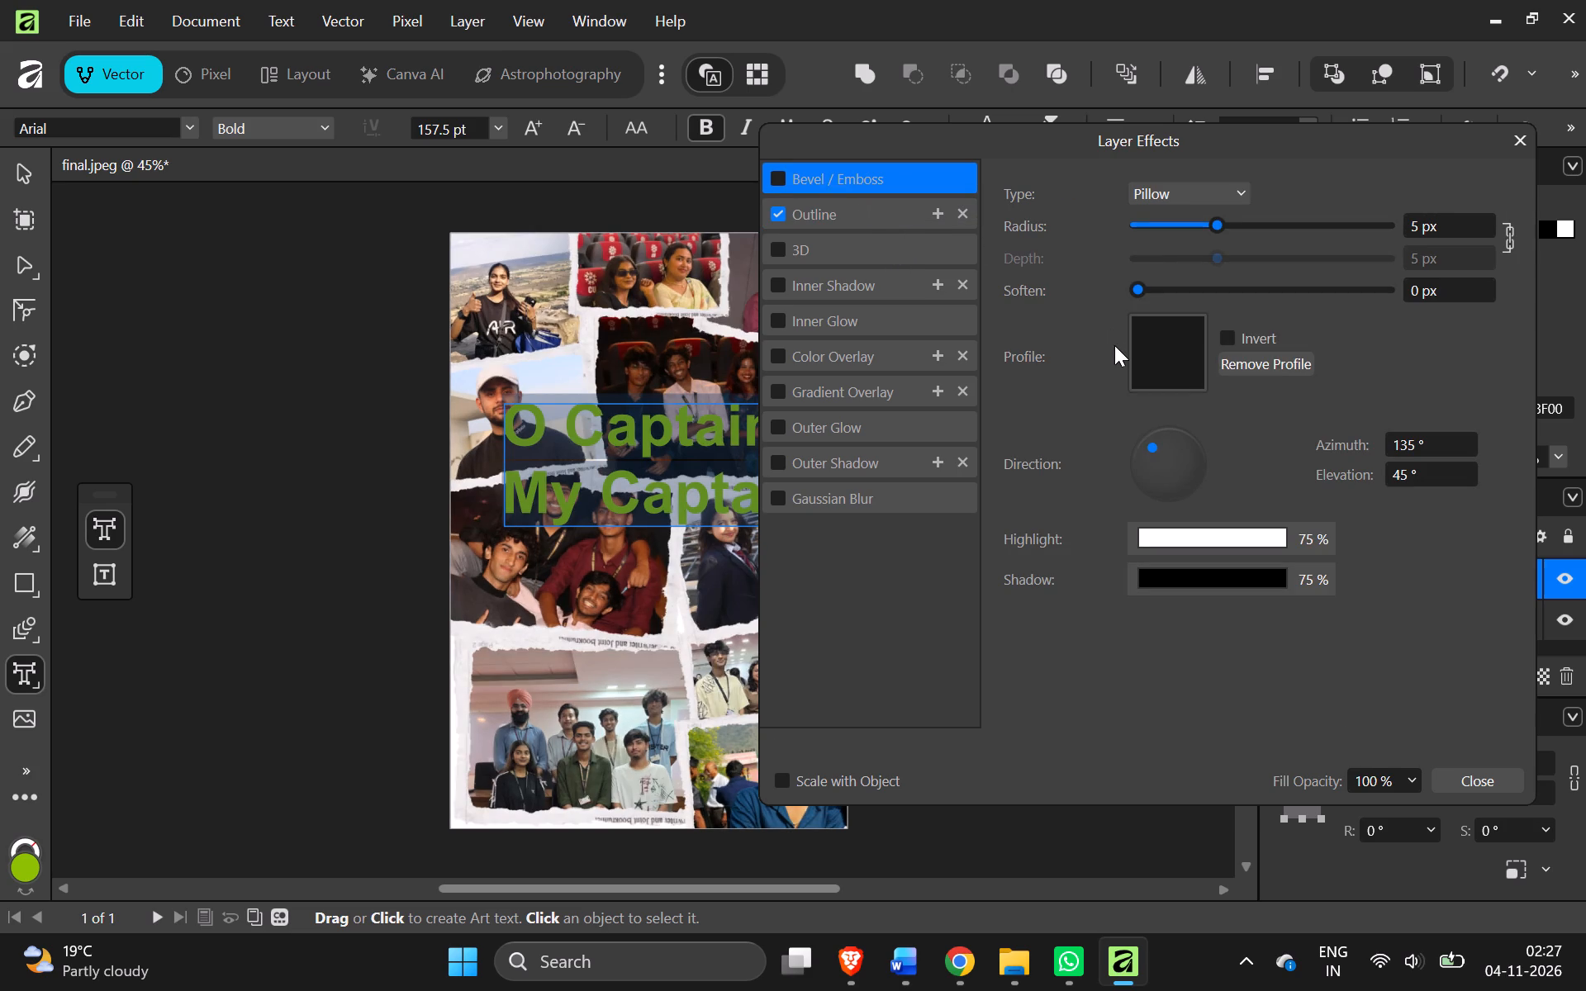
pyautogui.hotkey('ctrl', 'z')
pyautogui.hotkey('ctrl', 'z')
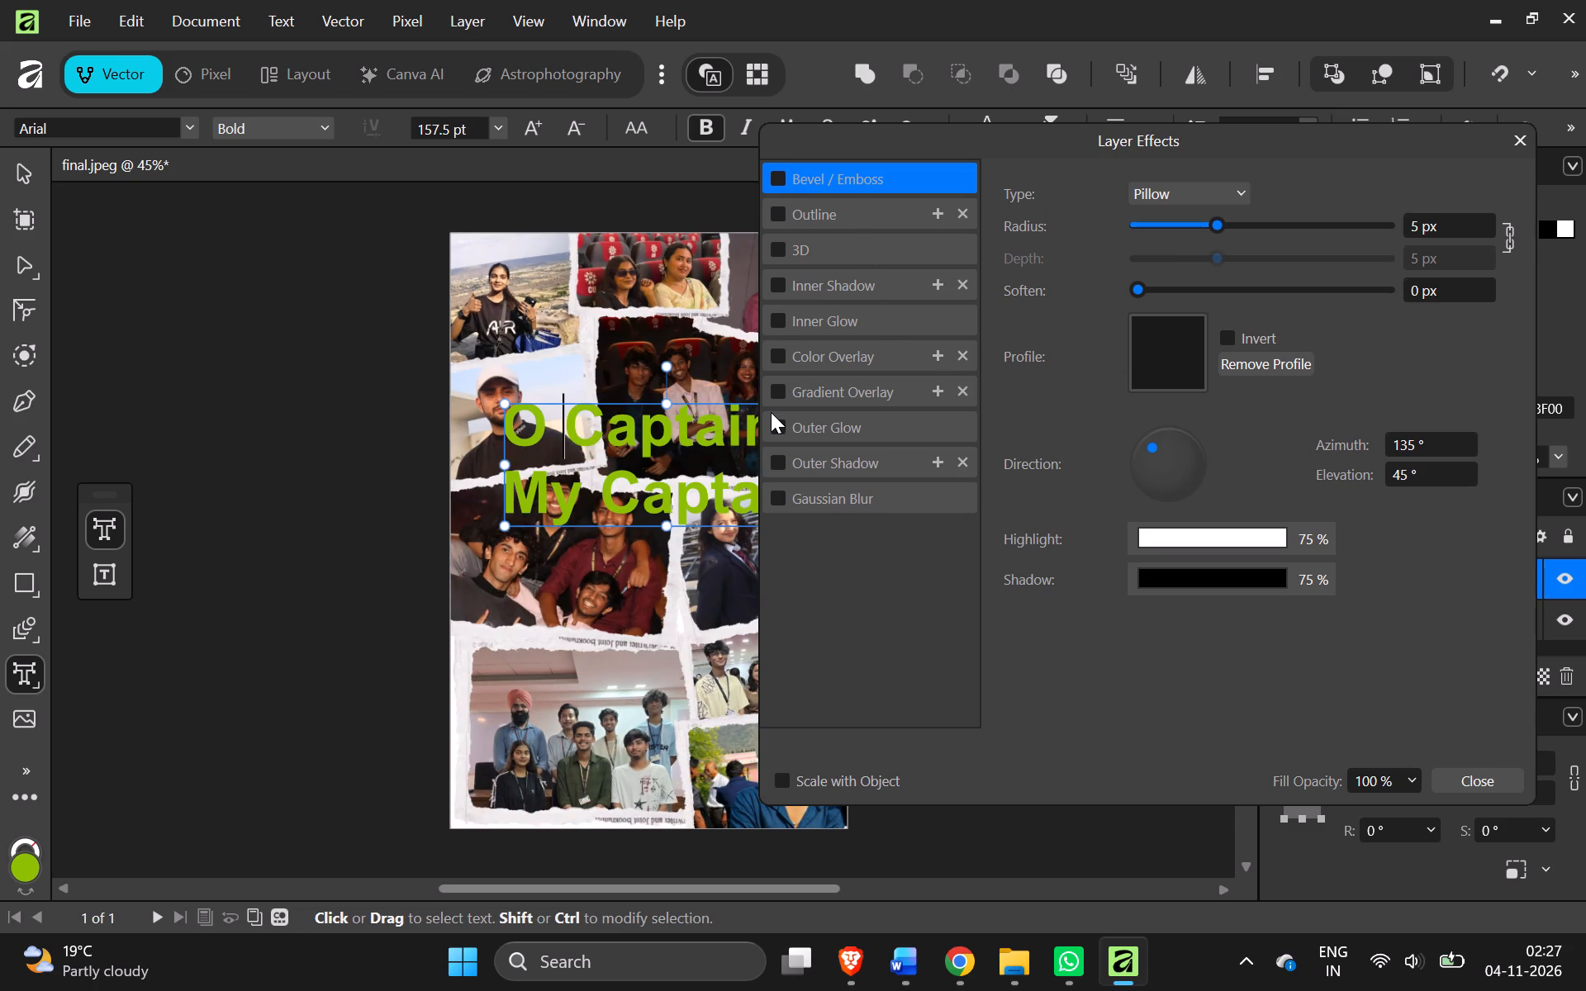
# Set the fill opacity of the whole title to 0% in the layer effects.
pyautogui.hotkey('ctrl', 'a')
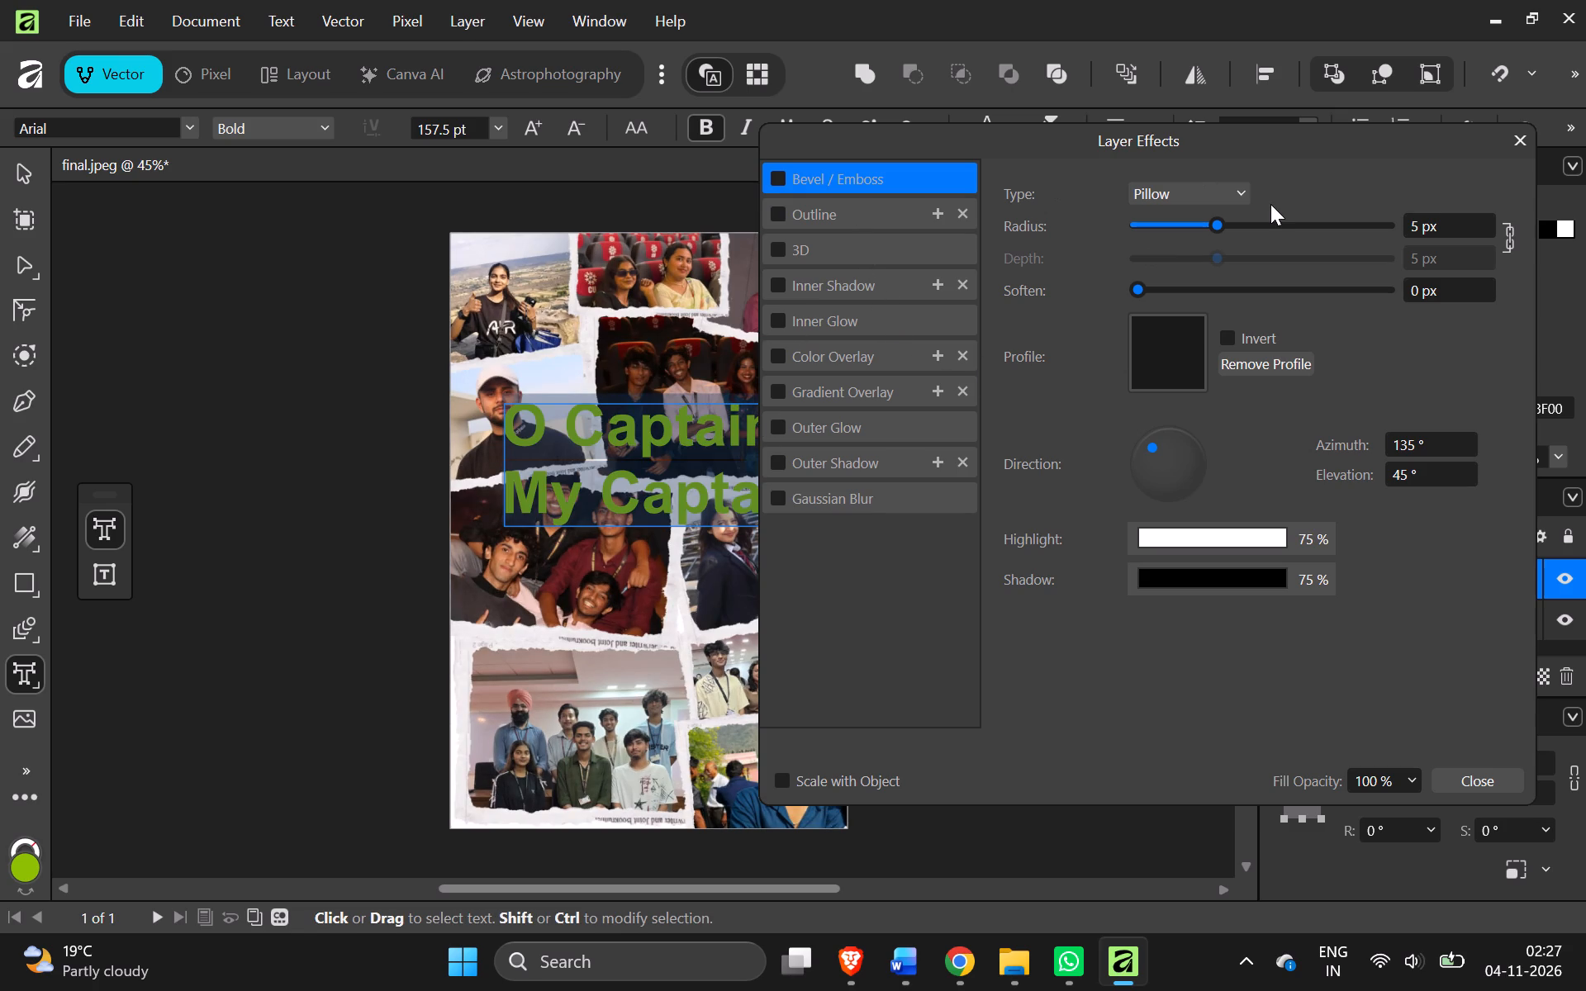
pyautogui.moveTo(1376, 785); pyautogui.dragTo(1379, 777)
pyautogui.click(1379, 777)
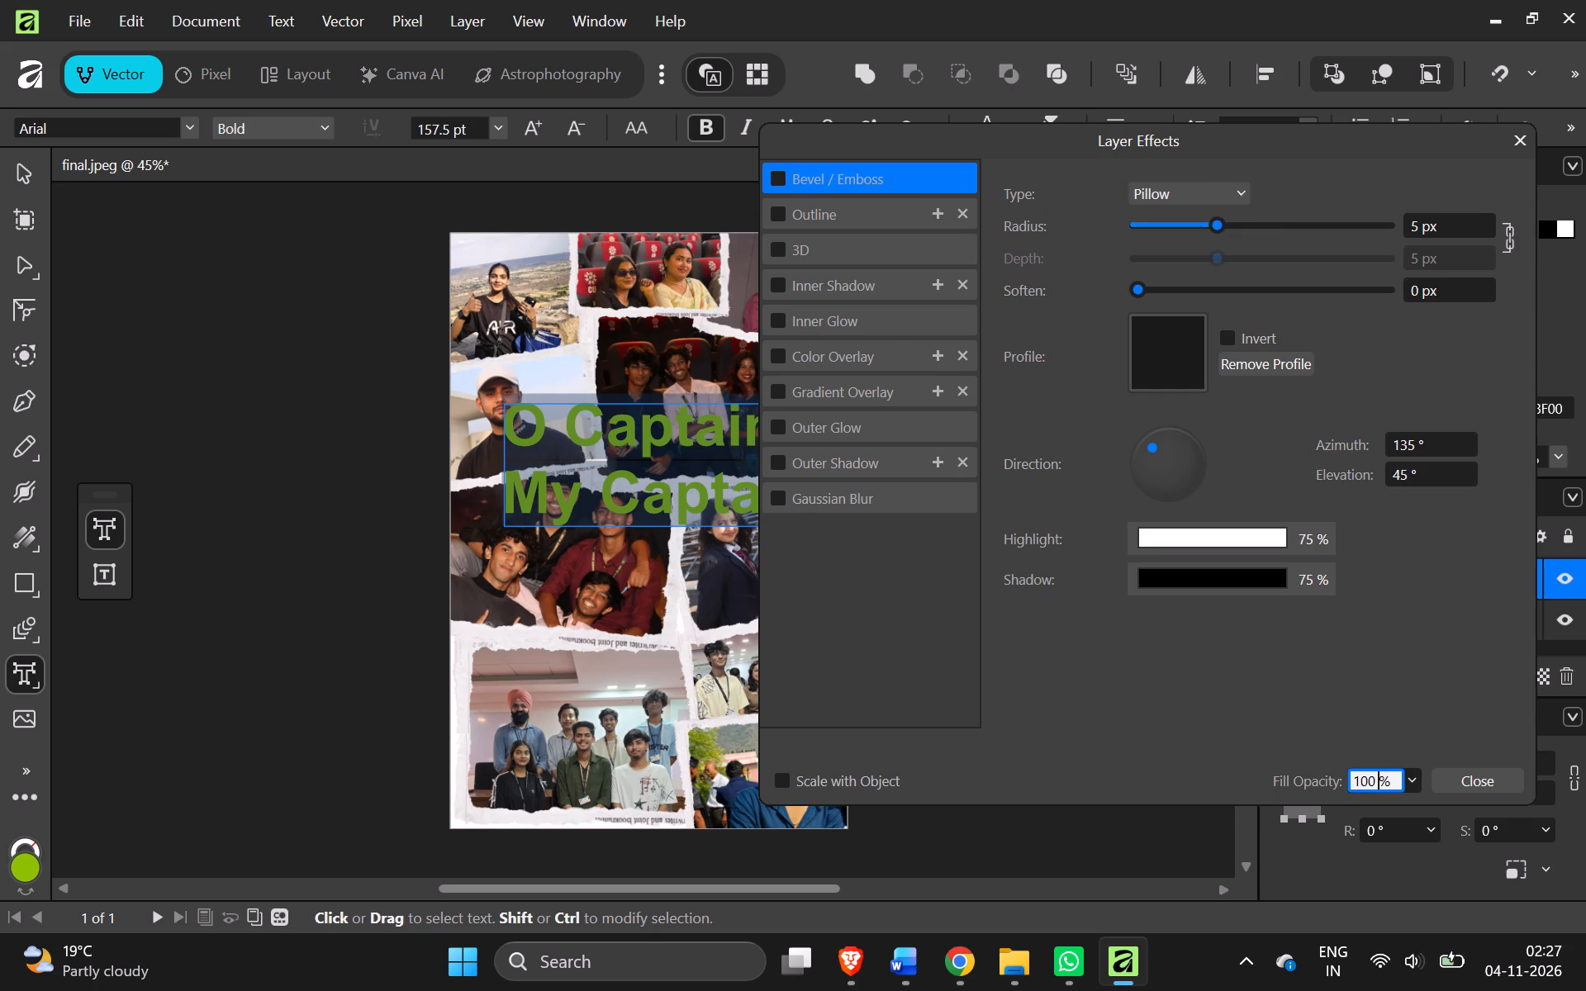
pyautogui.hotkey('ctrl', 'a')
pyautogui.press('0')
pyautogui.press('Return')
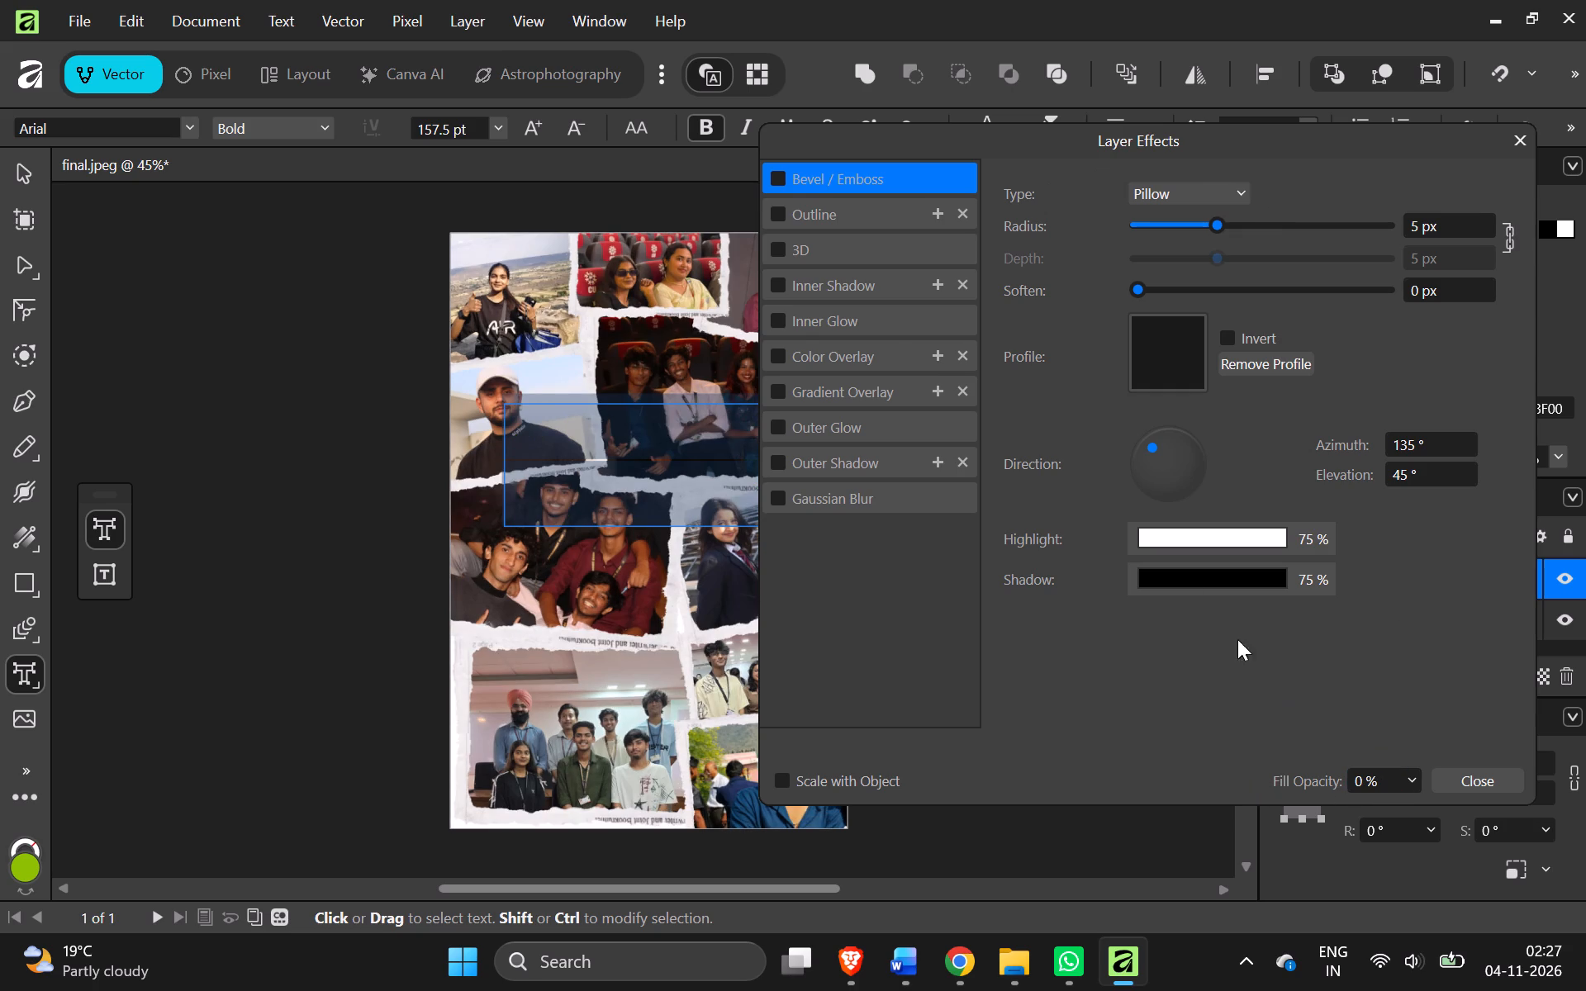
# Add an Outline effect to the title with a radius of about 10.9 px.
pyautogui.click(856, 218)
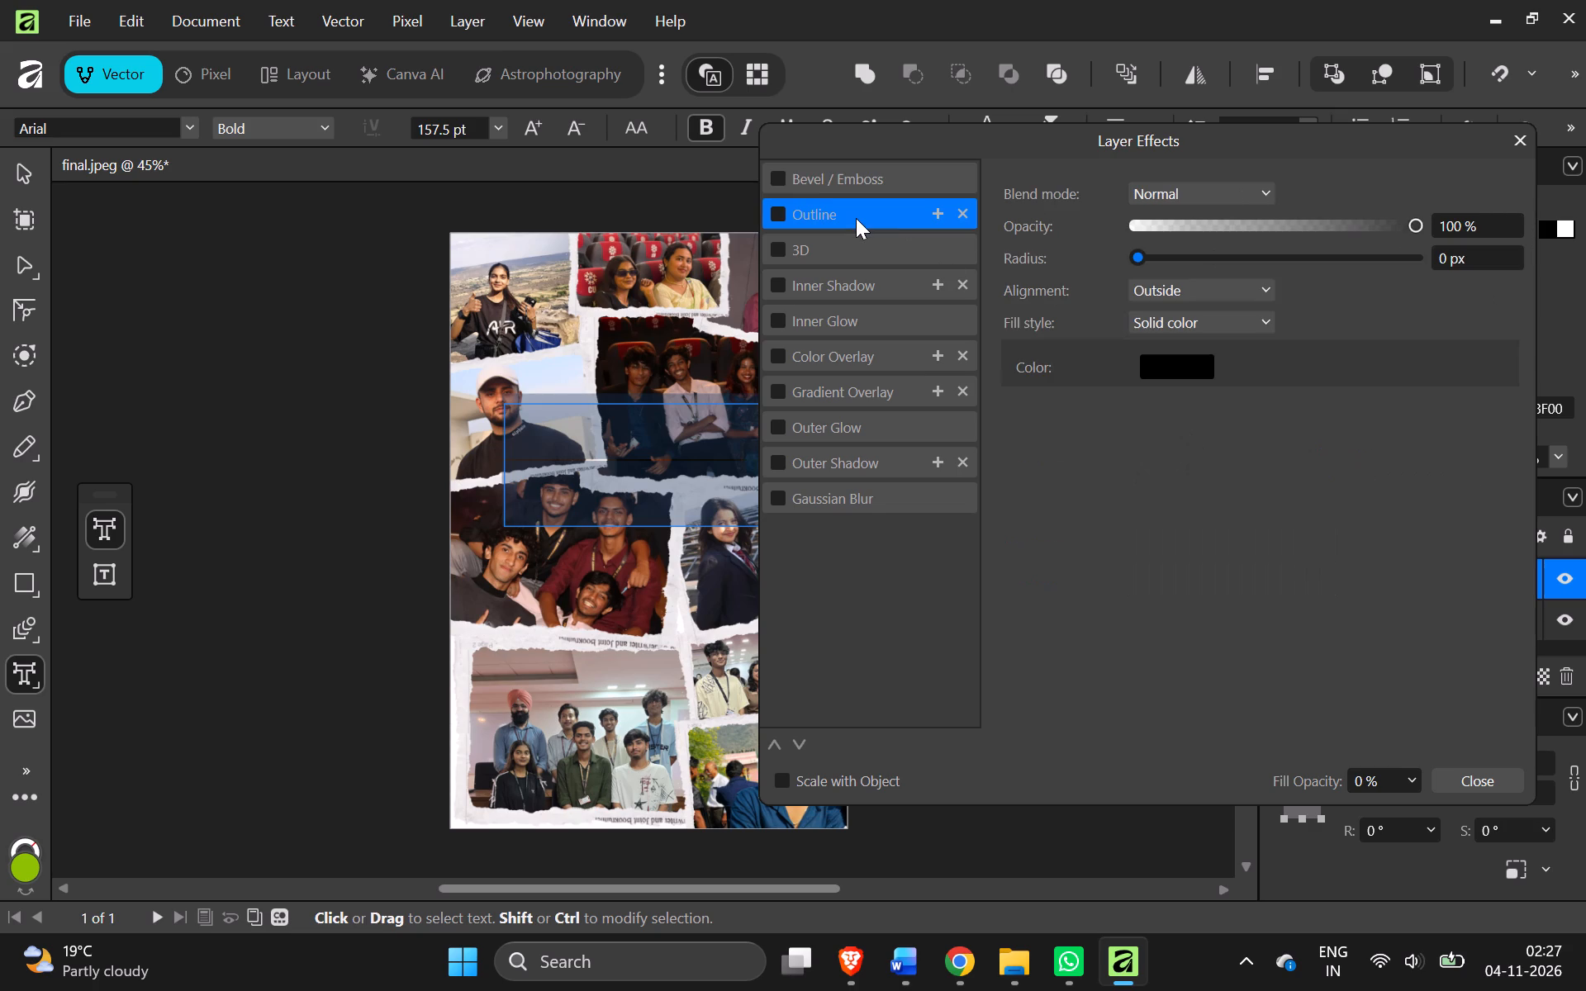
pyautogui.click(1152, 257)
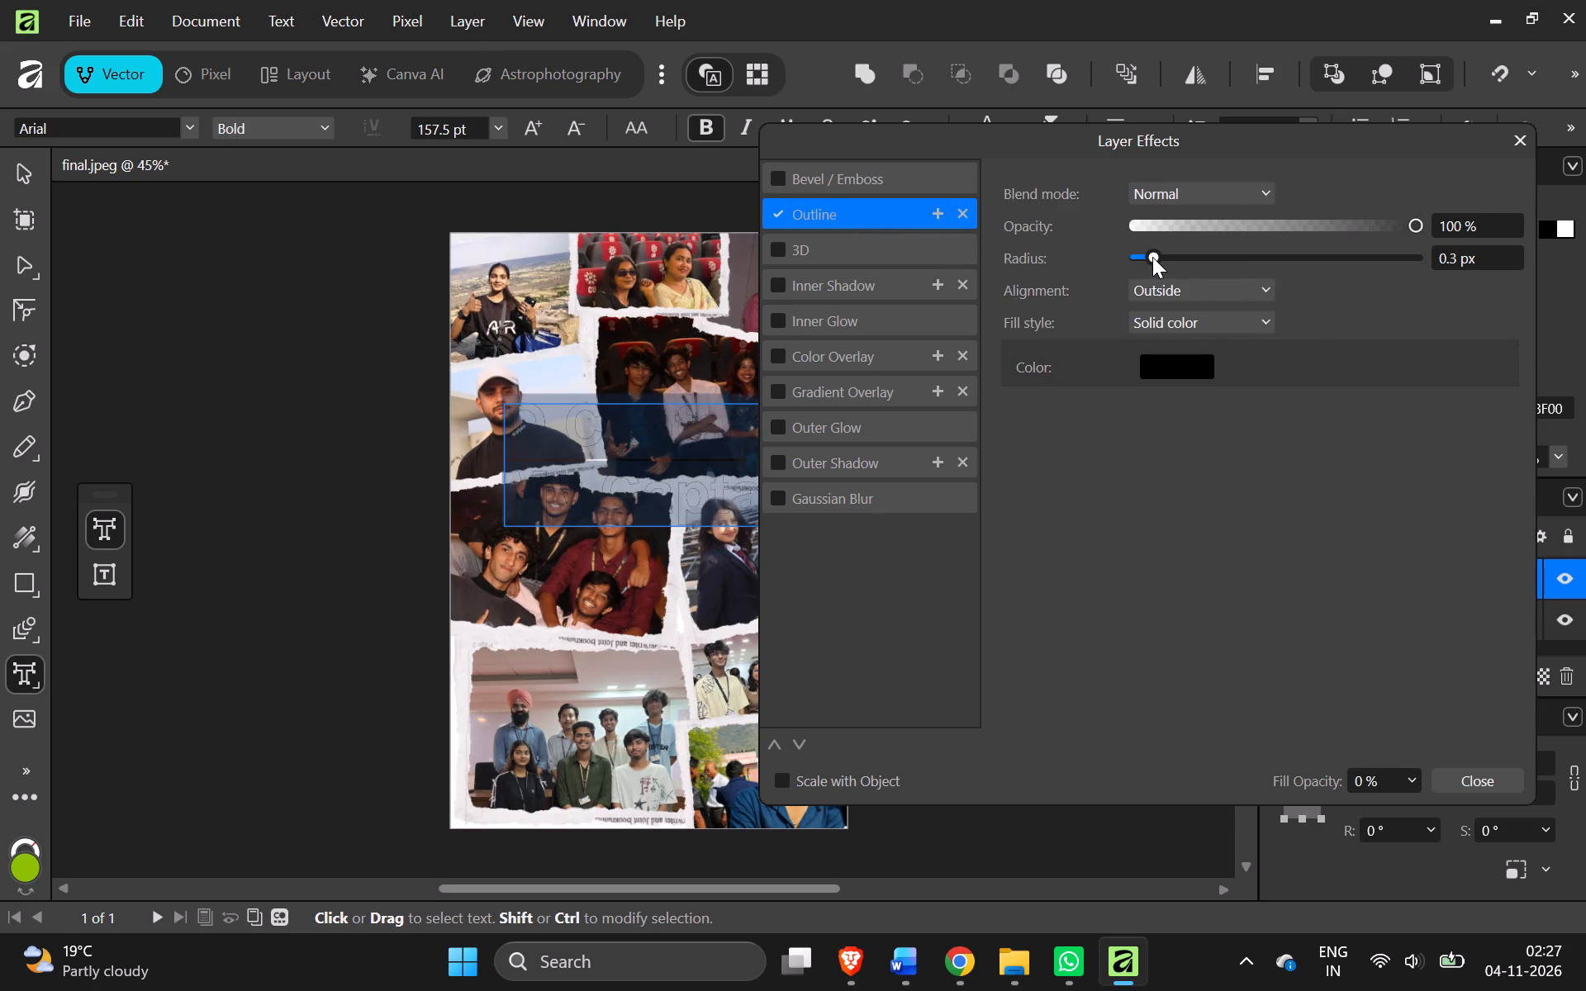
pyautogui.moveTo(1152, 257); pyautogui.dragTo(1226, 258)
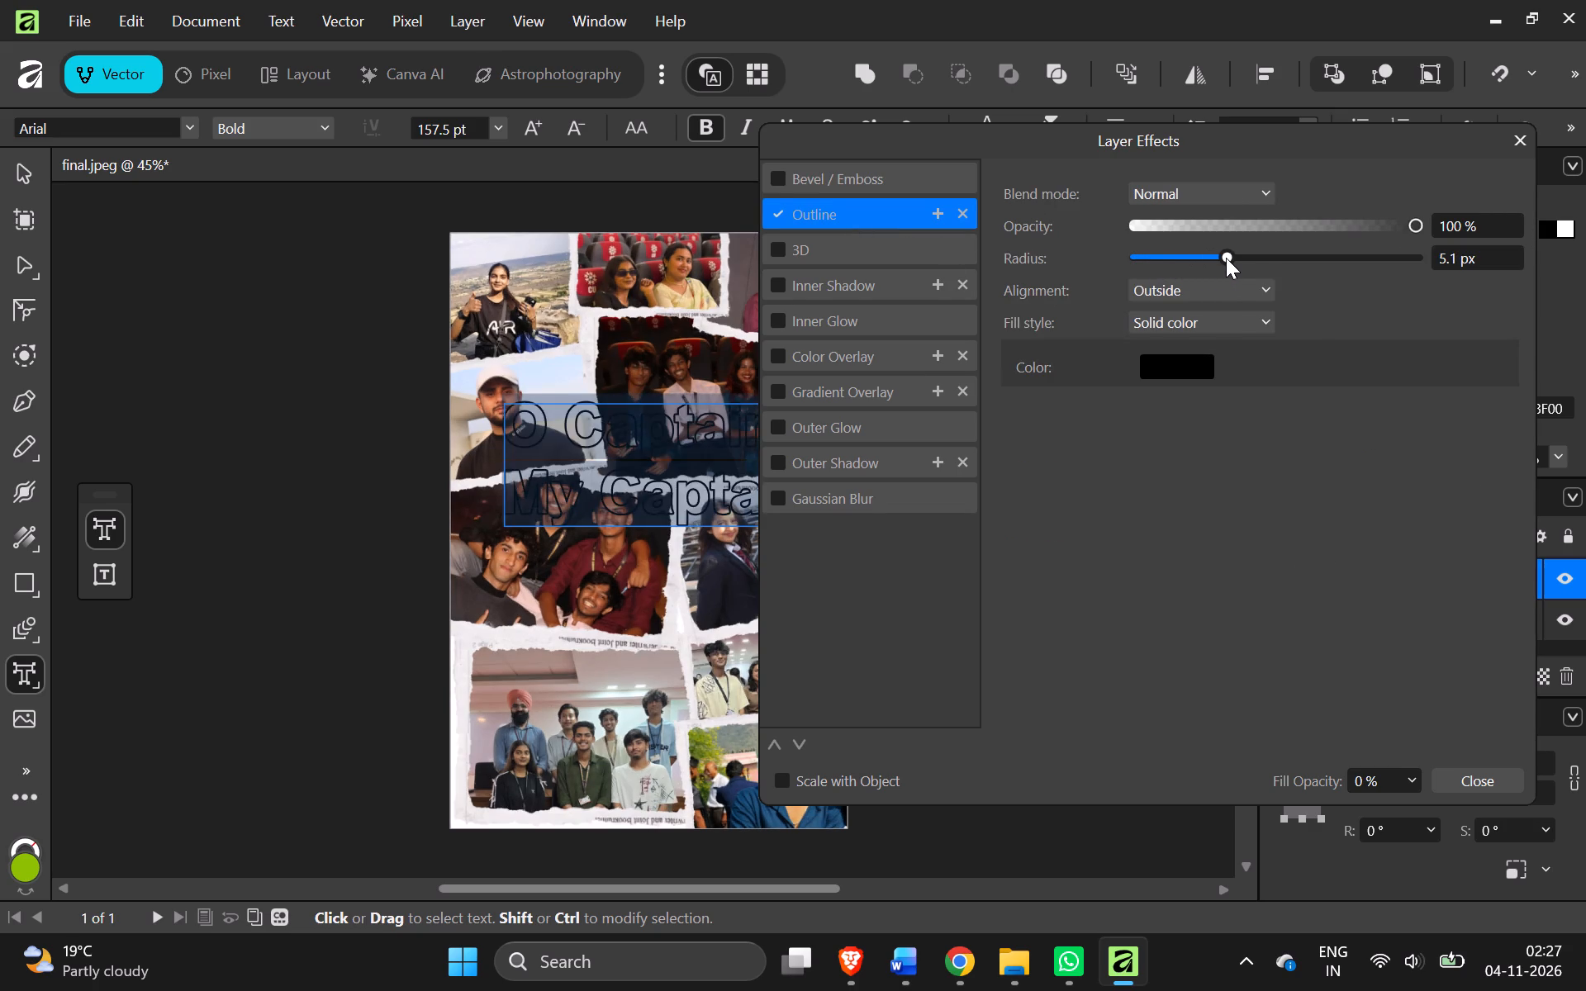
pyautogui.moveTo(1226, 258); pyautogui.dragTo(1260, 264)
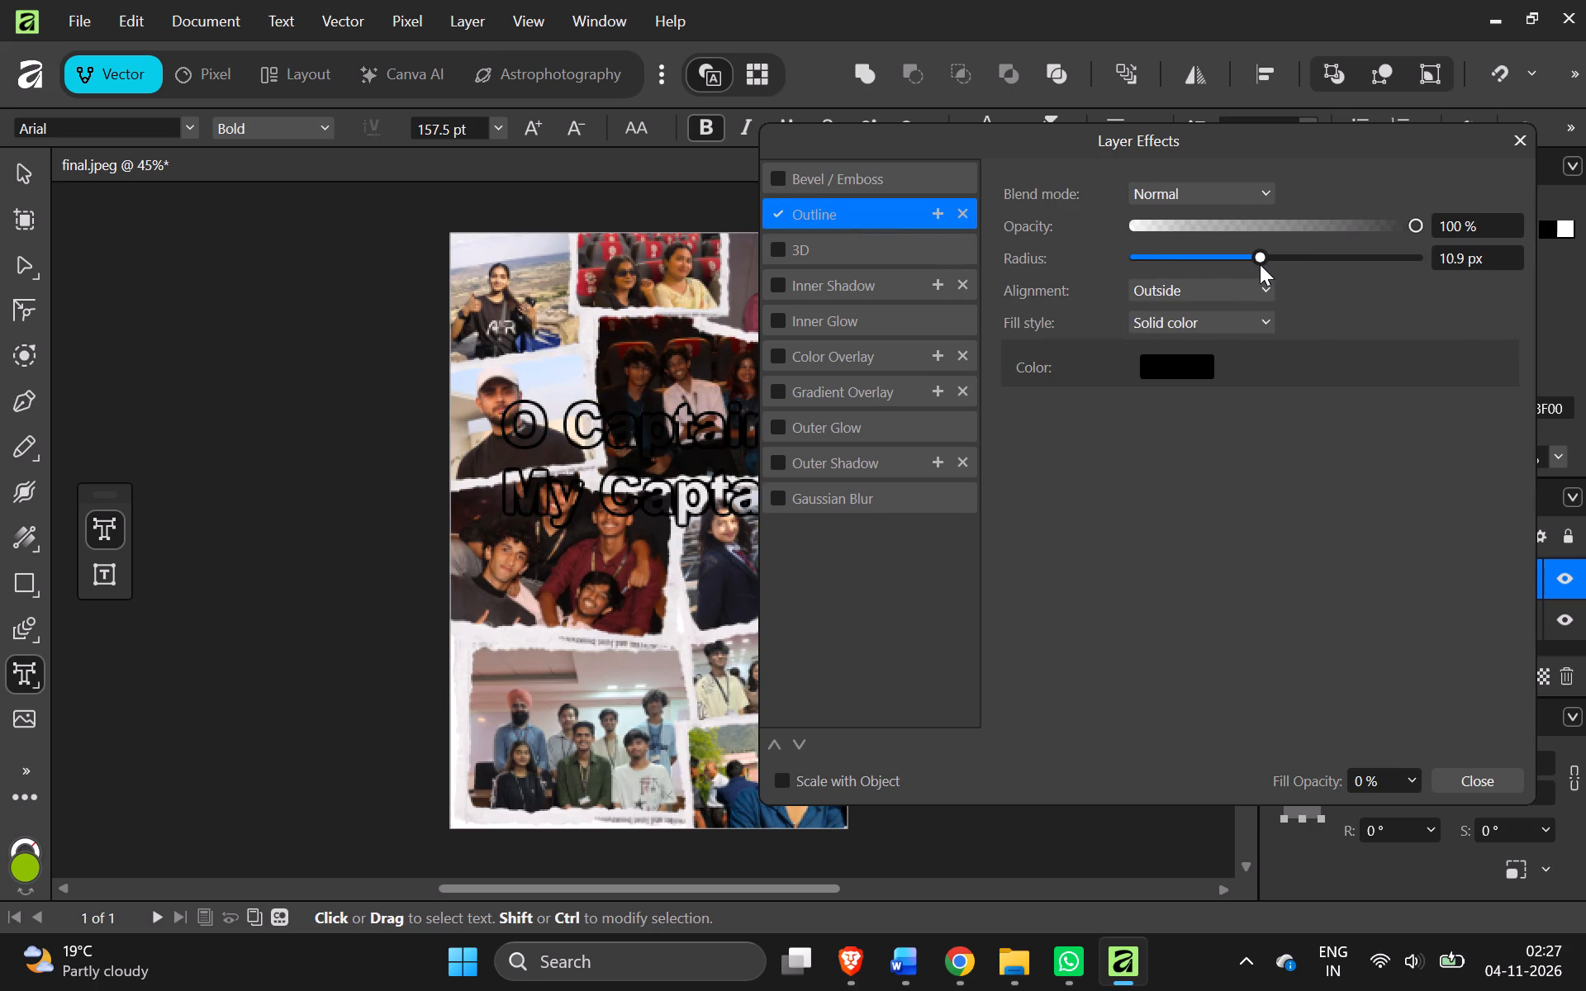
# Set the title's outline colour to amber, about RGB 247, 184, 0, and close the layer effects.
pyautogui.click(1182, 359)
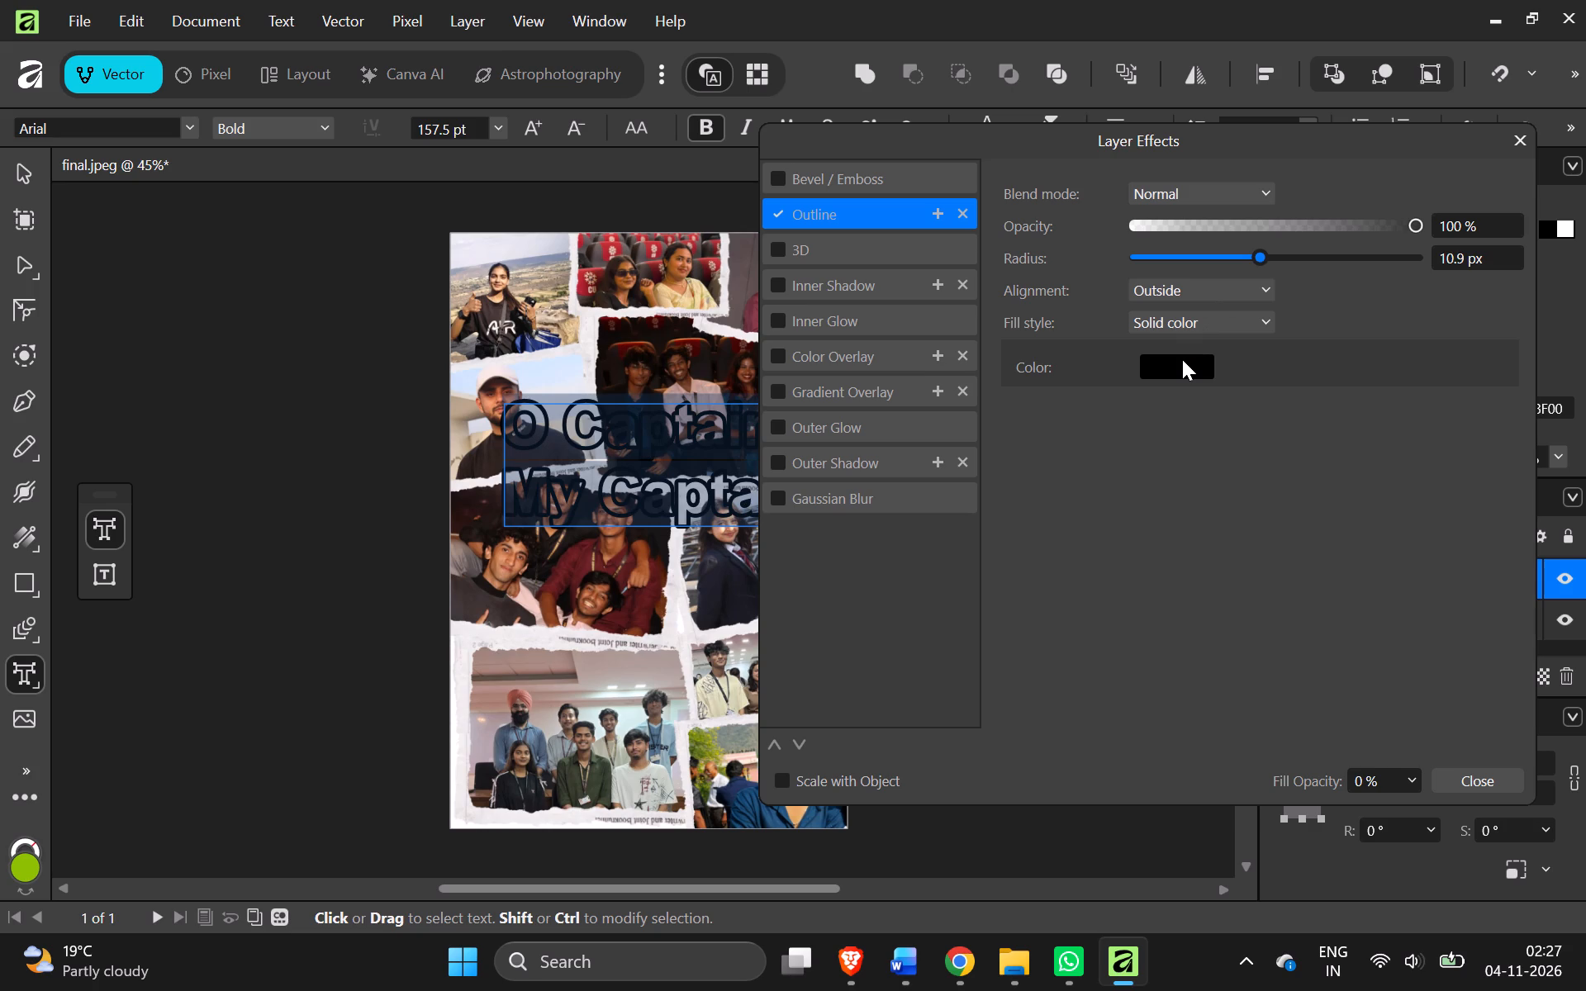
pyautogui.moveTo(1109, 565); pyautogui.dragTo(1066, 529)
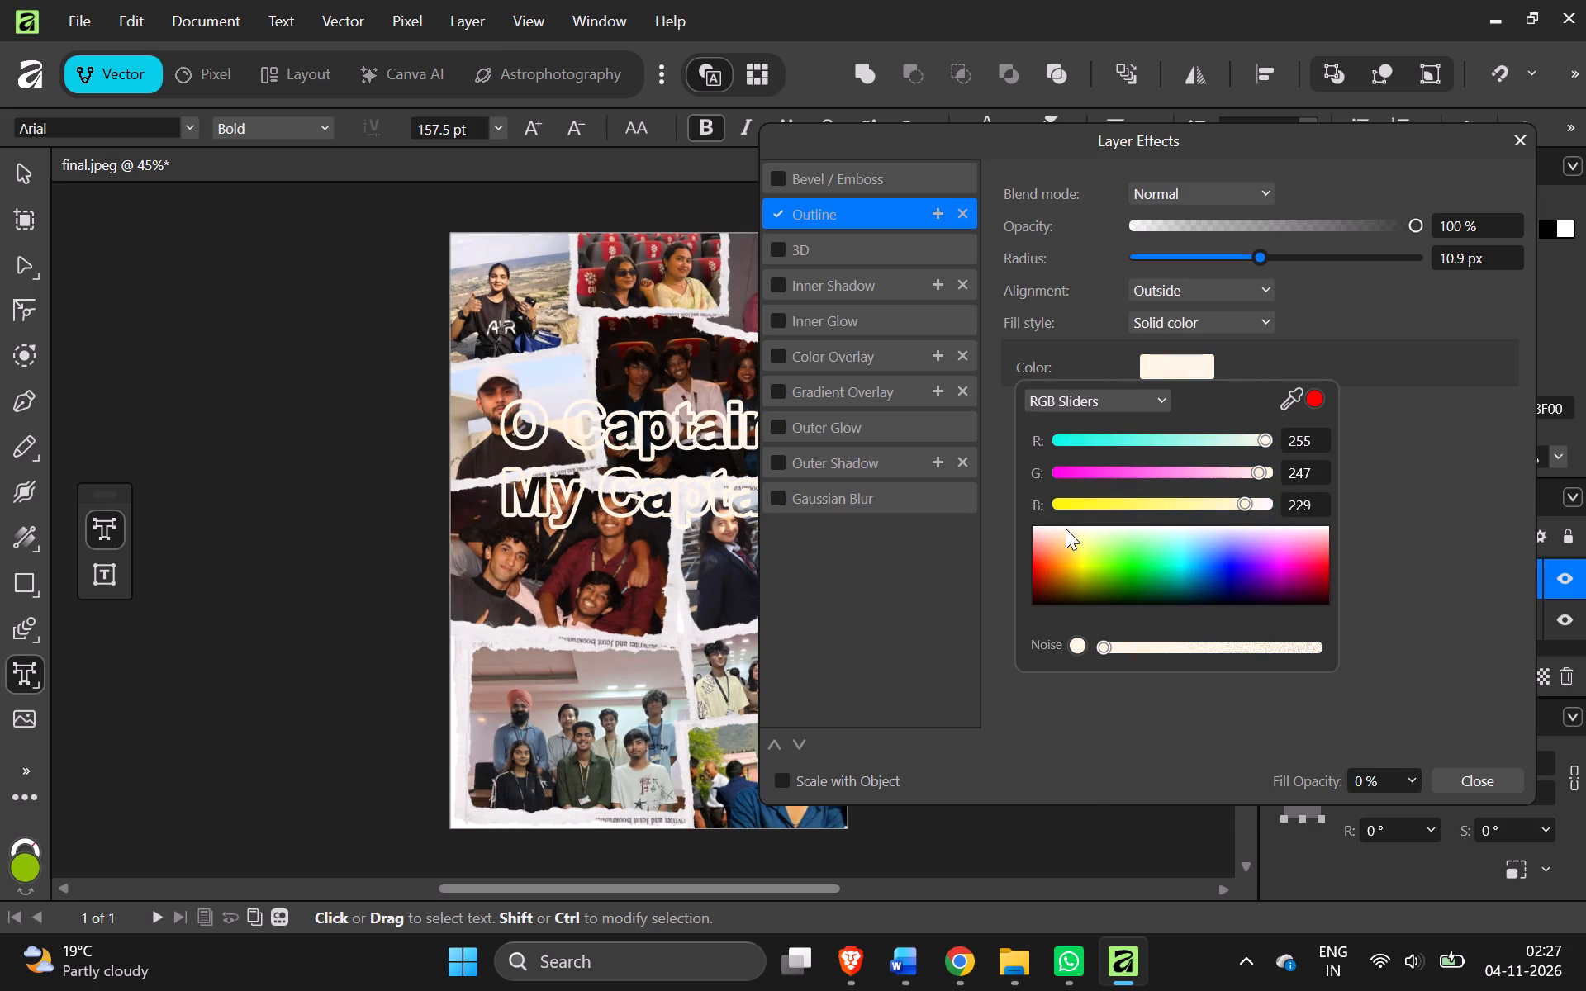
pyautogui.moveTo(1066, 529); pyautogui.dragTo(1147, 578)
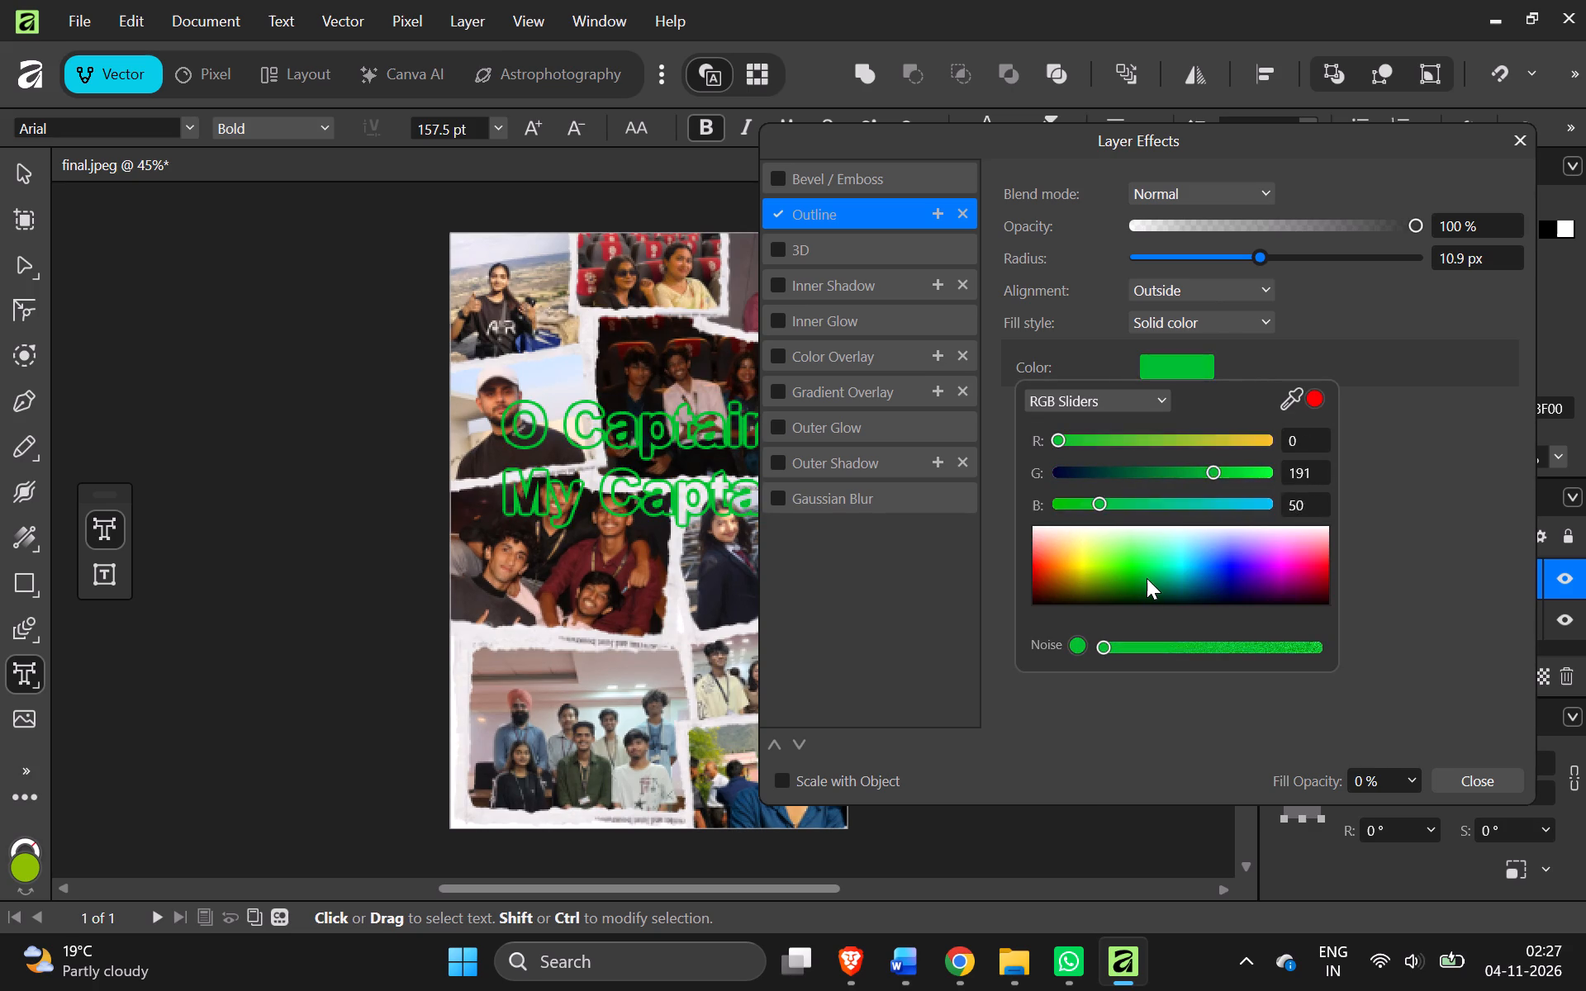
pyautogui.moveTo(1147, 578); pyautogui.dragTo(1158, 578)
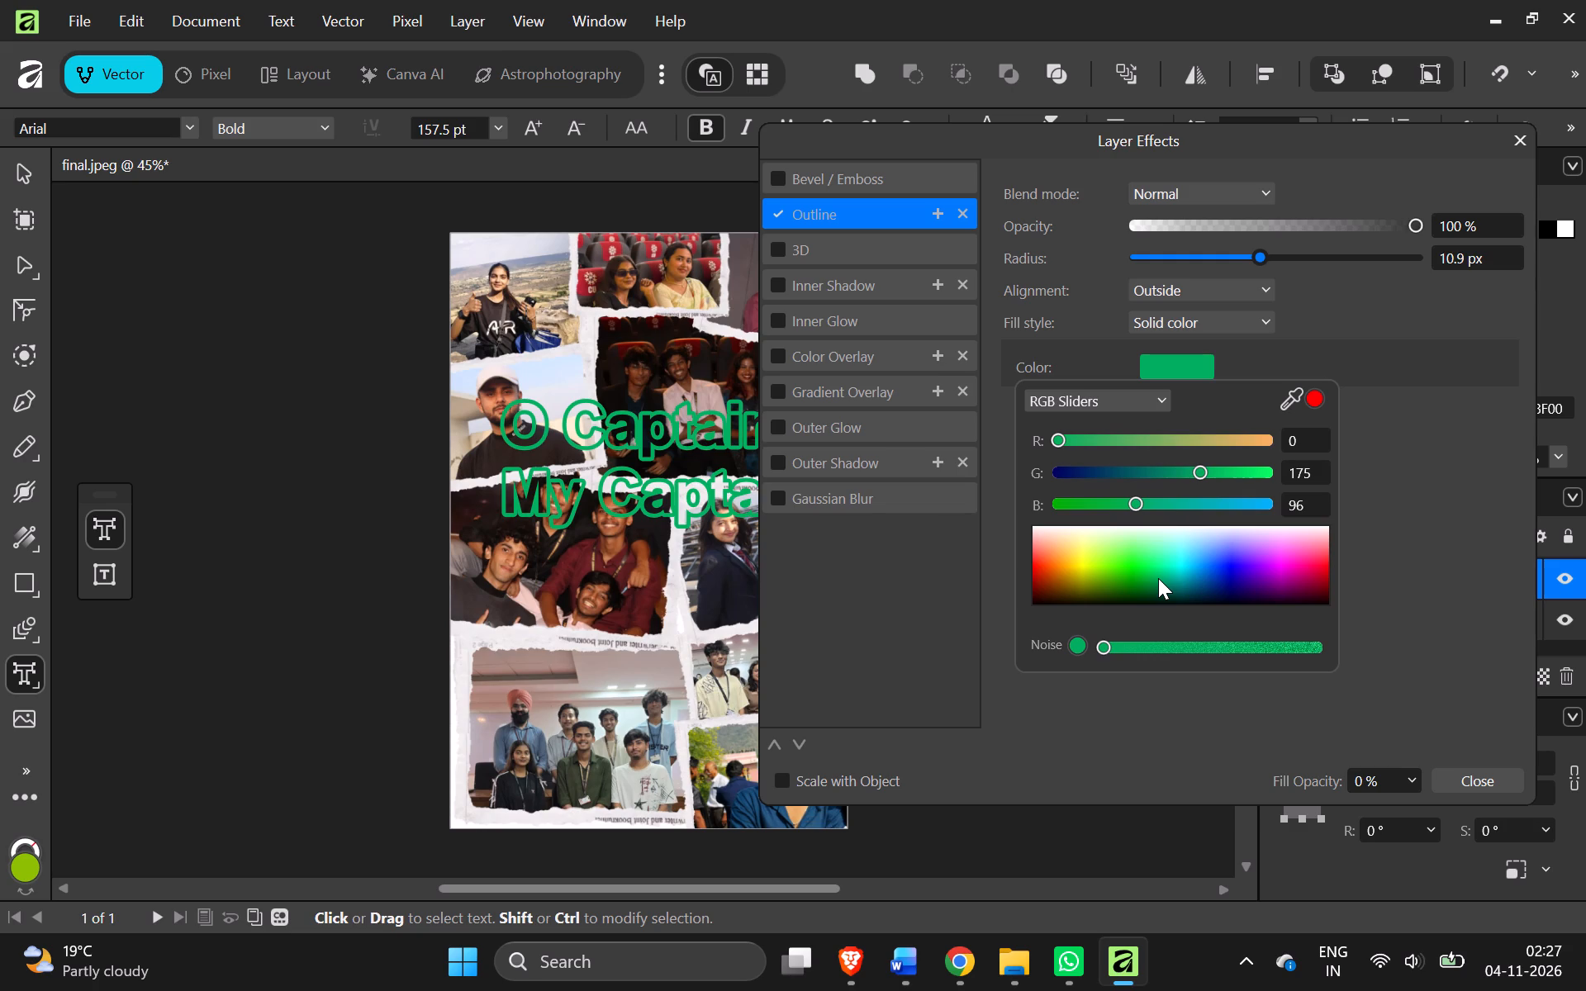
pyautogui.moveTo(1158, 578); pyautogui.dragTo(1193, 571)
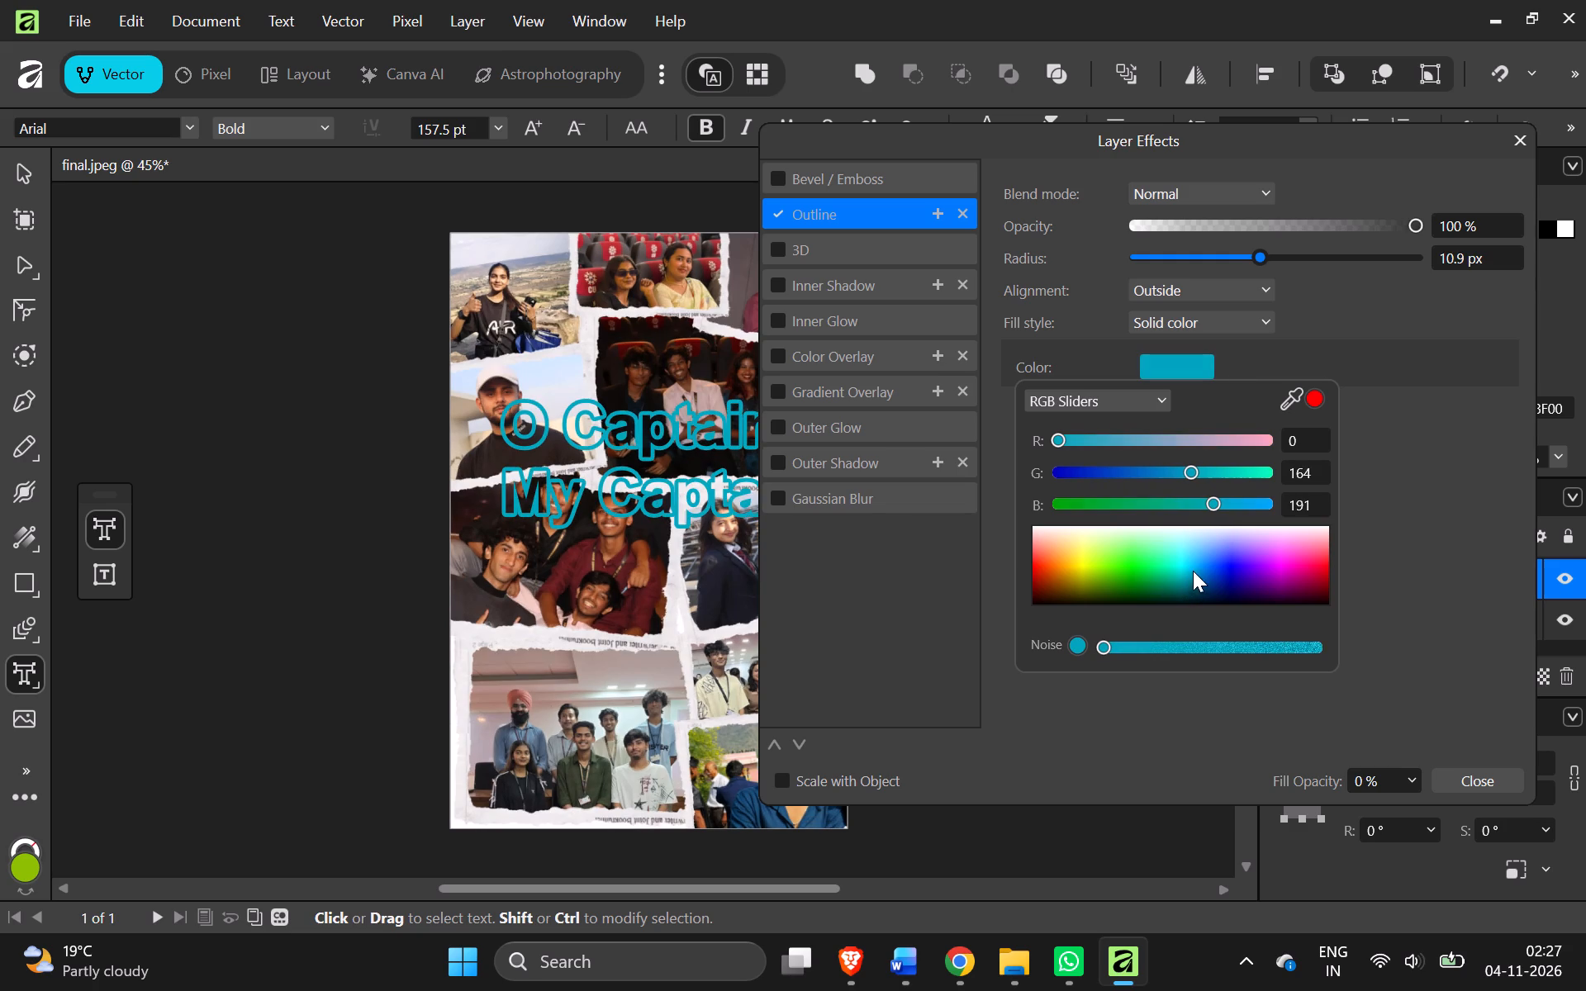
pyautogui.moveTo(1193, 571); pyautogui.dragTo(1226, 549)
pyautogui.moveTo(1226, 549); pyautogui.dragTo(1232, 571)
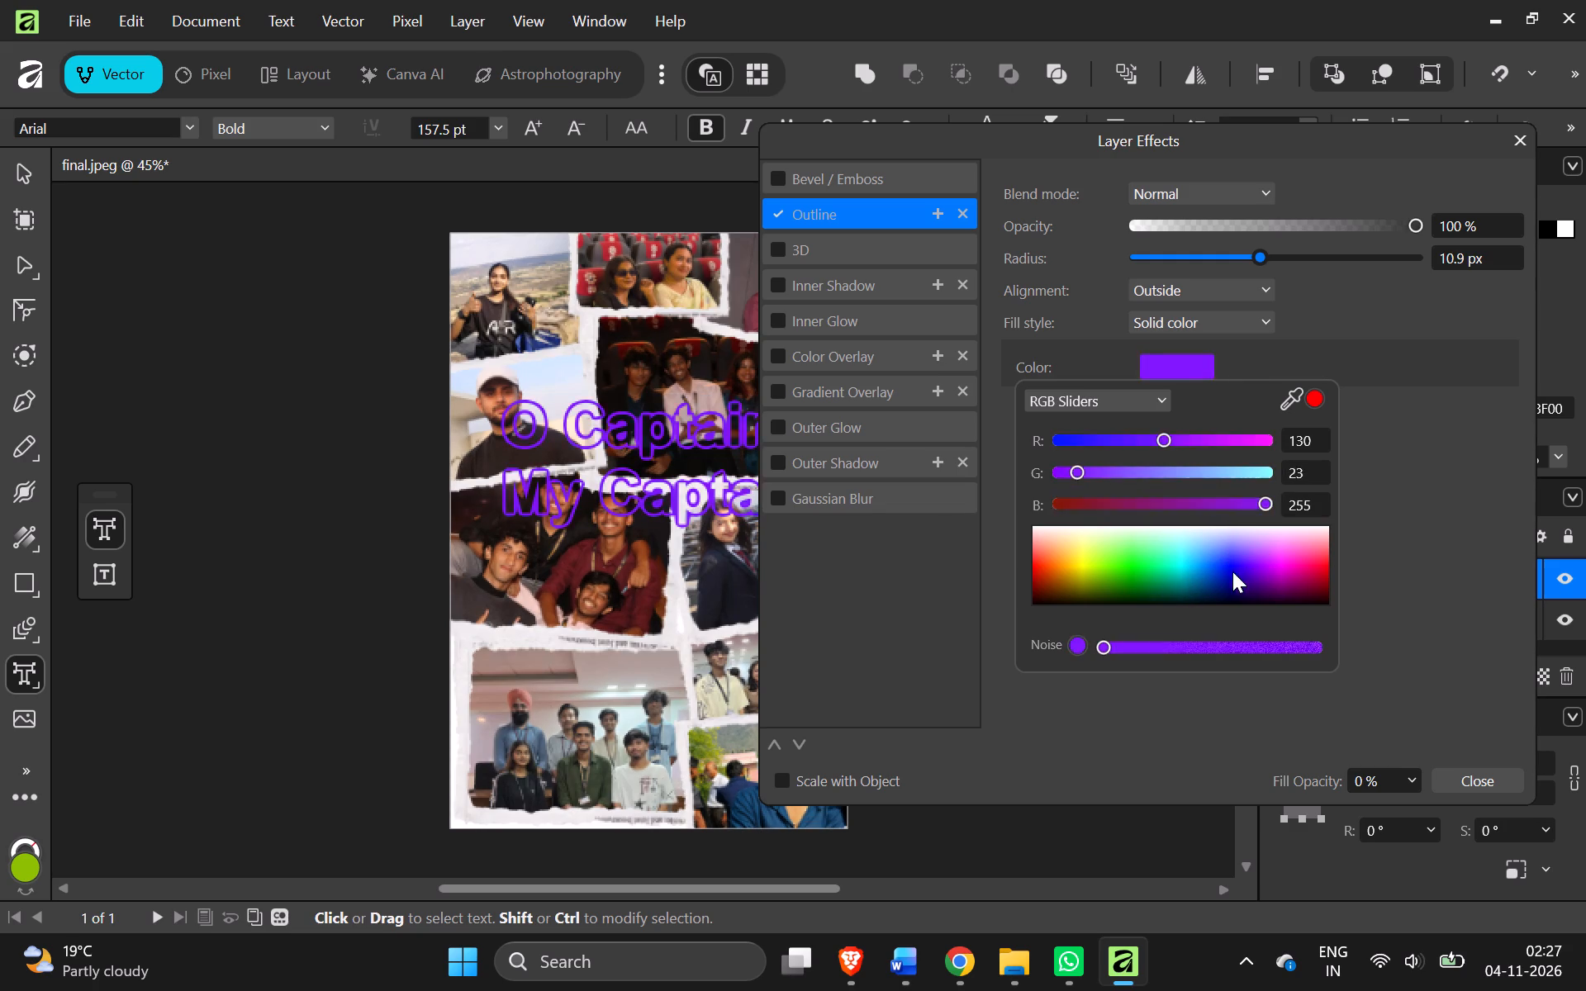
pyautogui.moveTo(1232, 571); pyautogui.dragTo(1128, 573)
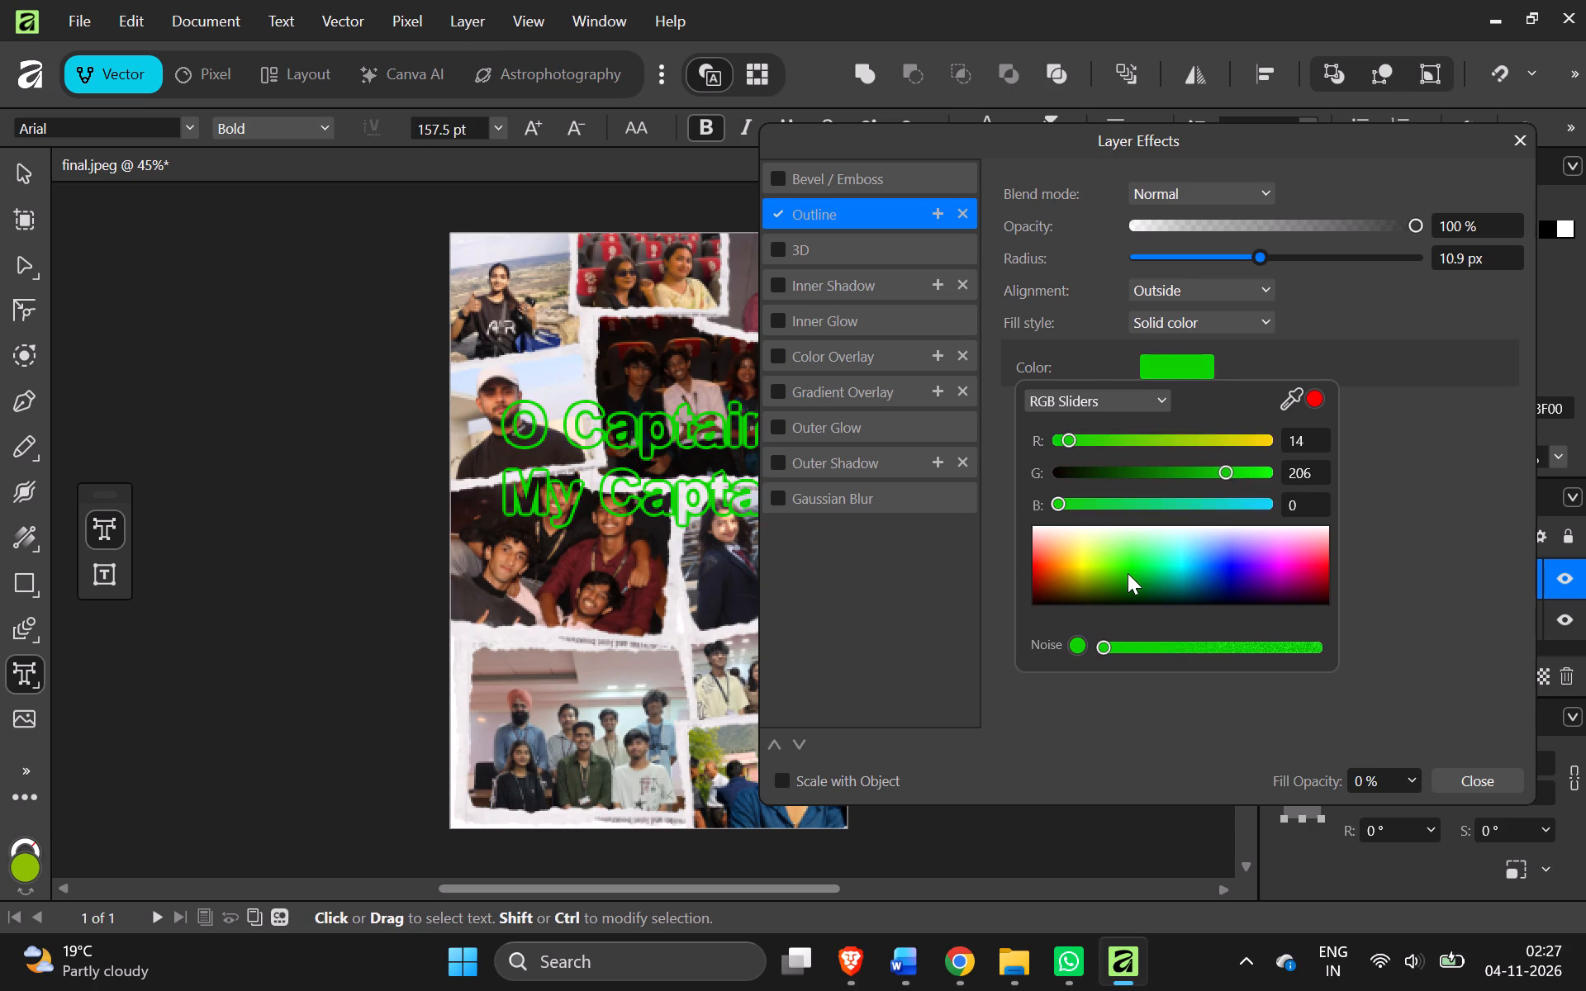
pyautogui.moveTo(1128, 573); pyautogui.dragTo(1120, 590)
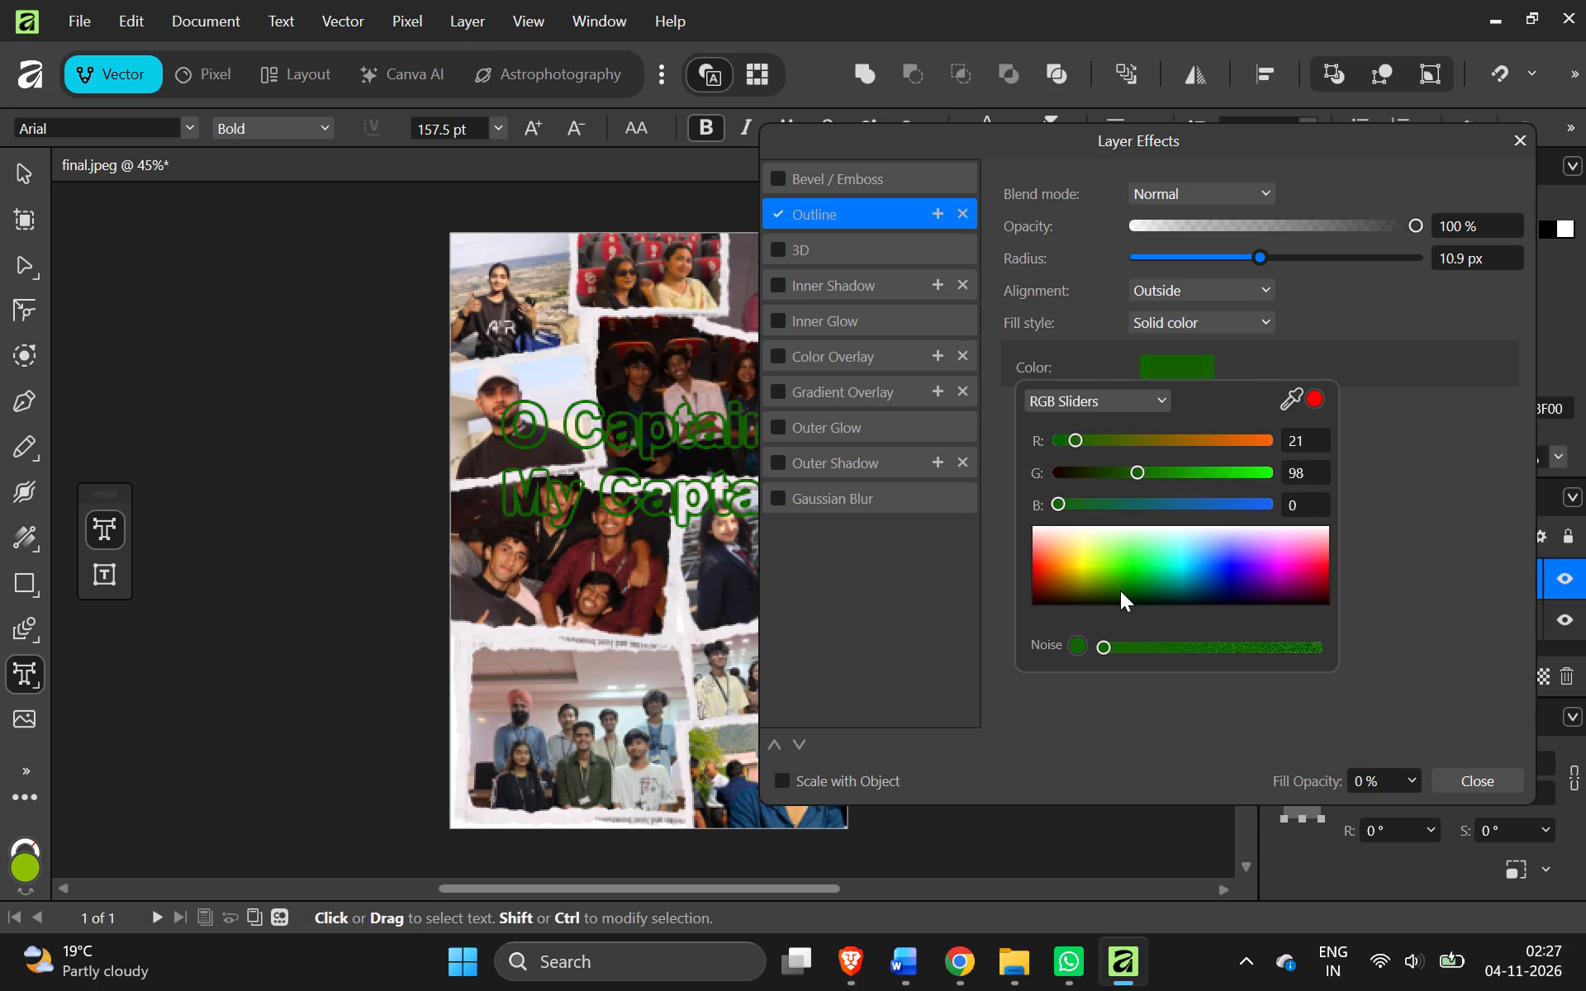
pyautogui.moveTo(1120, 590); pyautogui.dragTo(1118, 577)
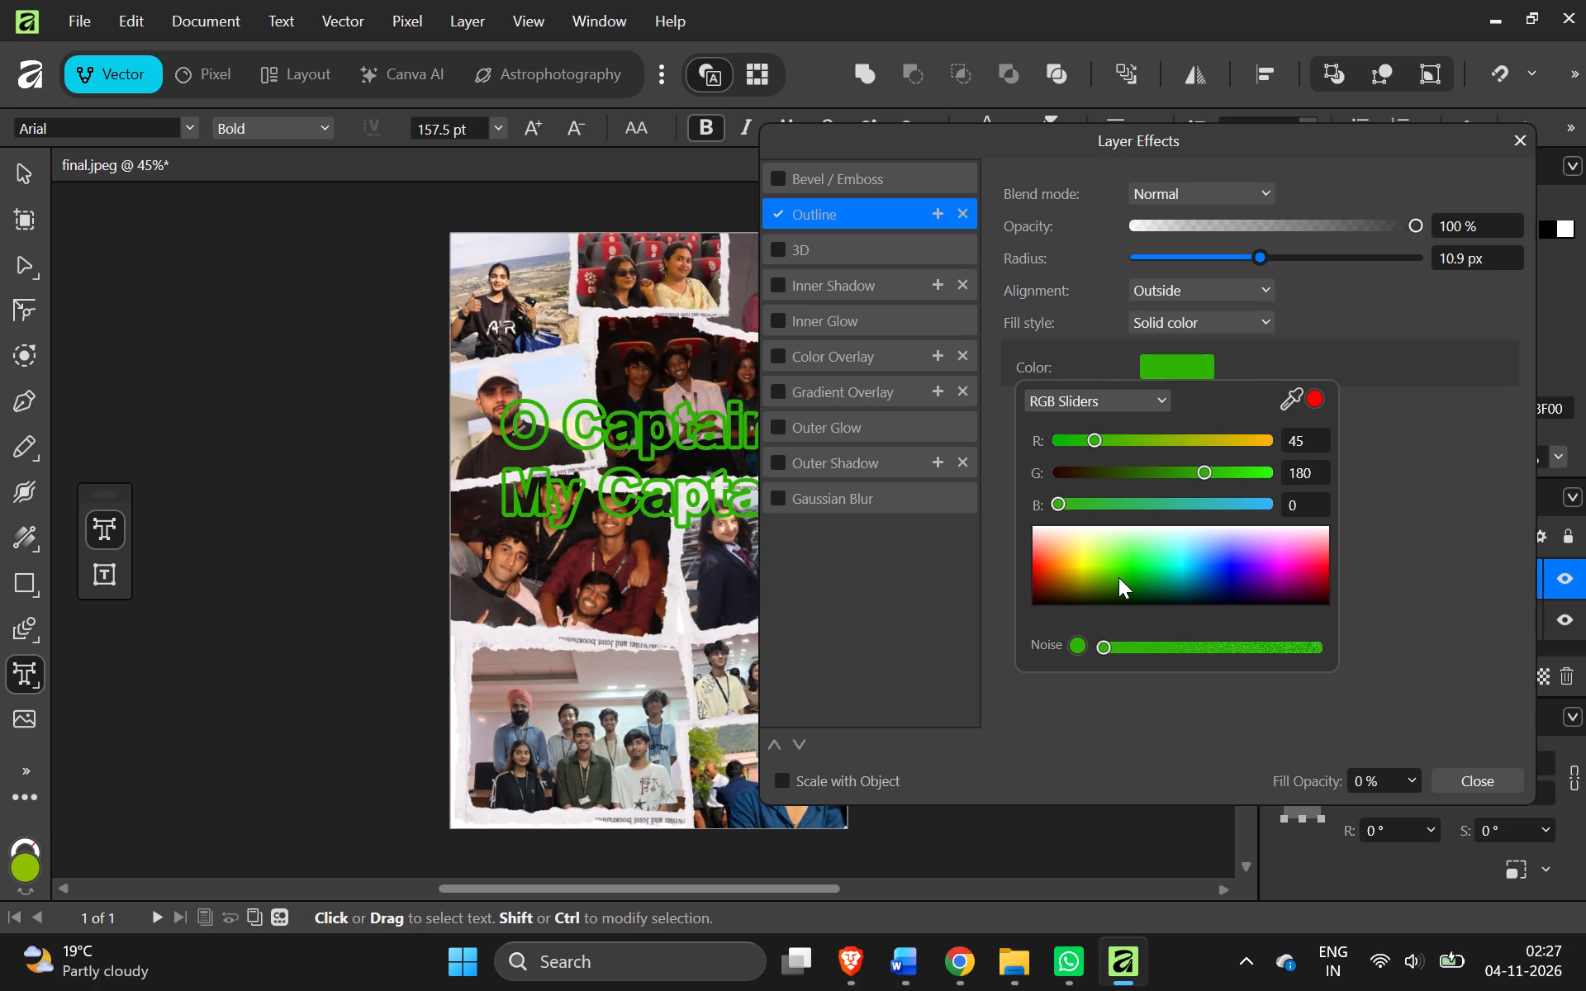
pyautogui.moveTo(1118, 577); pyautogui.dragTo(1095, 582)
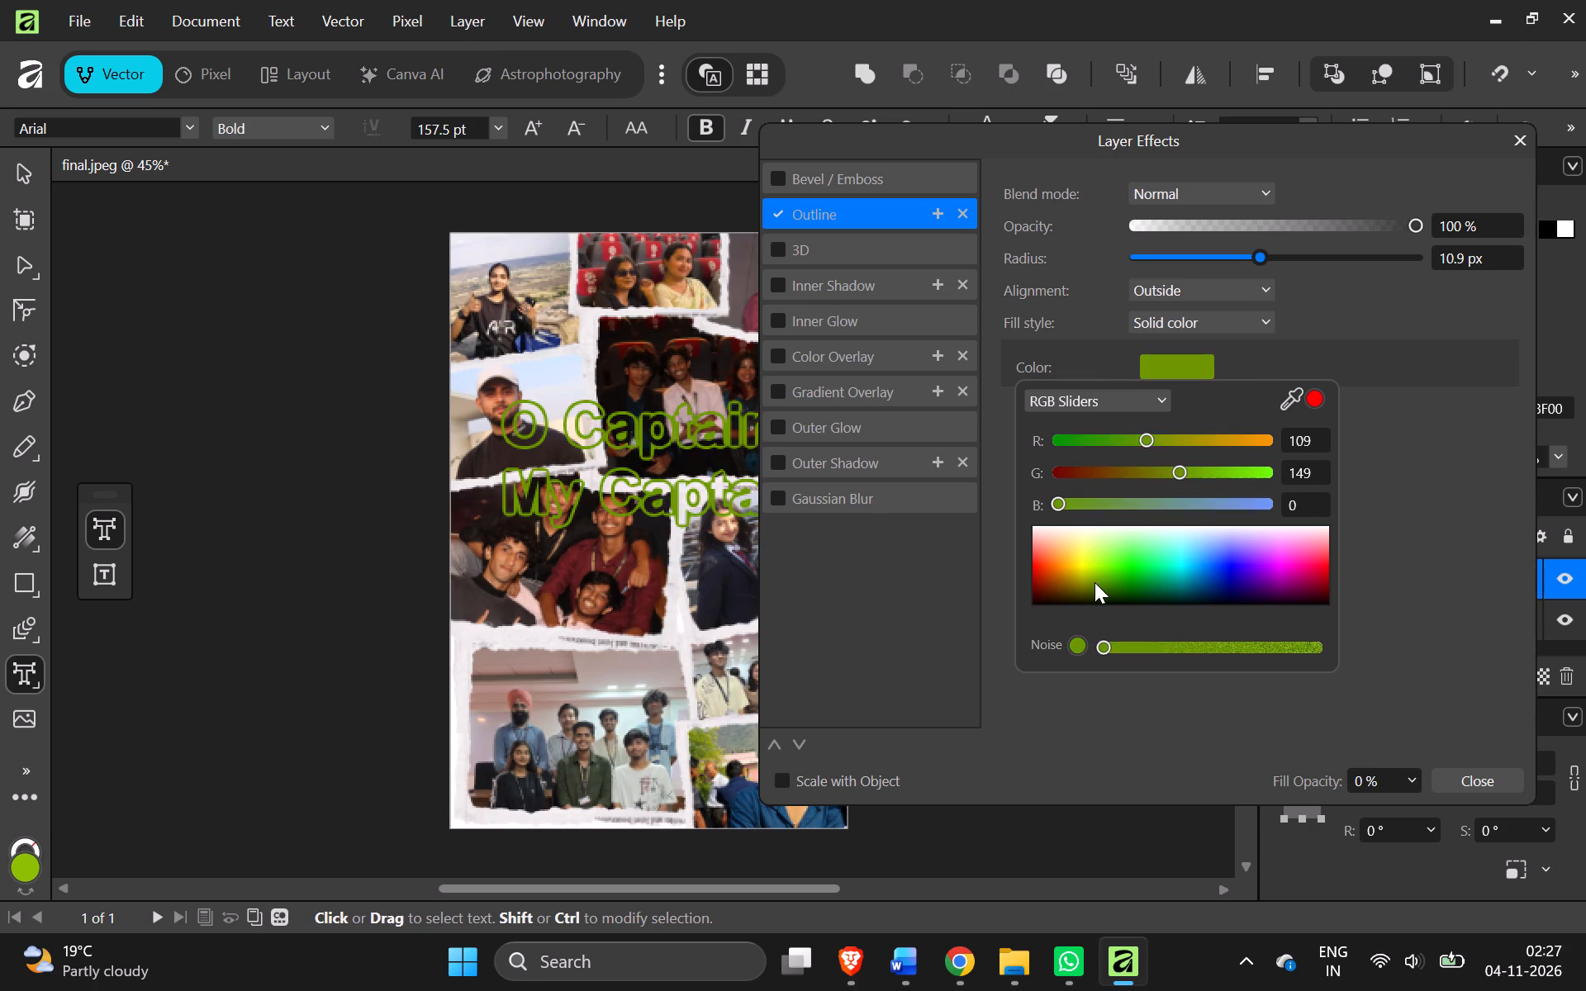
pyautogui.moveTo(1095, 582); pyautogui.dragTo(1083, 580)
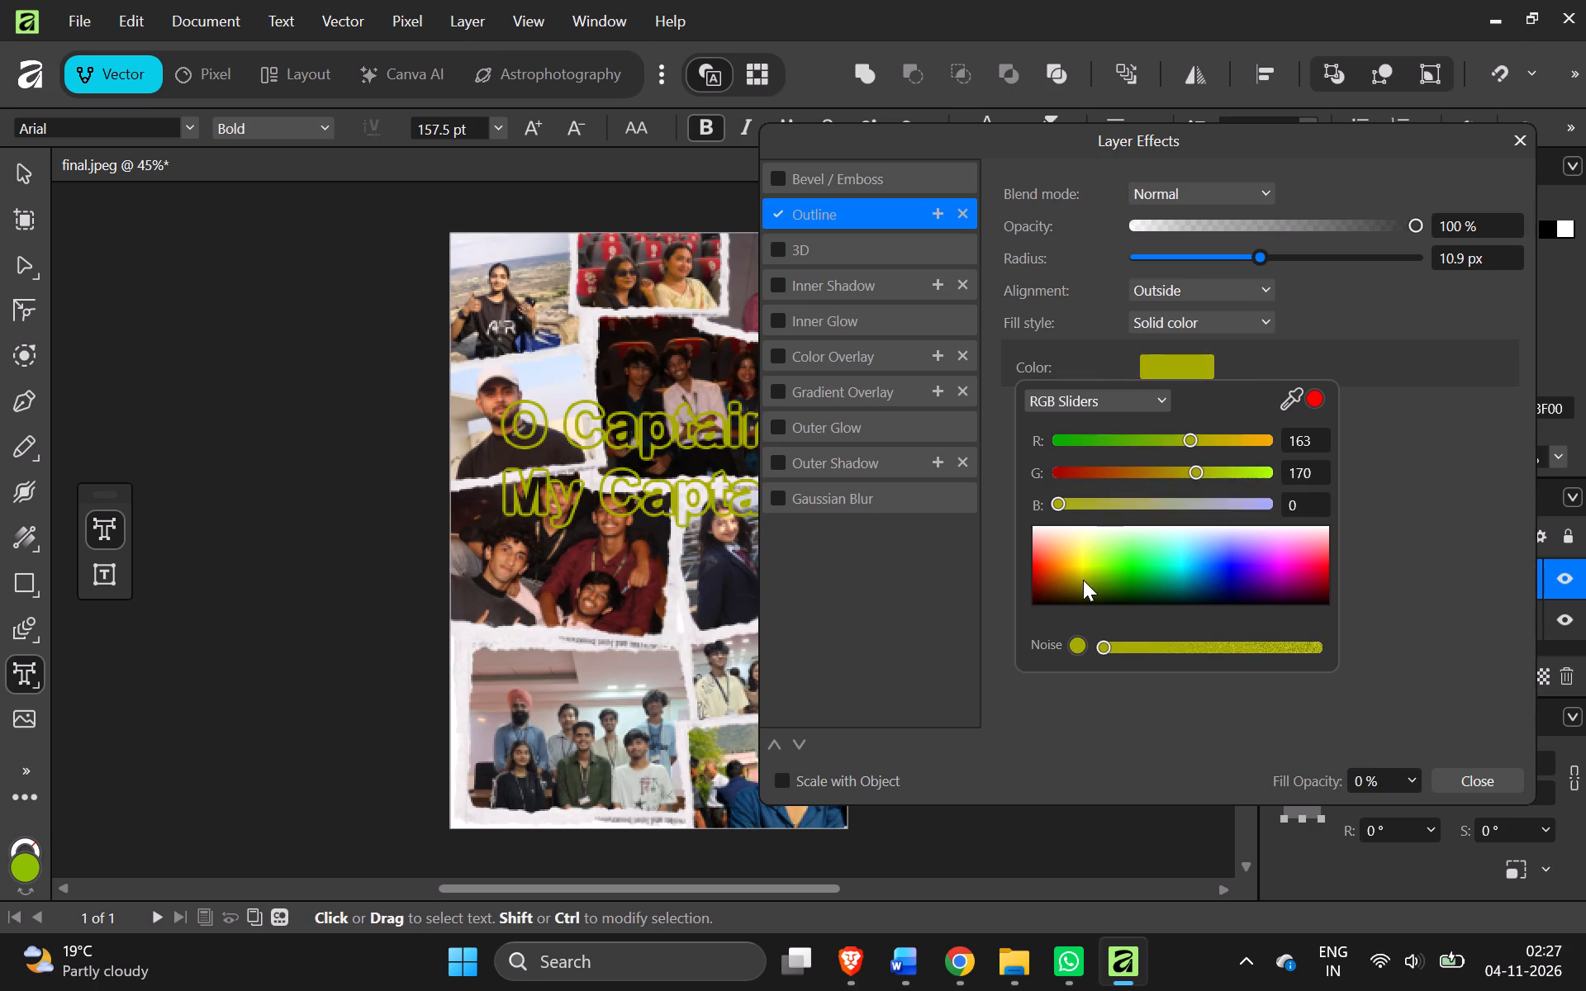
pyautogui.moveTo(1083, 580); pyautogui.dragTo(1076, 564)
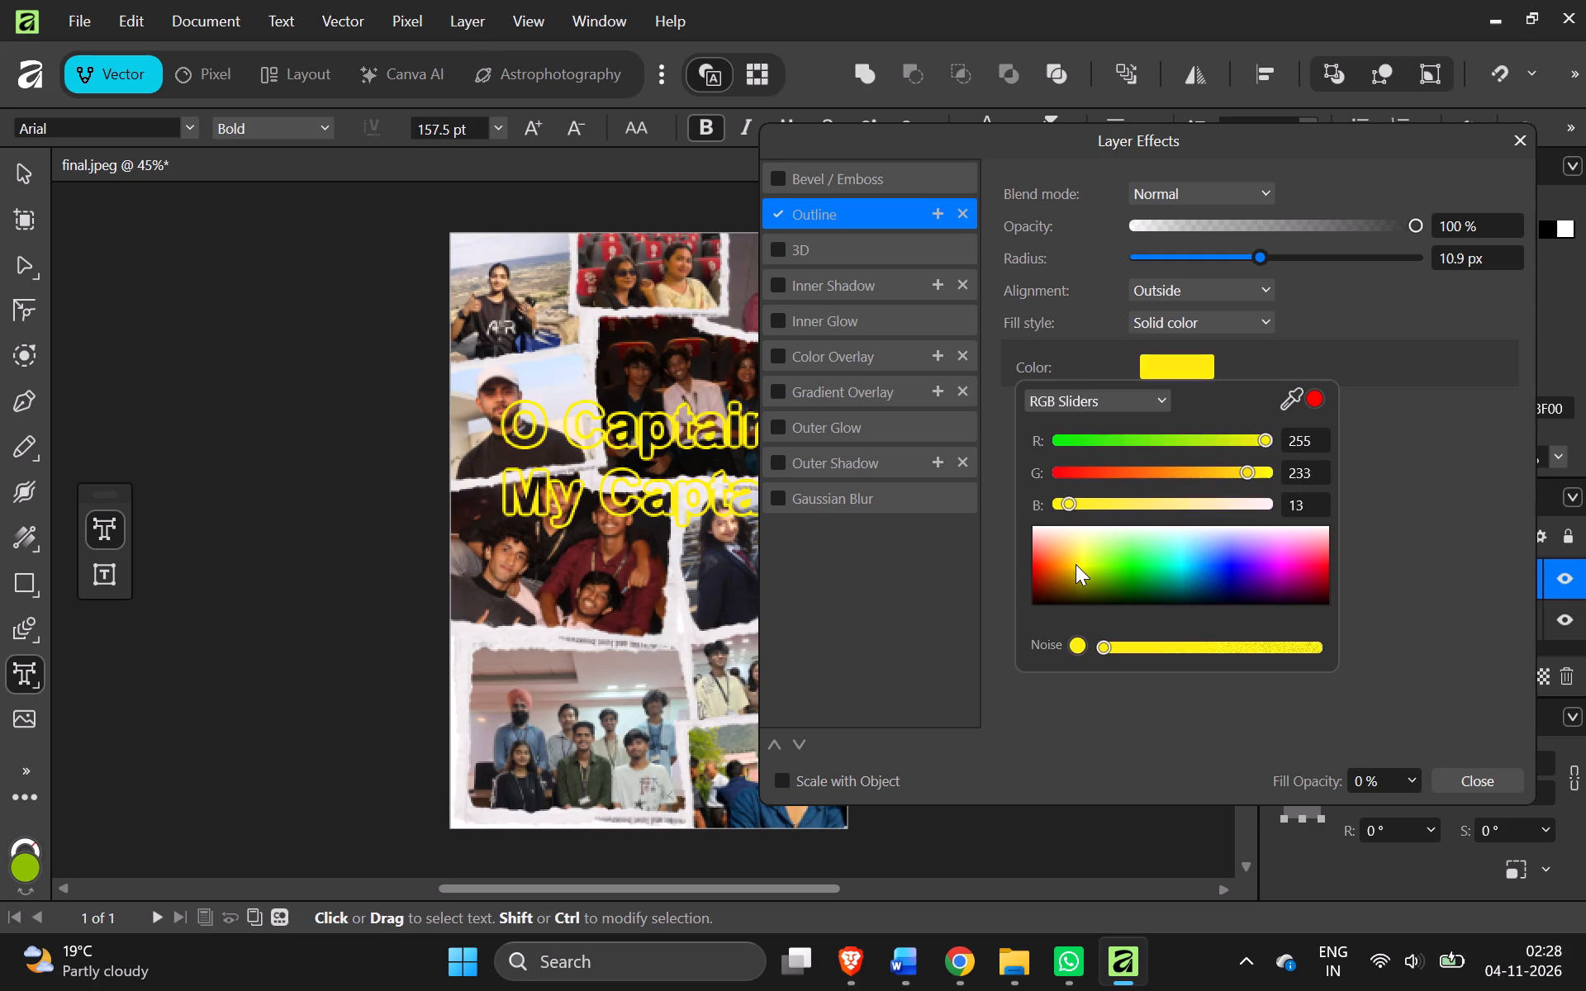
pyautogui.moveTo(1076, 564); pyautogui.dragTo(1069, 567)
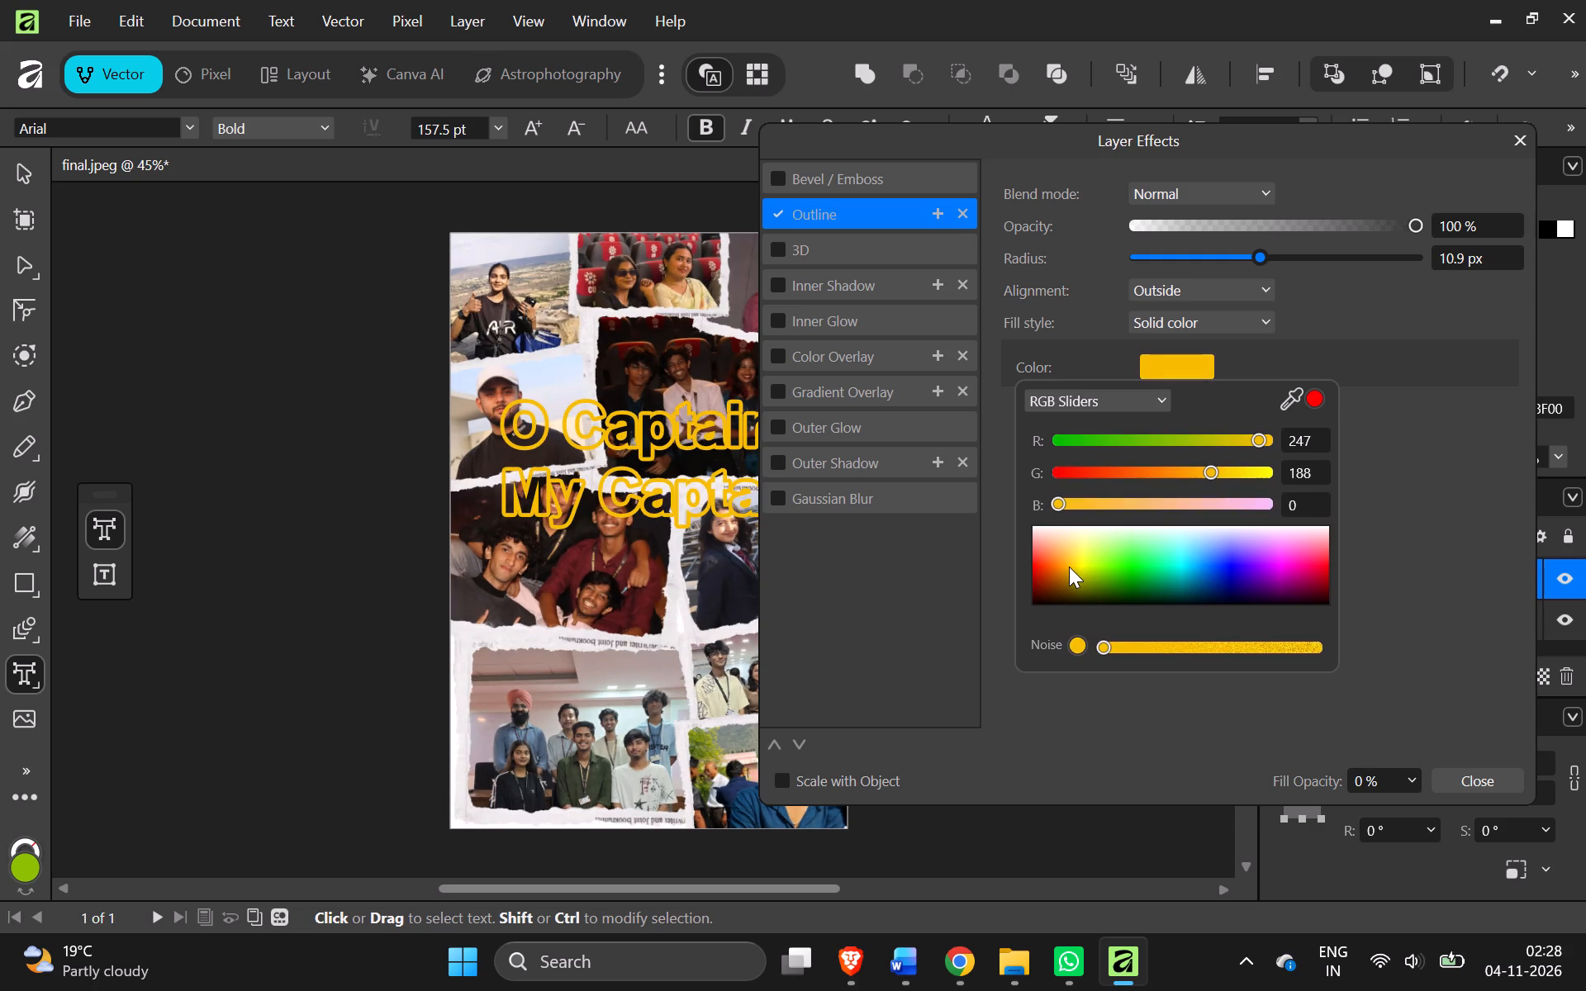
pyautogui.moveTo(1069, 567); pyautogui.dragTo(1068, 567)
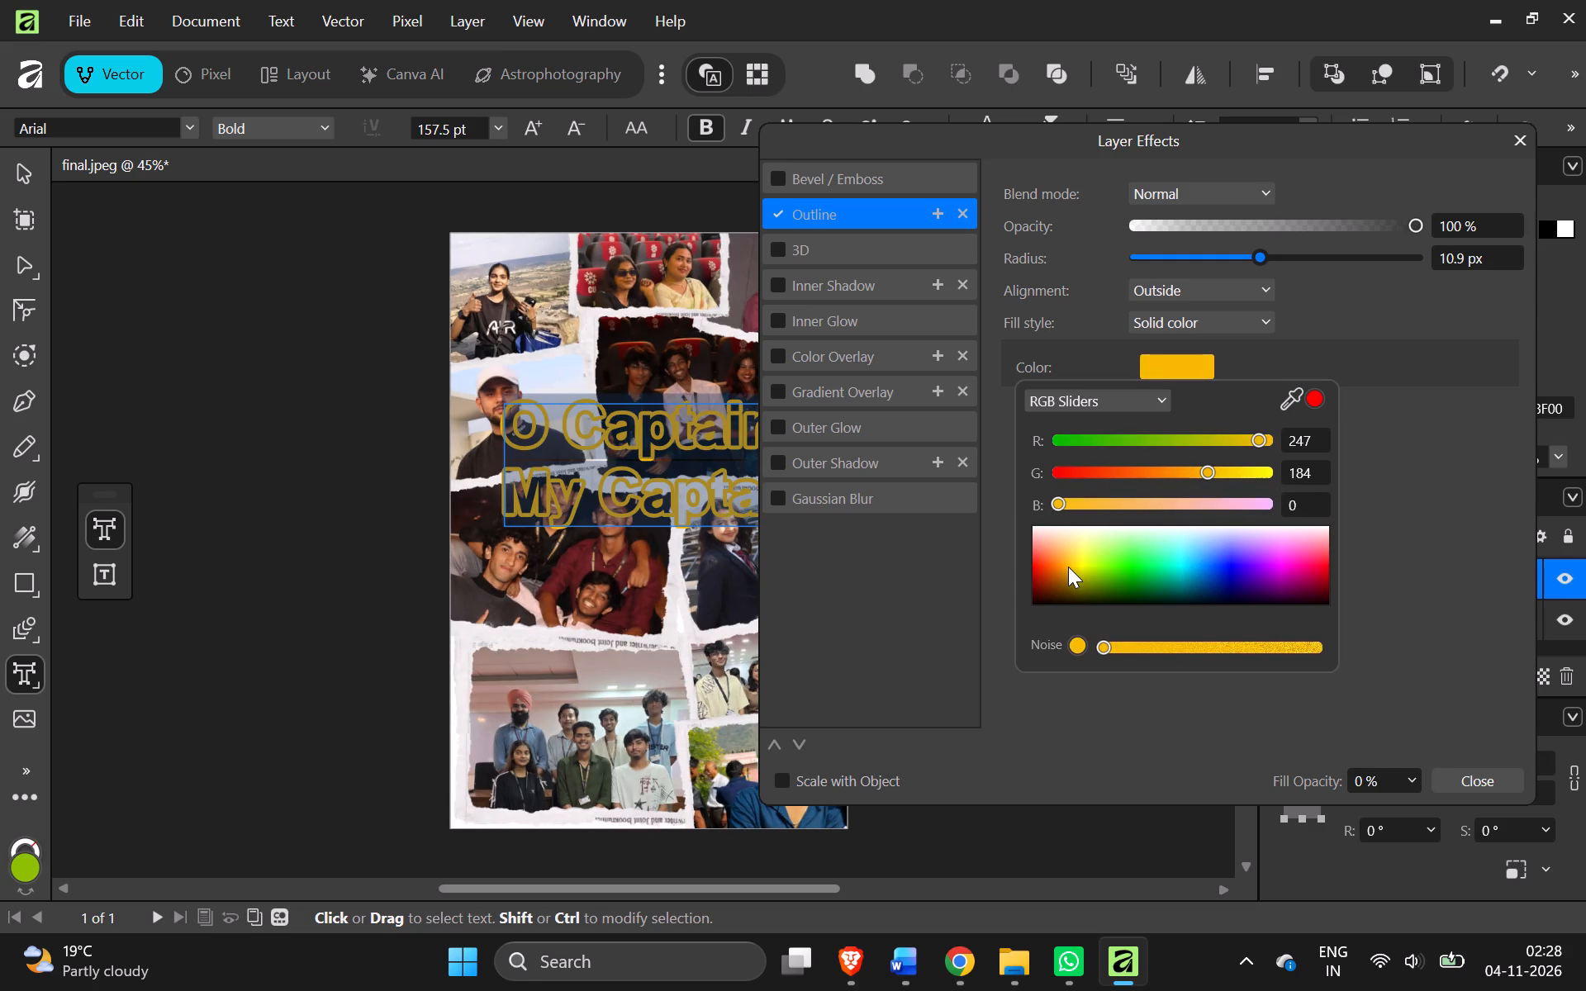
pyautogui.click(1468, 777)
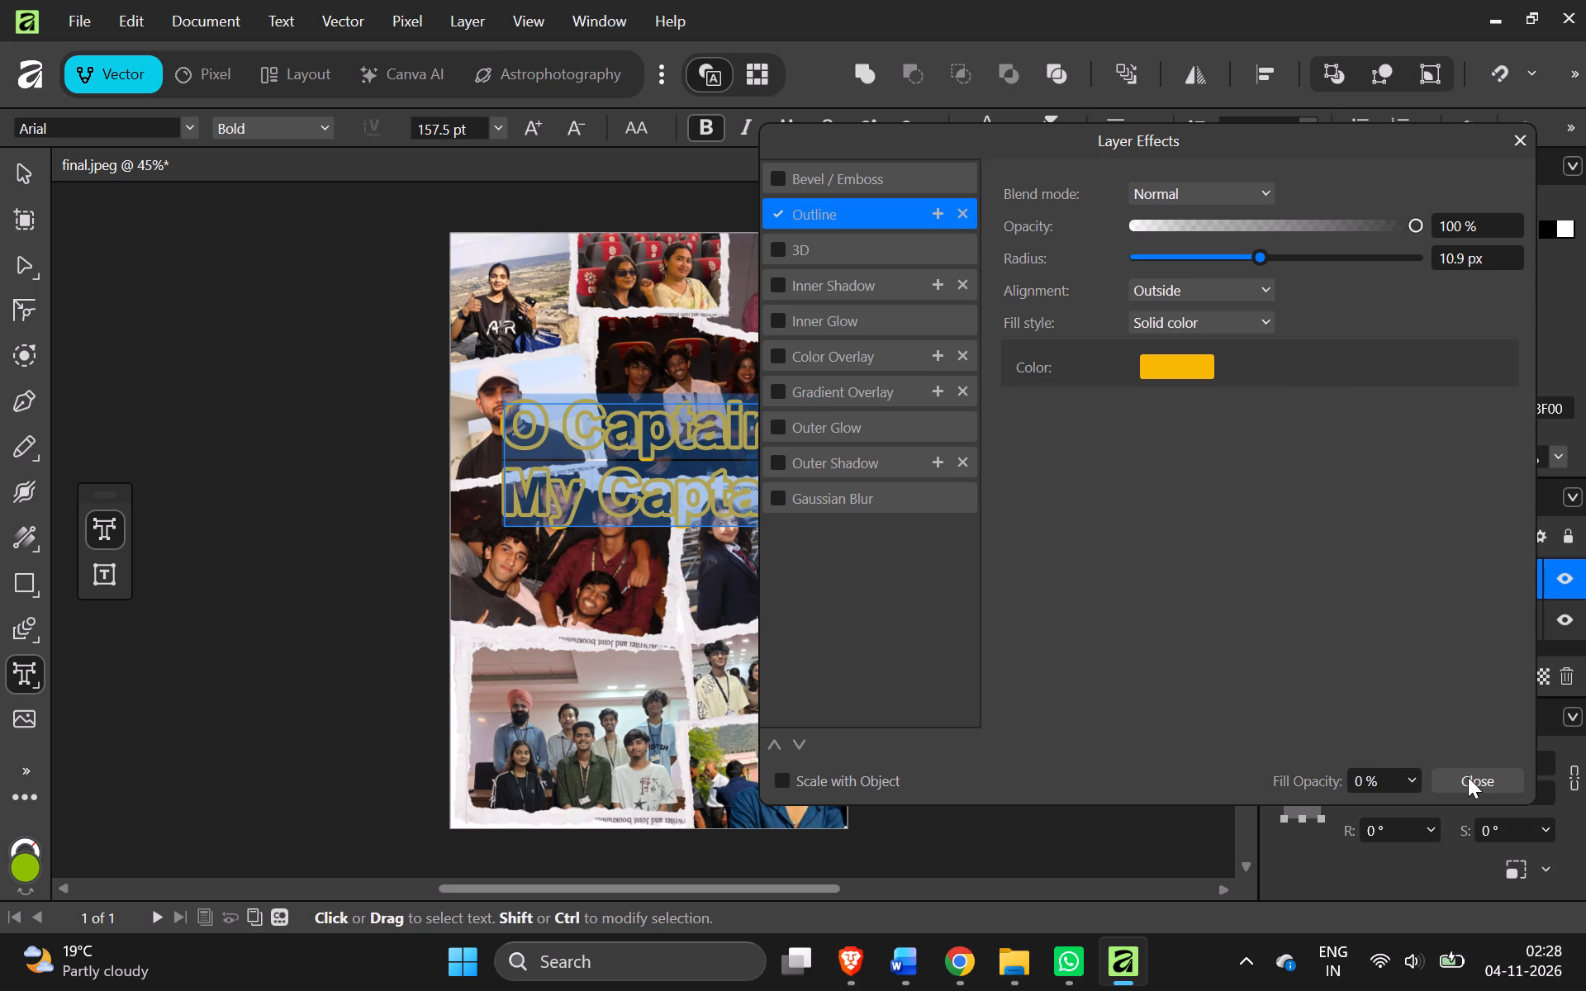
pyautogui.click(1468, 777)
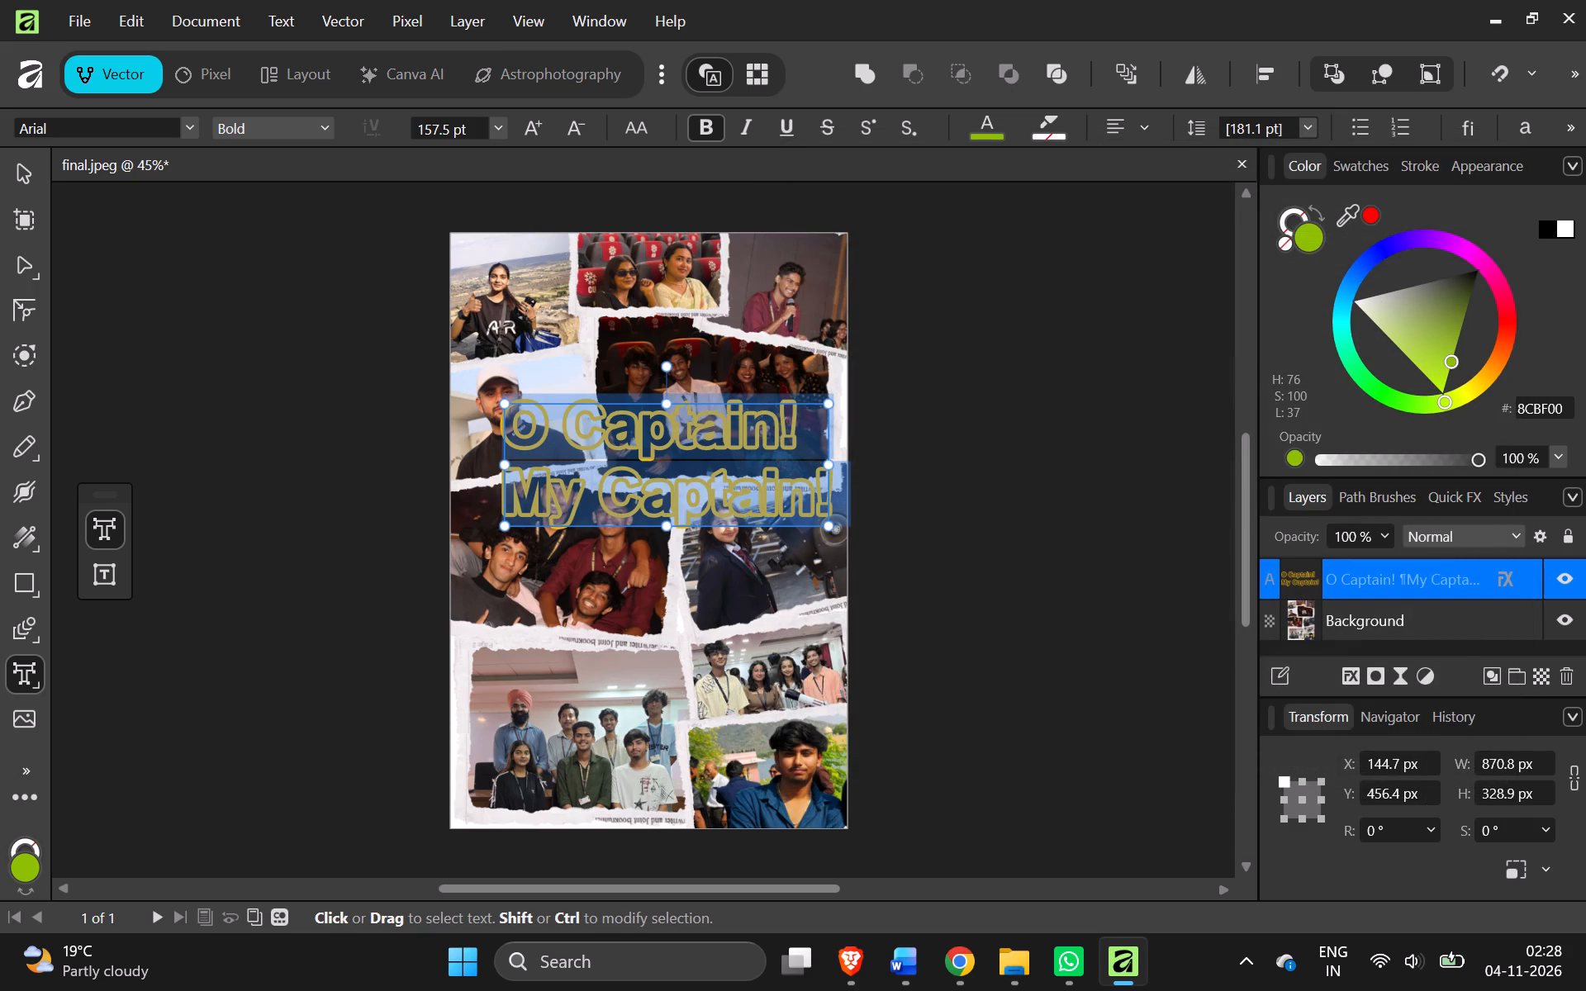
# Change the whole title's font weight to Regular.
pyautogui.click(1133, 505)
pyautogui.click(658, 495)
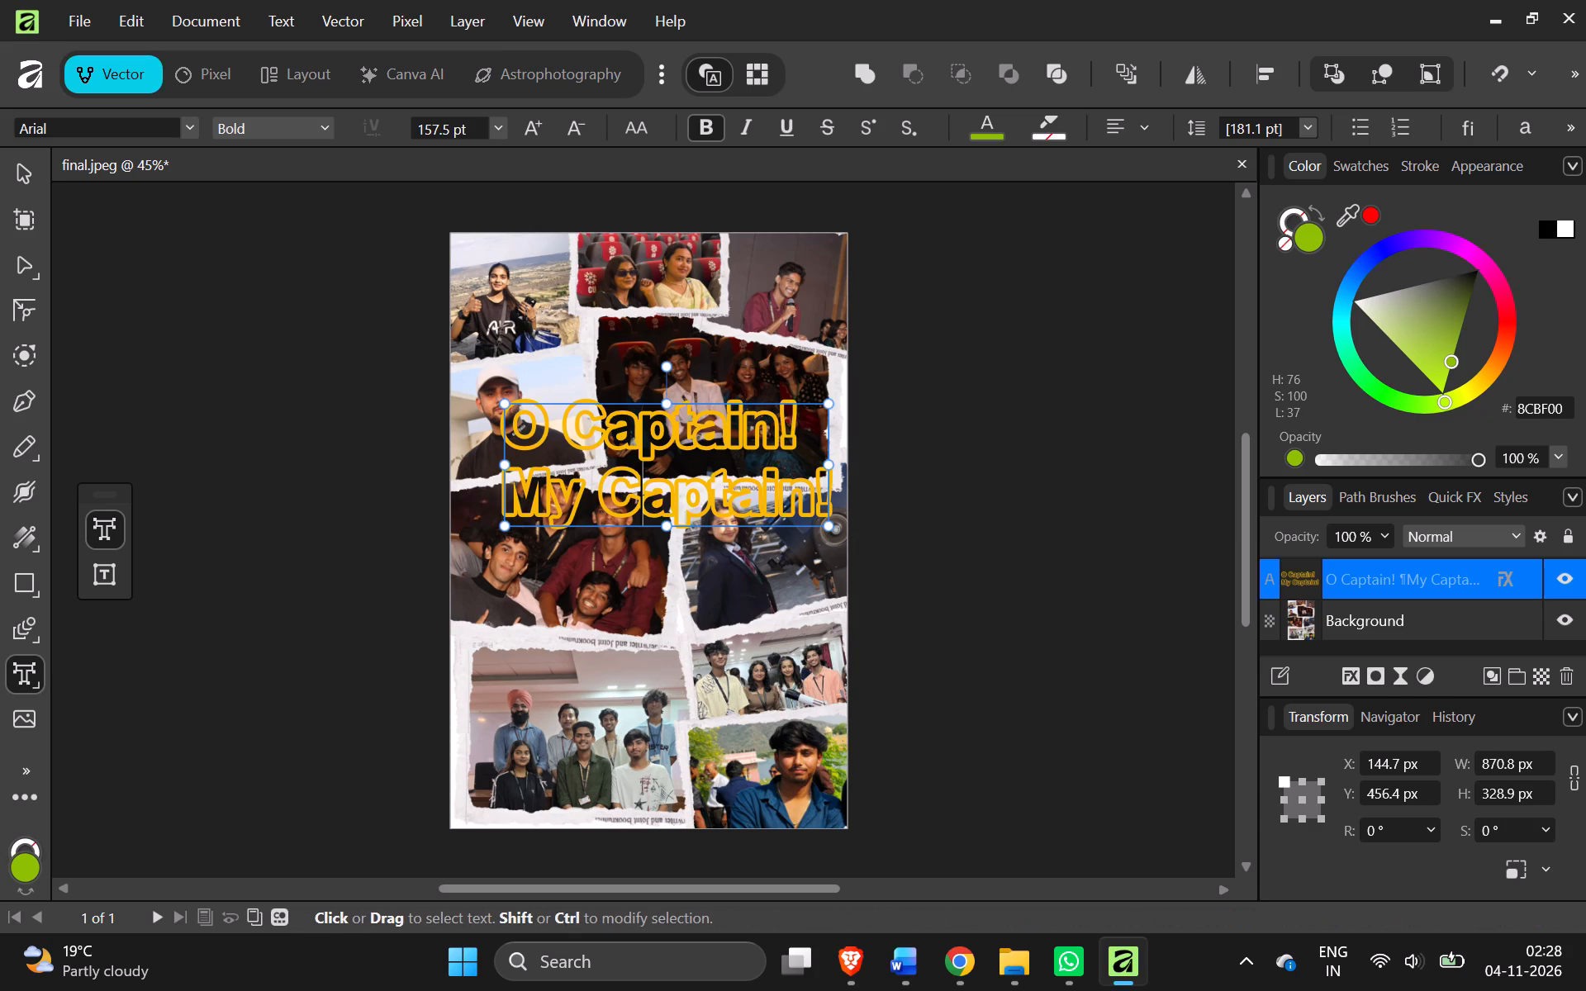
pyautogui.click(749, 472)
pyautogui.hotkey('ctrl', 'a')
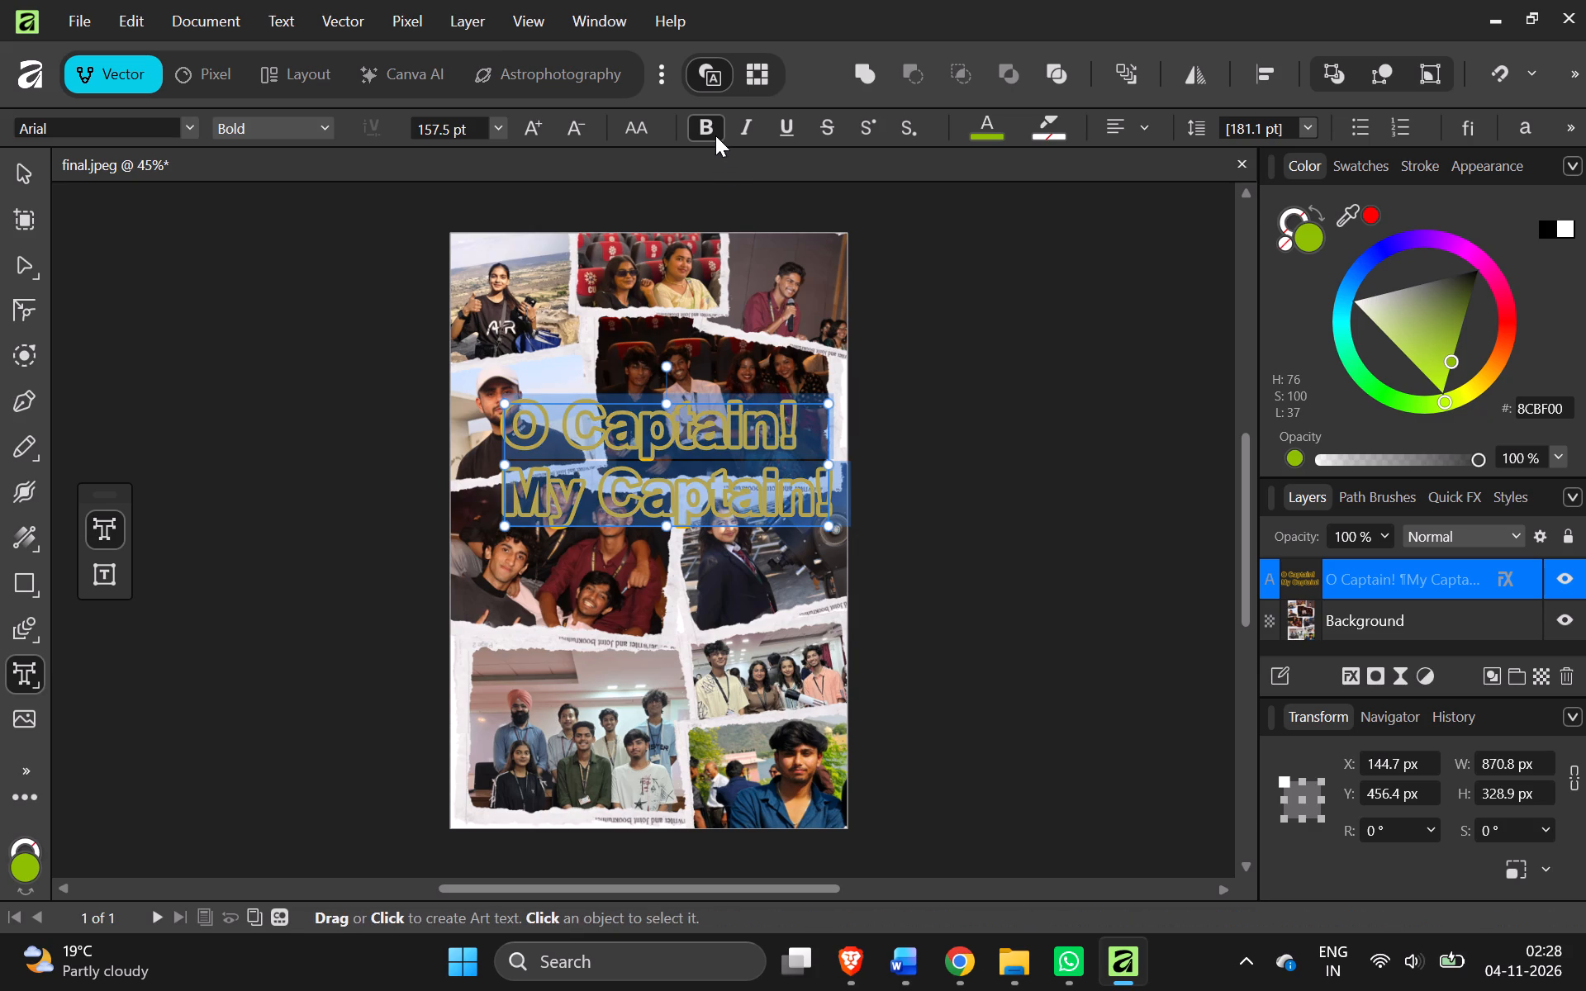
pyautogui.click(715, 135)
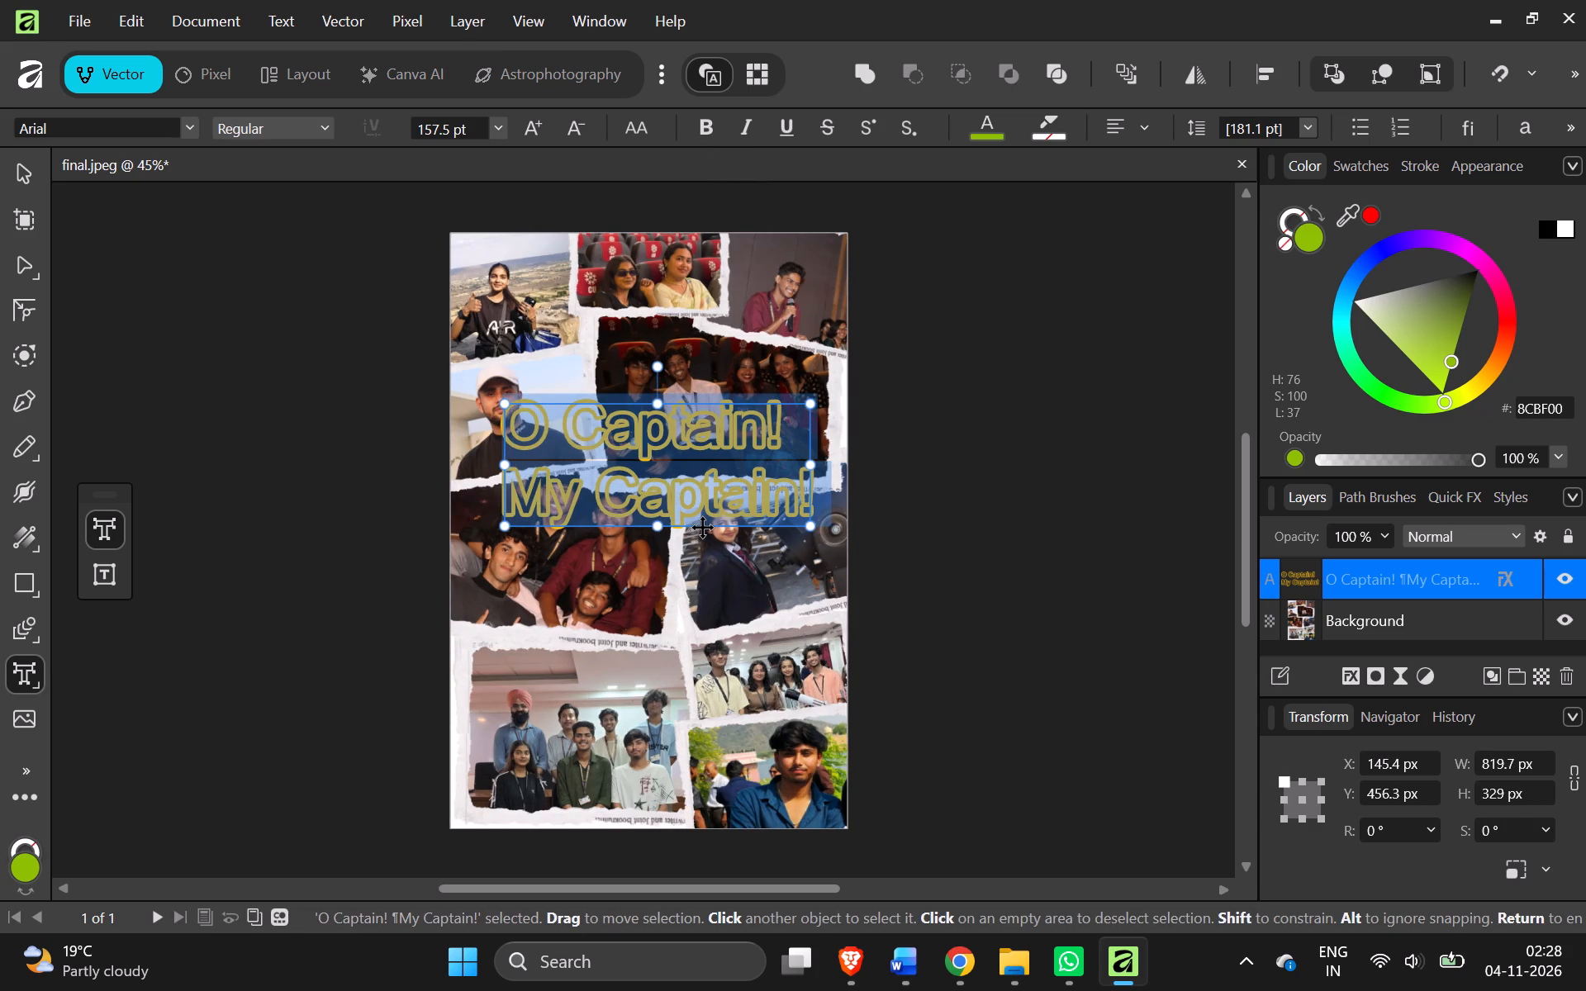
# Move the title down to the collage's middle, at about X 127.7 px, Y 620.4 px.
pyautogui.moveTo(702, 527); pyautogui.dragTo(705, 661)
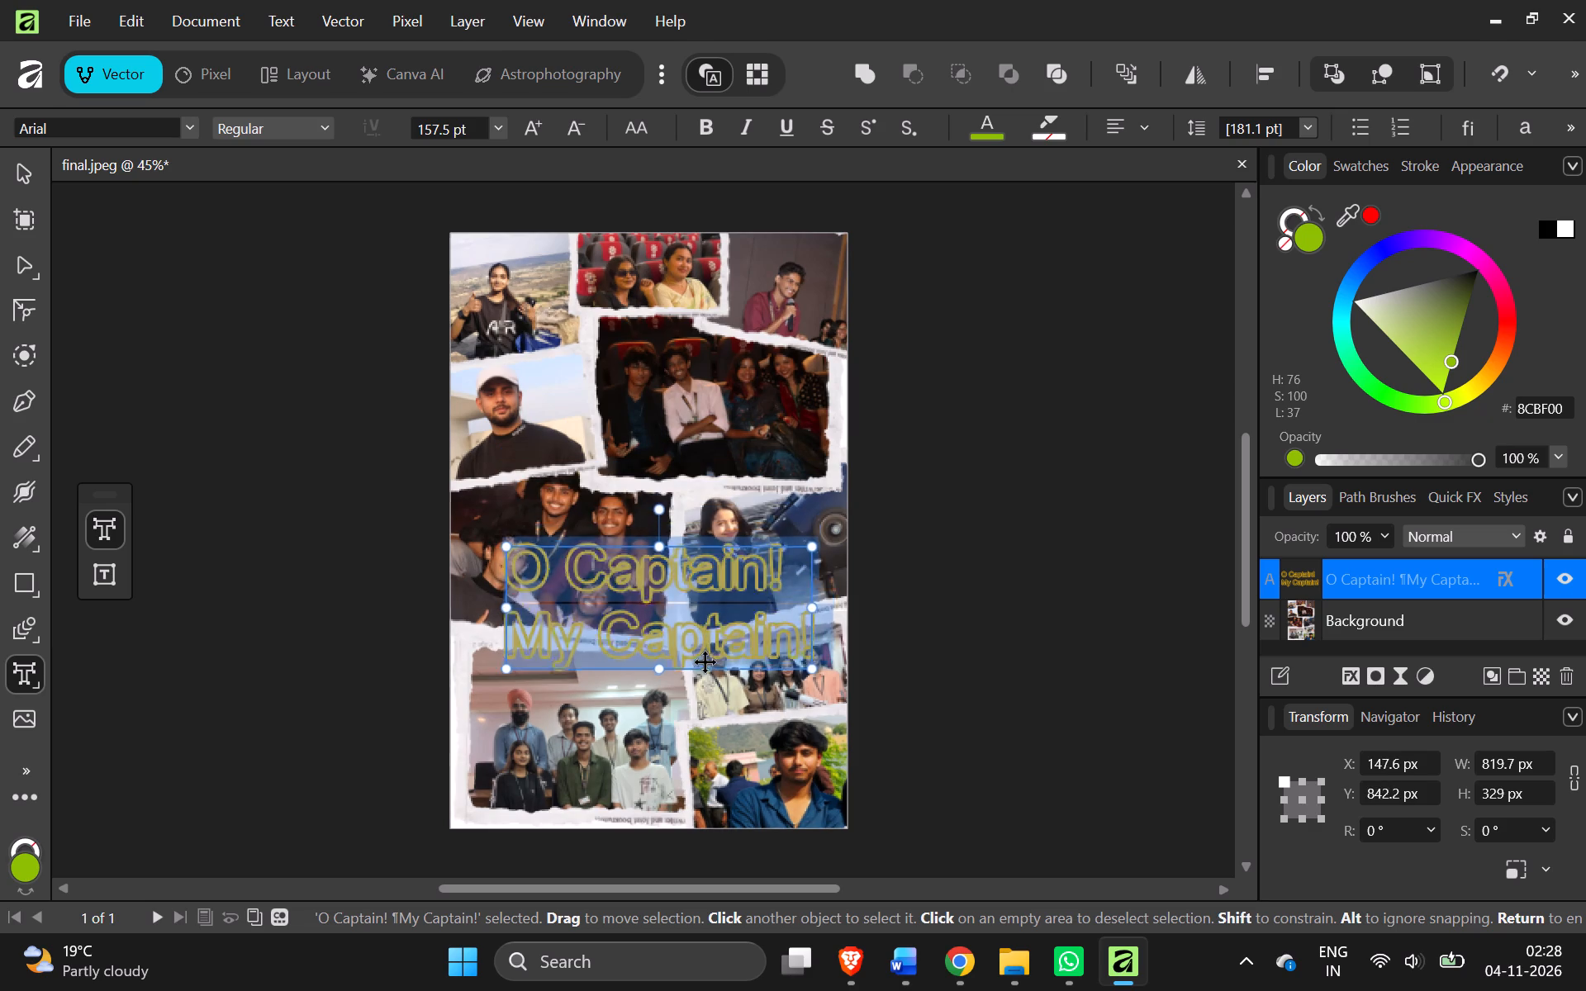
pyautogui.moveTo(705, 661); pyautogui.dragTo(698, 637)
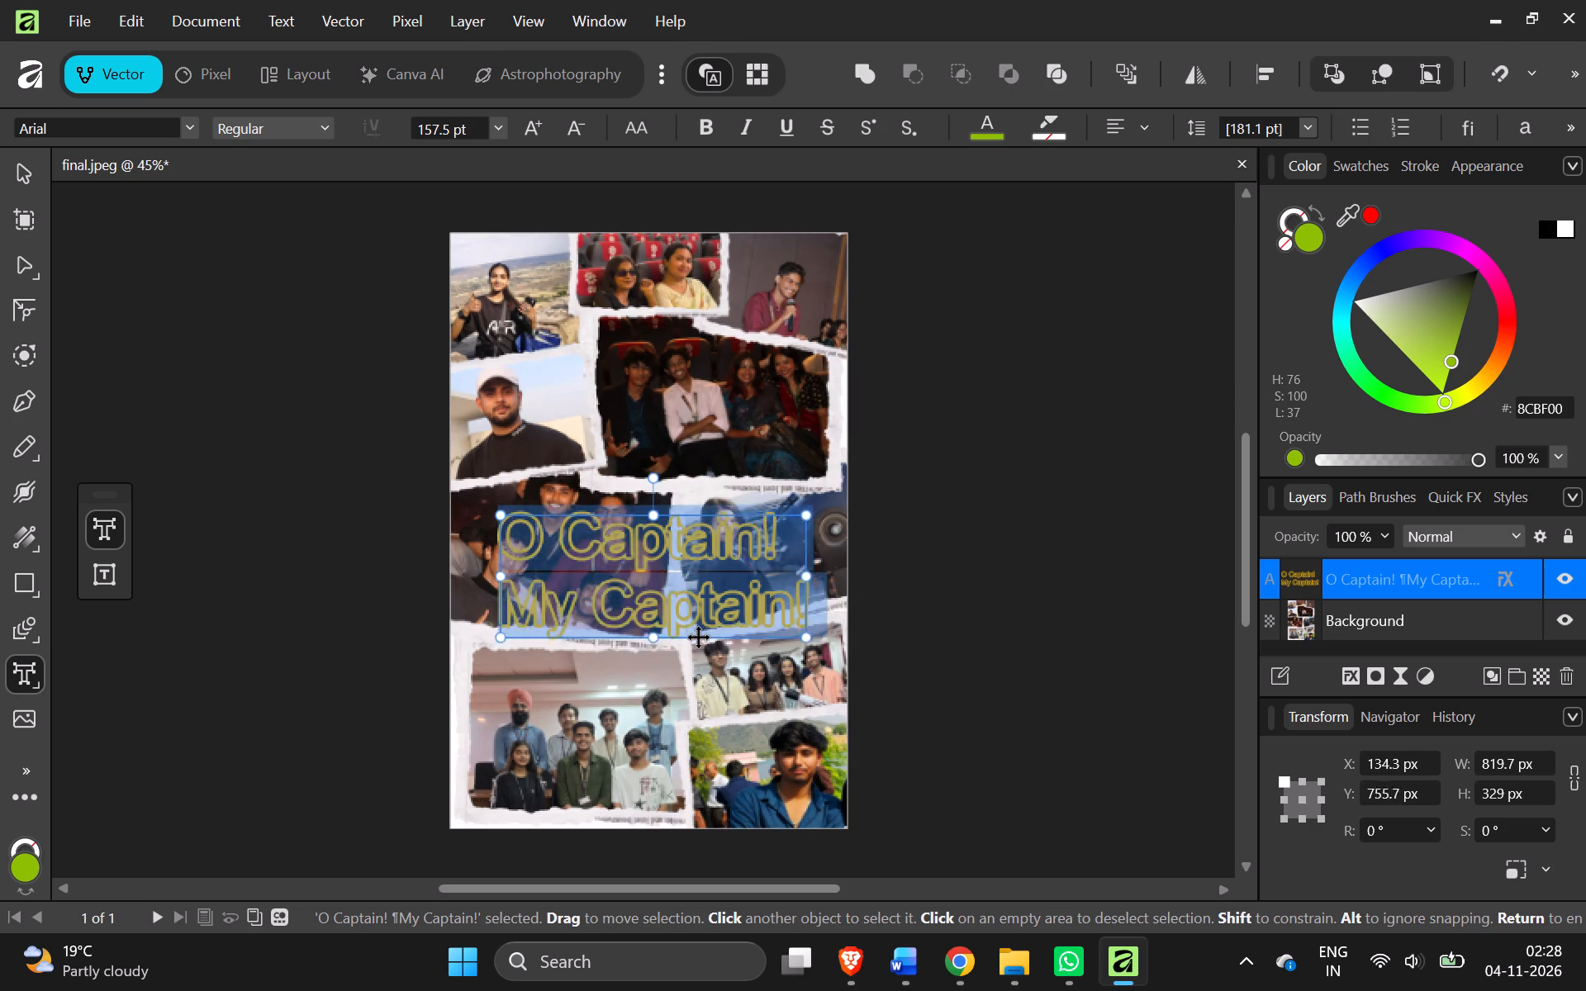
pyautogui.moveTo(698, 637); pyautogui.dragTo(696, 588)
# Insert two blank lines between "O Captain!" and "My Captain!" in the title, and deselect it.
pyautogui.click(786, 489)
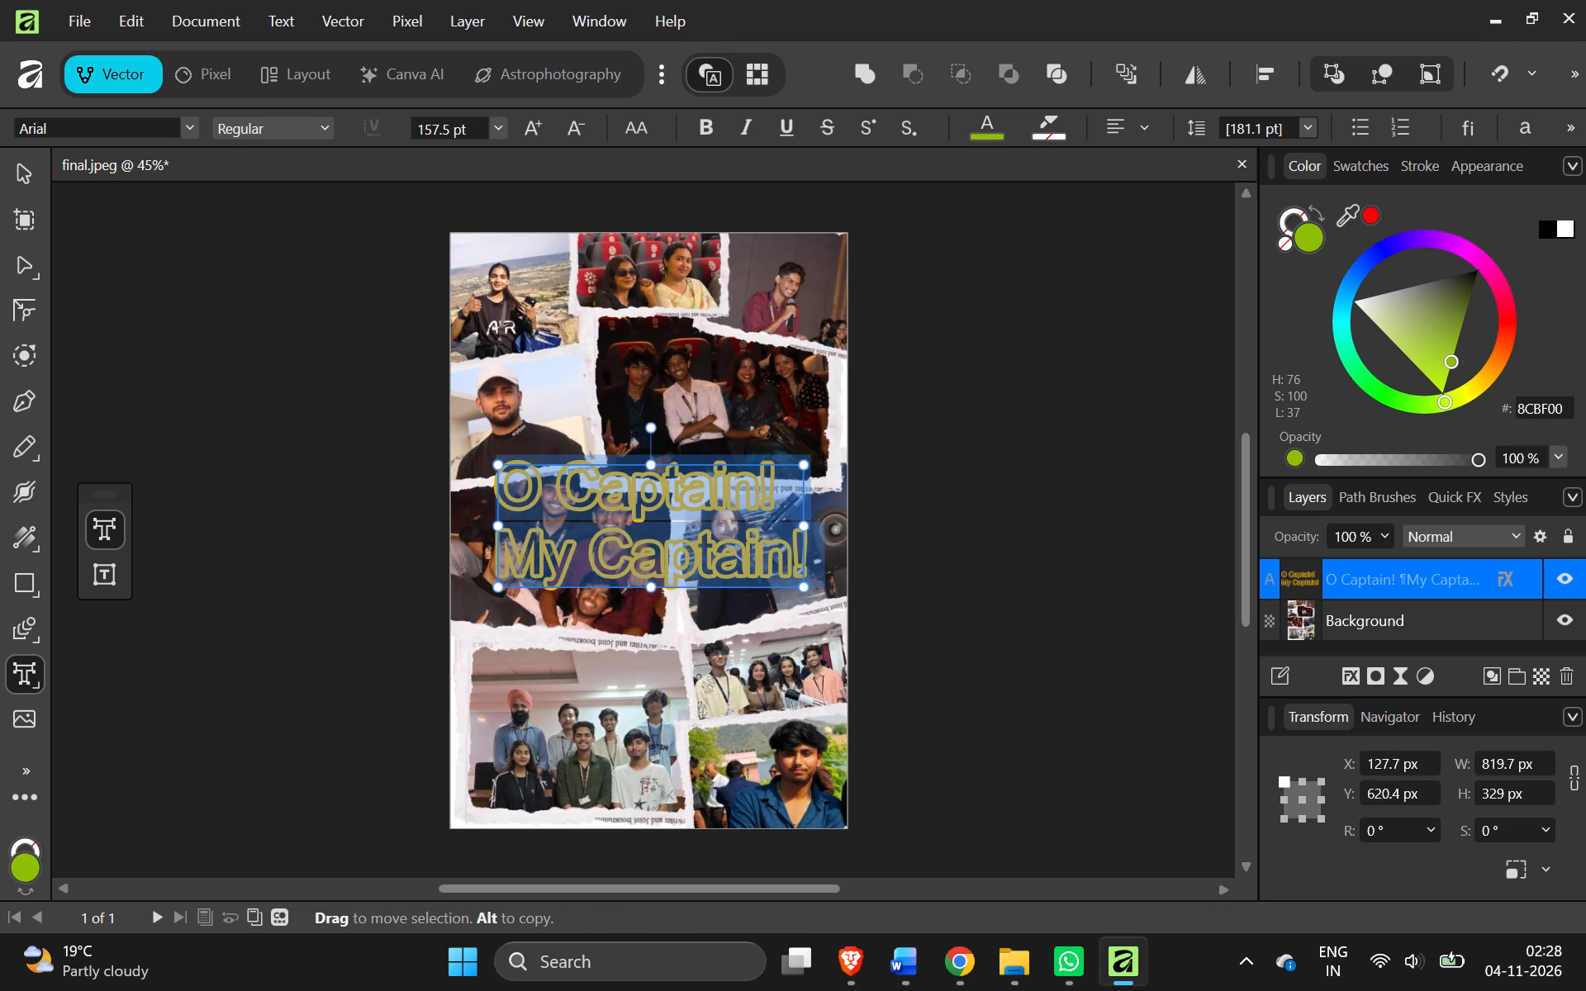
pyautogui.press('Return')
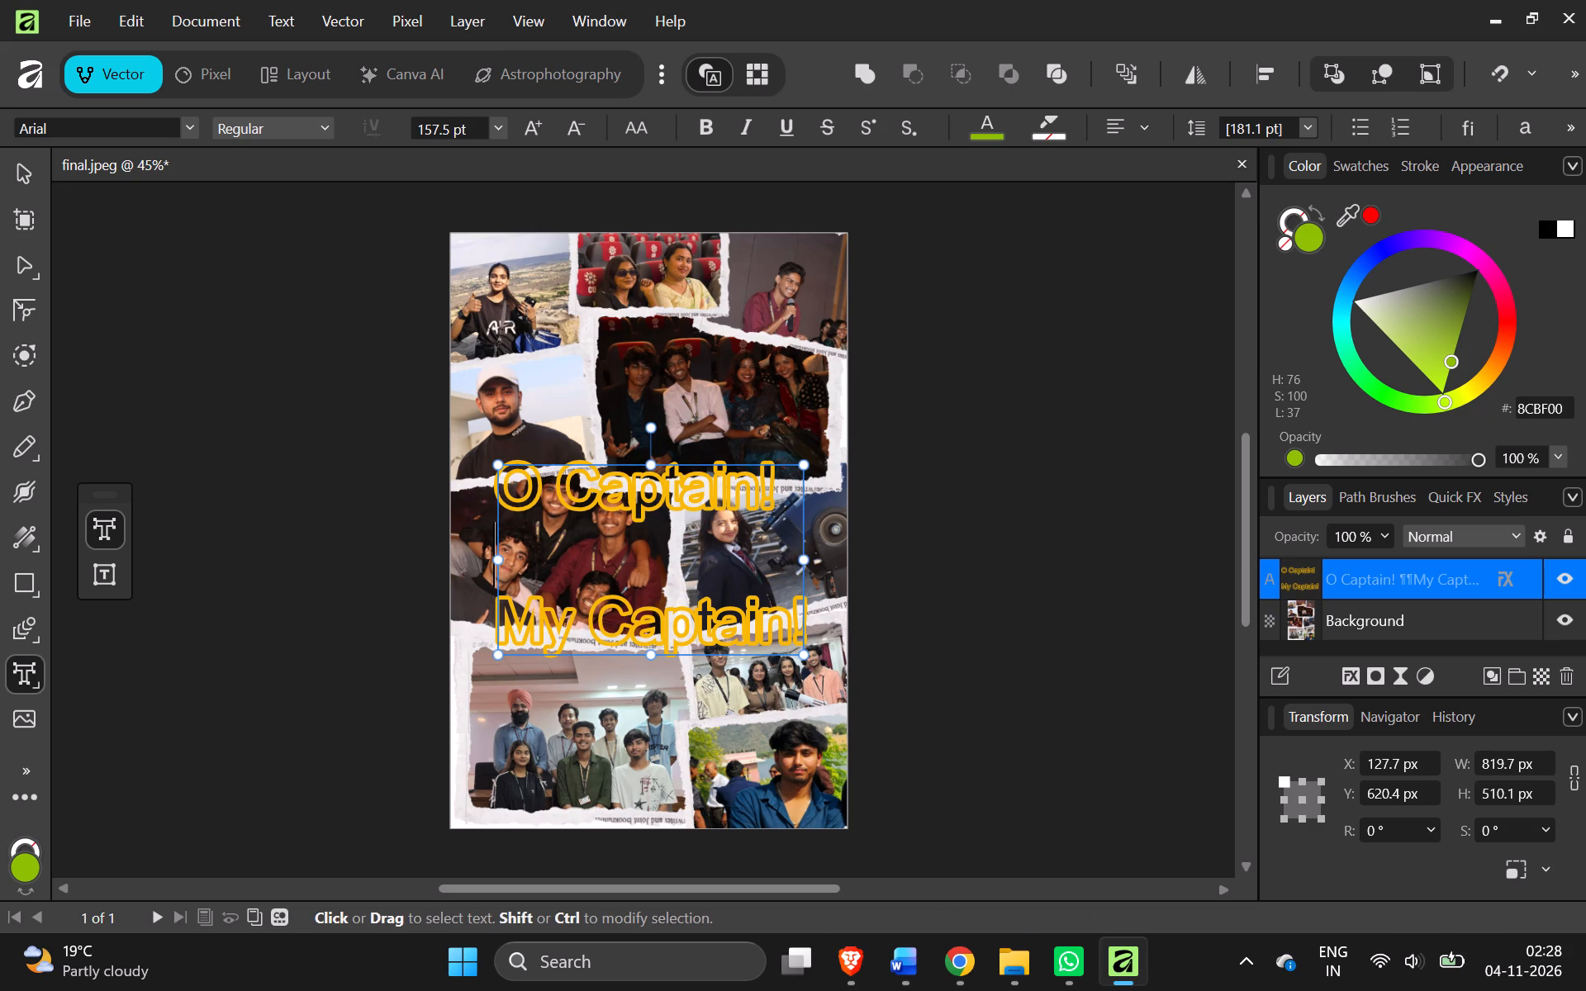
pyautogui.press('Return')
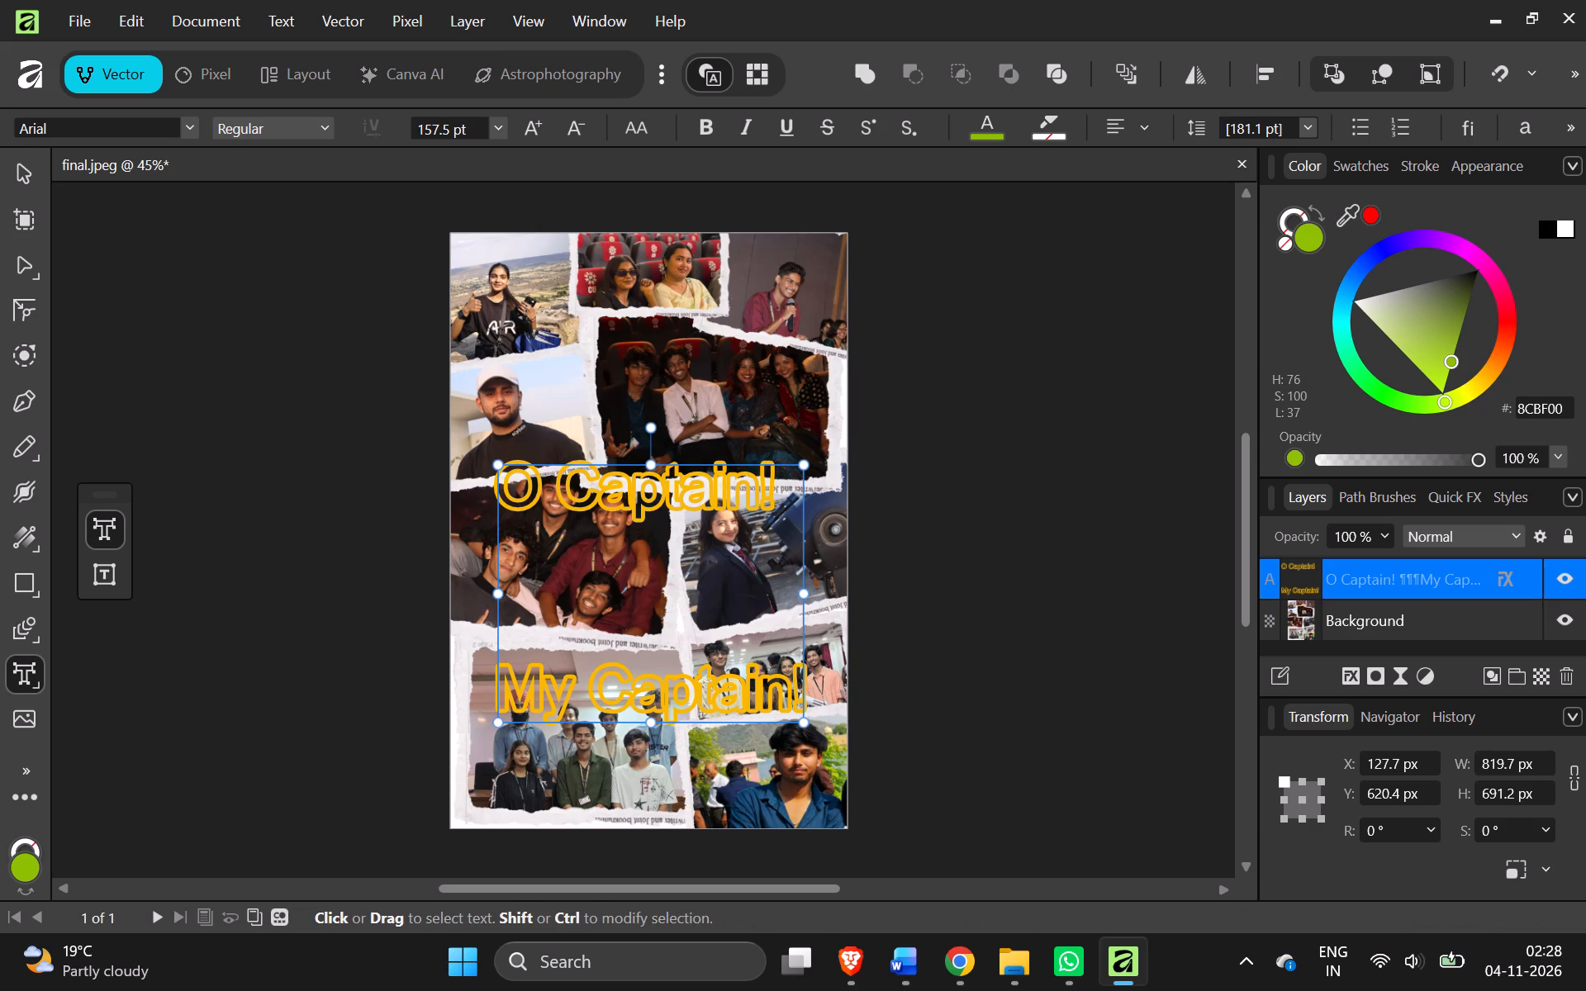
pyautogui.click(508, 496)
pyautogui.press('BackSpace')
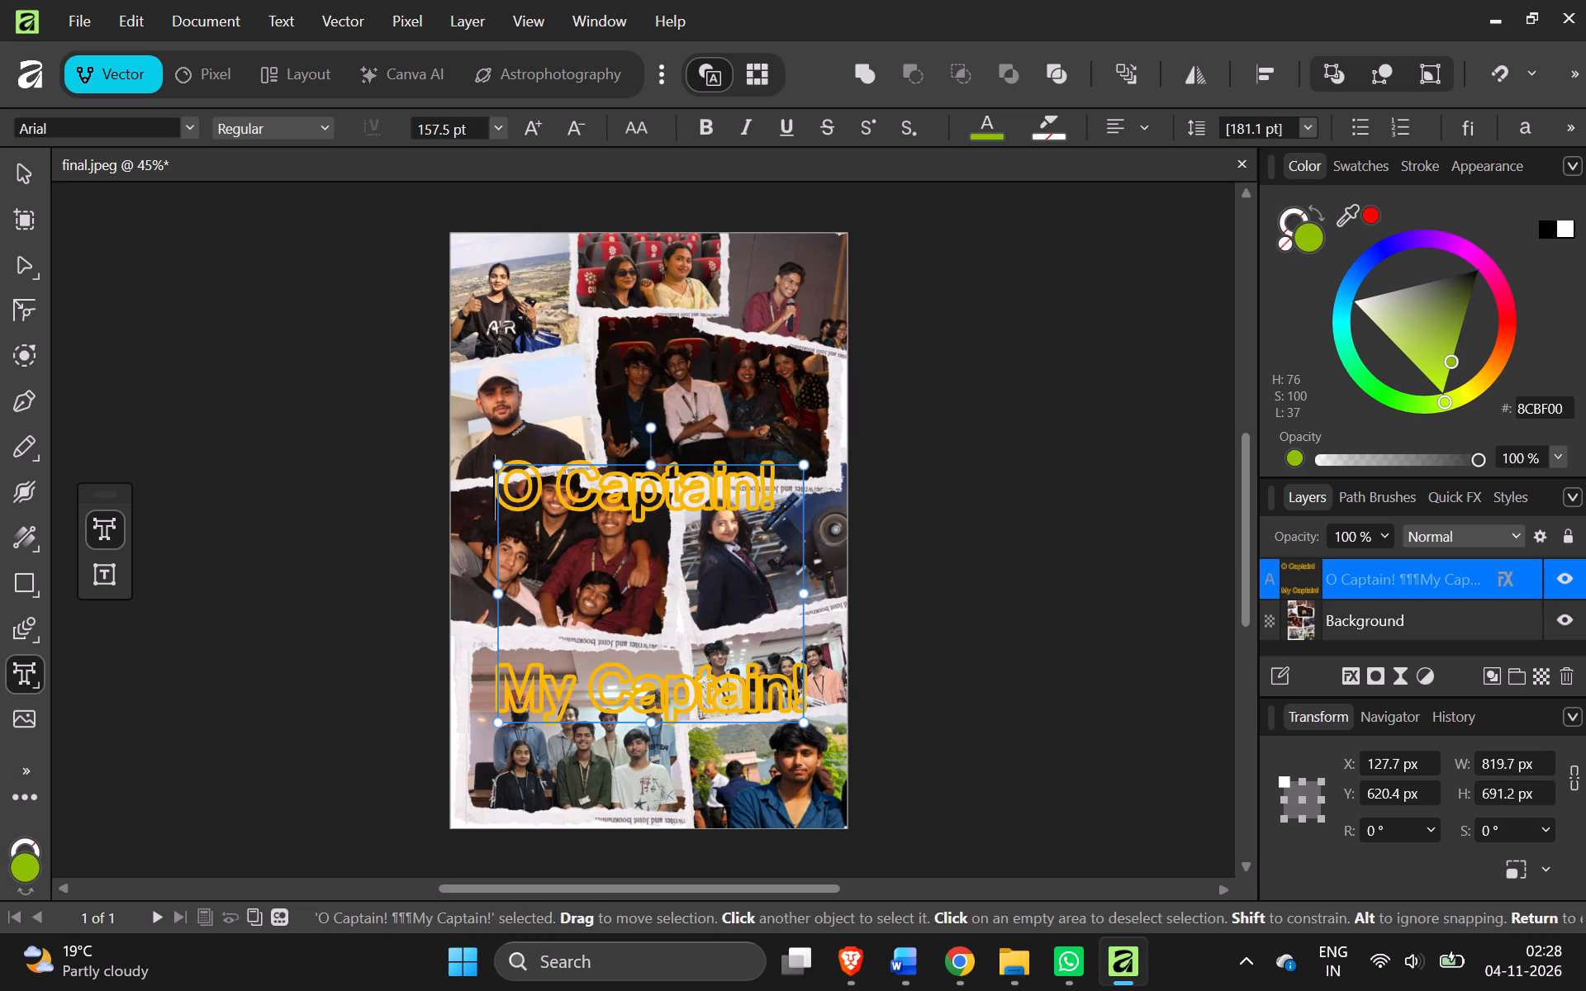
pyautogui.click(1296, 566)
pyautogui.click(1071, 636)
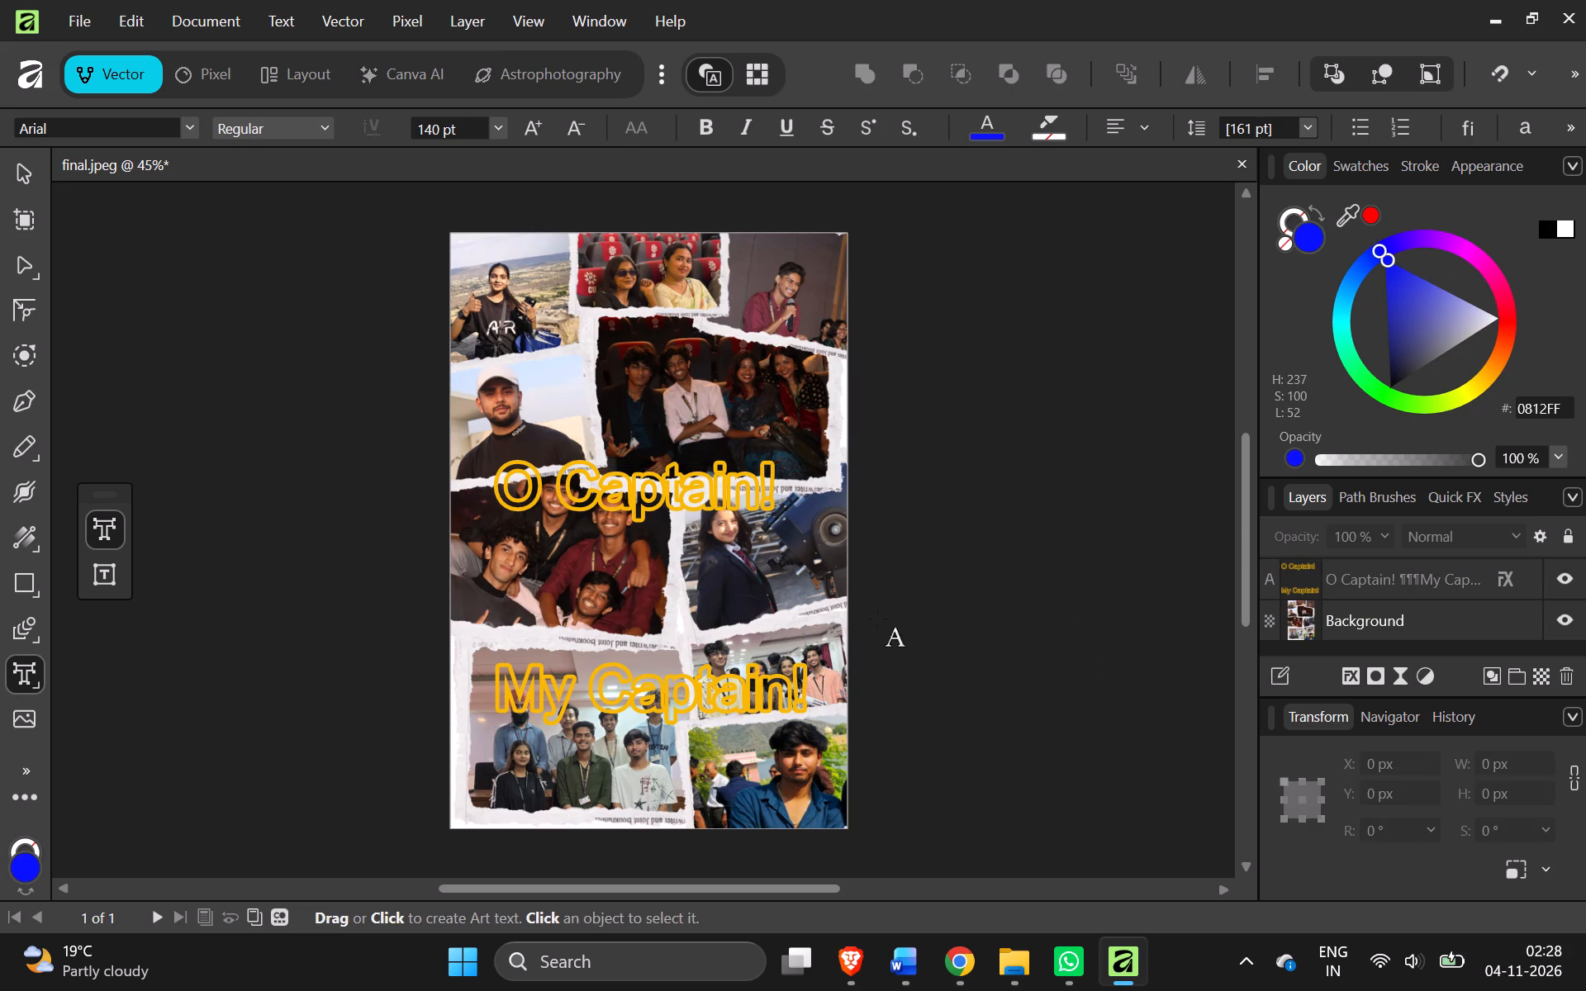
# Move the spaced-out title up and towards the collage's right edge, at about X 238.6 px, Y 451.9 px.
pyautogui.click(621, 548)
pyautogui.moveTo(719, 465); pyautogui.dragTo(724, 429)
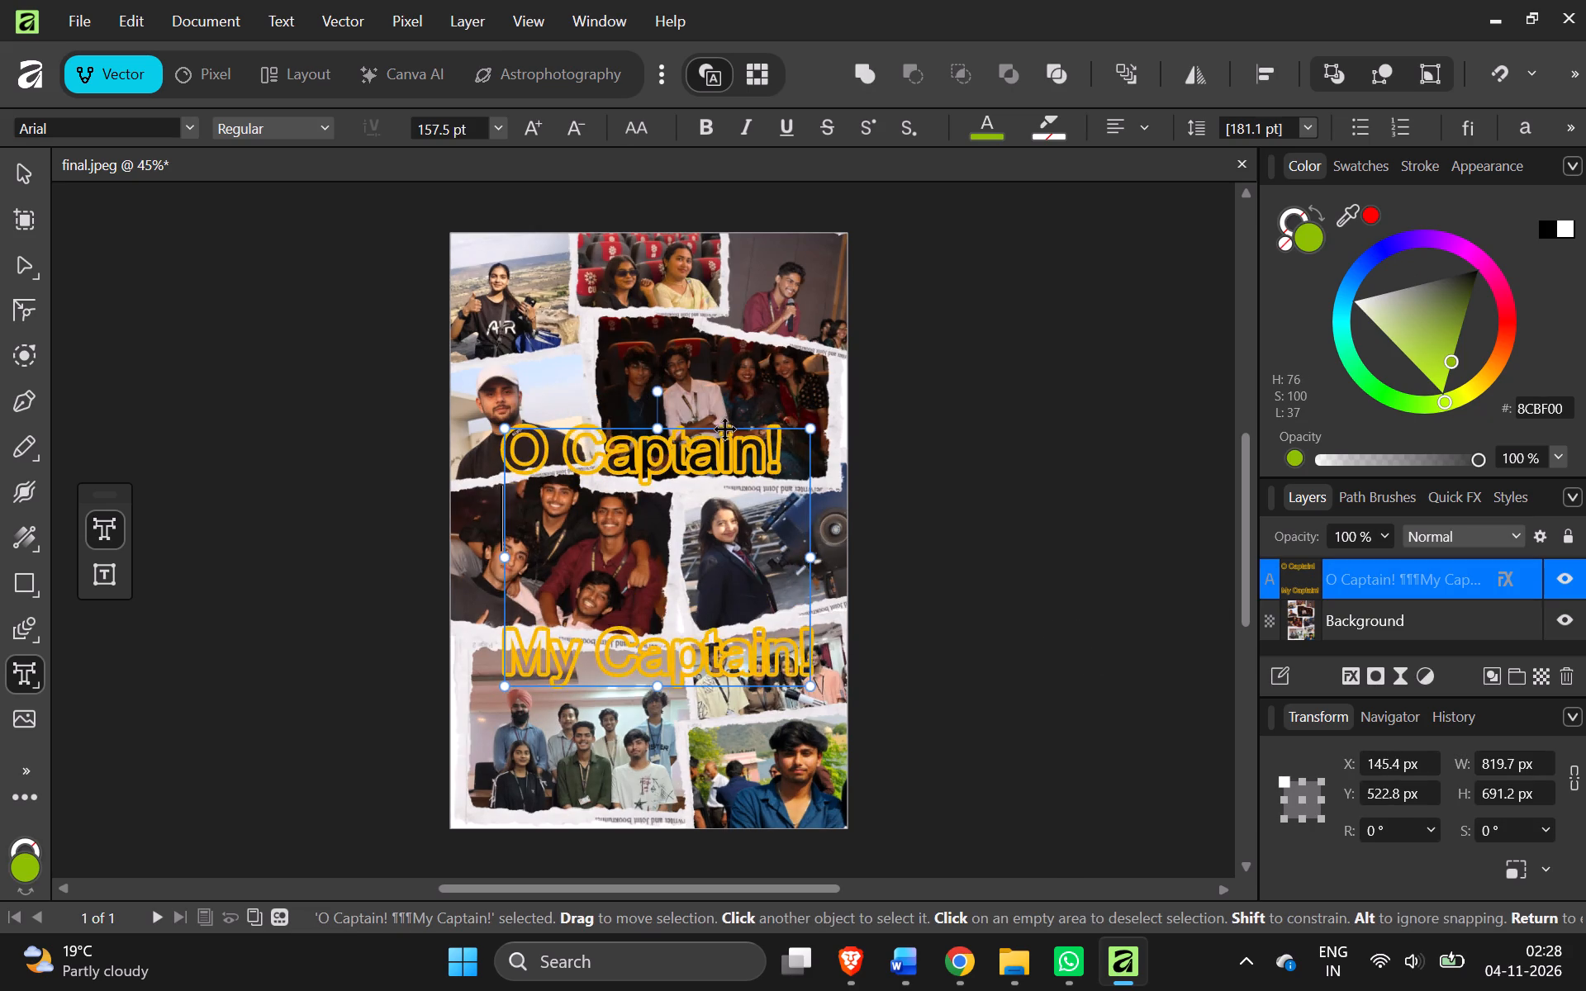
pyautogui.moveTo(724, 429); pyautogui.dragTo(722, 397)
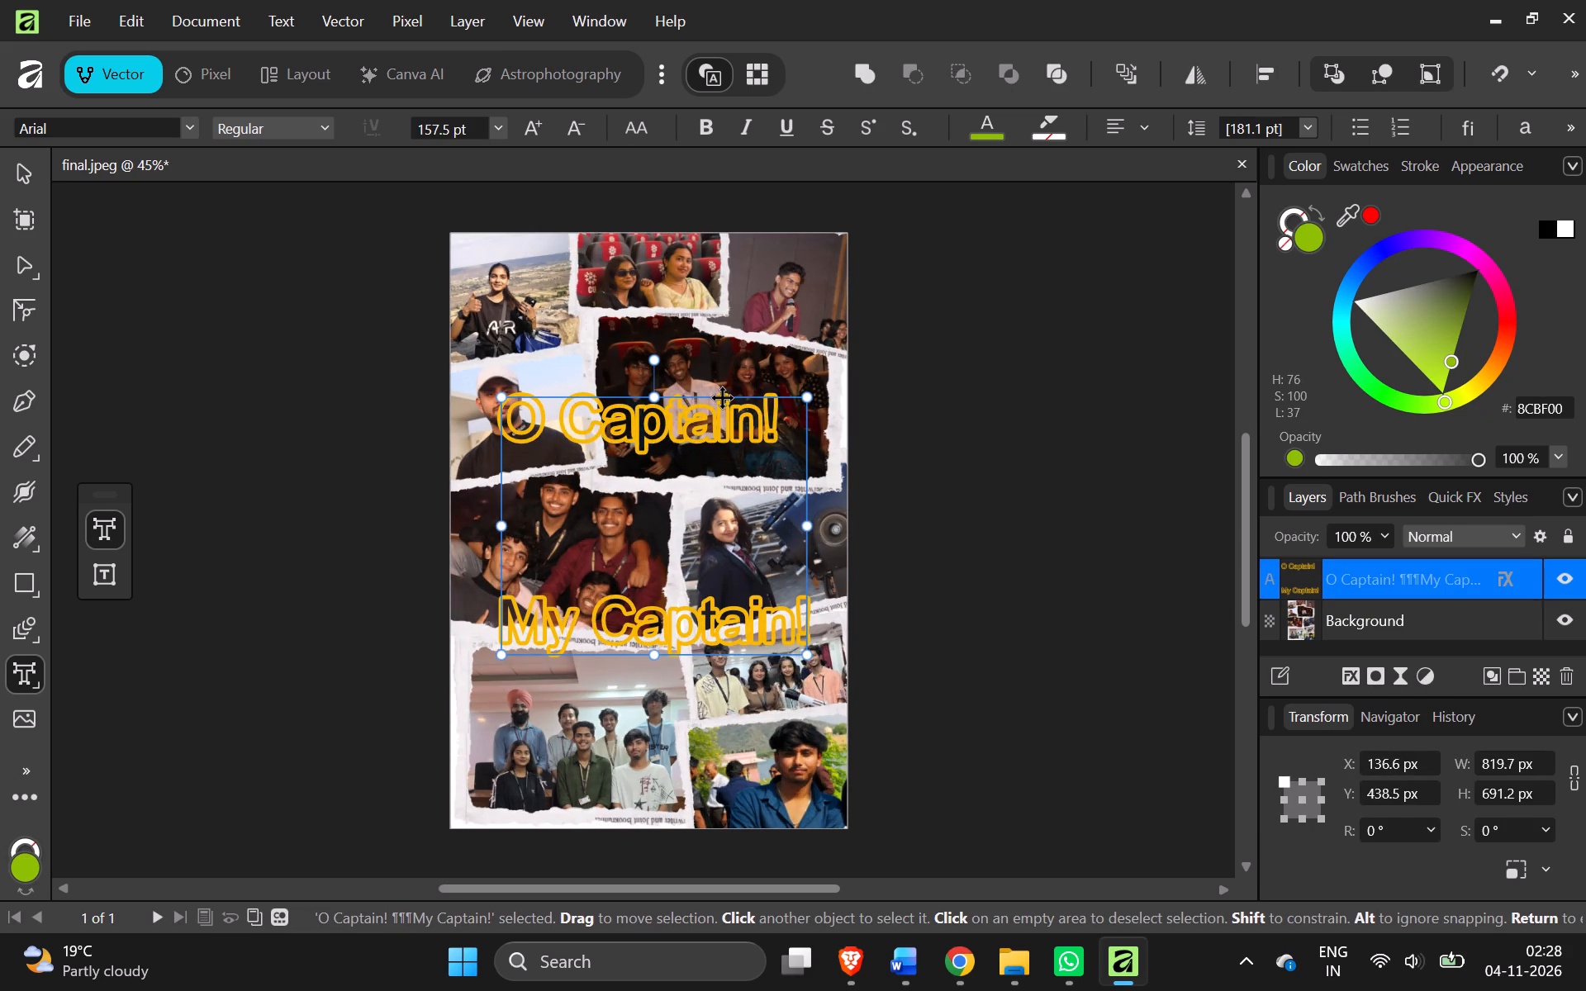
pyautogui.moveTo(722, 397); pyautogui.dragTo(760, 403)
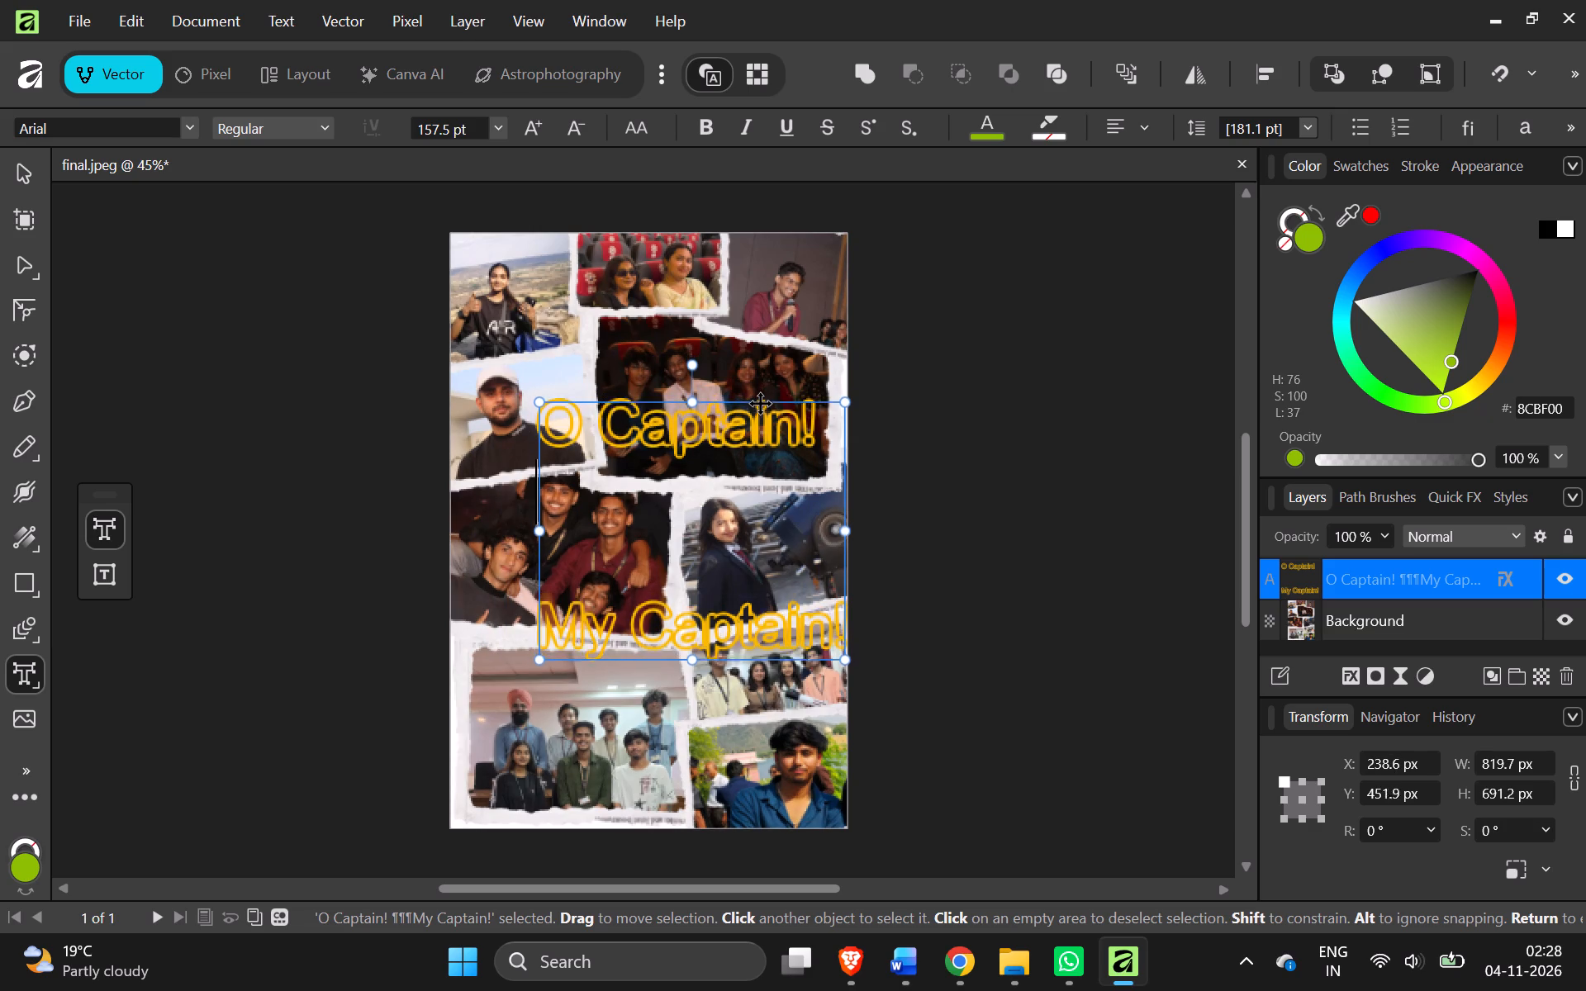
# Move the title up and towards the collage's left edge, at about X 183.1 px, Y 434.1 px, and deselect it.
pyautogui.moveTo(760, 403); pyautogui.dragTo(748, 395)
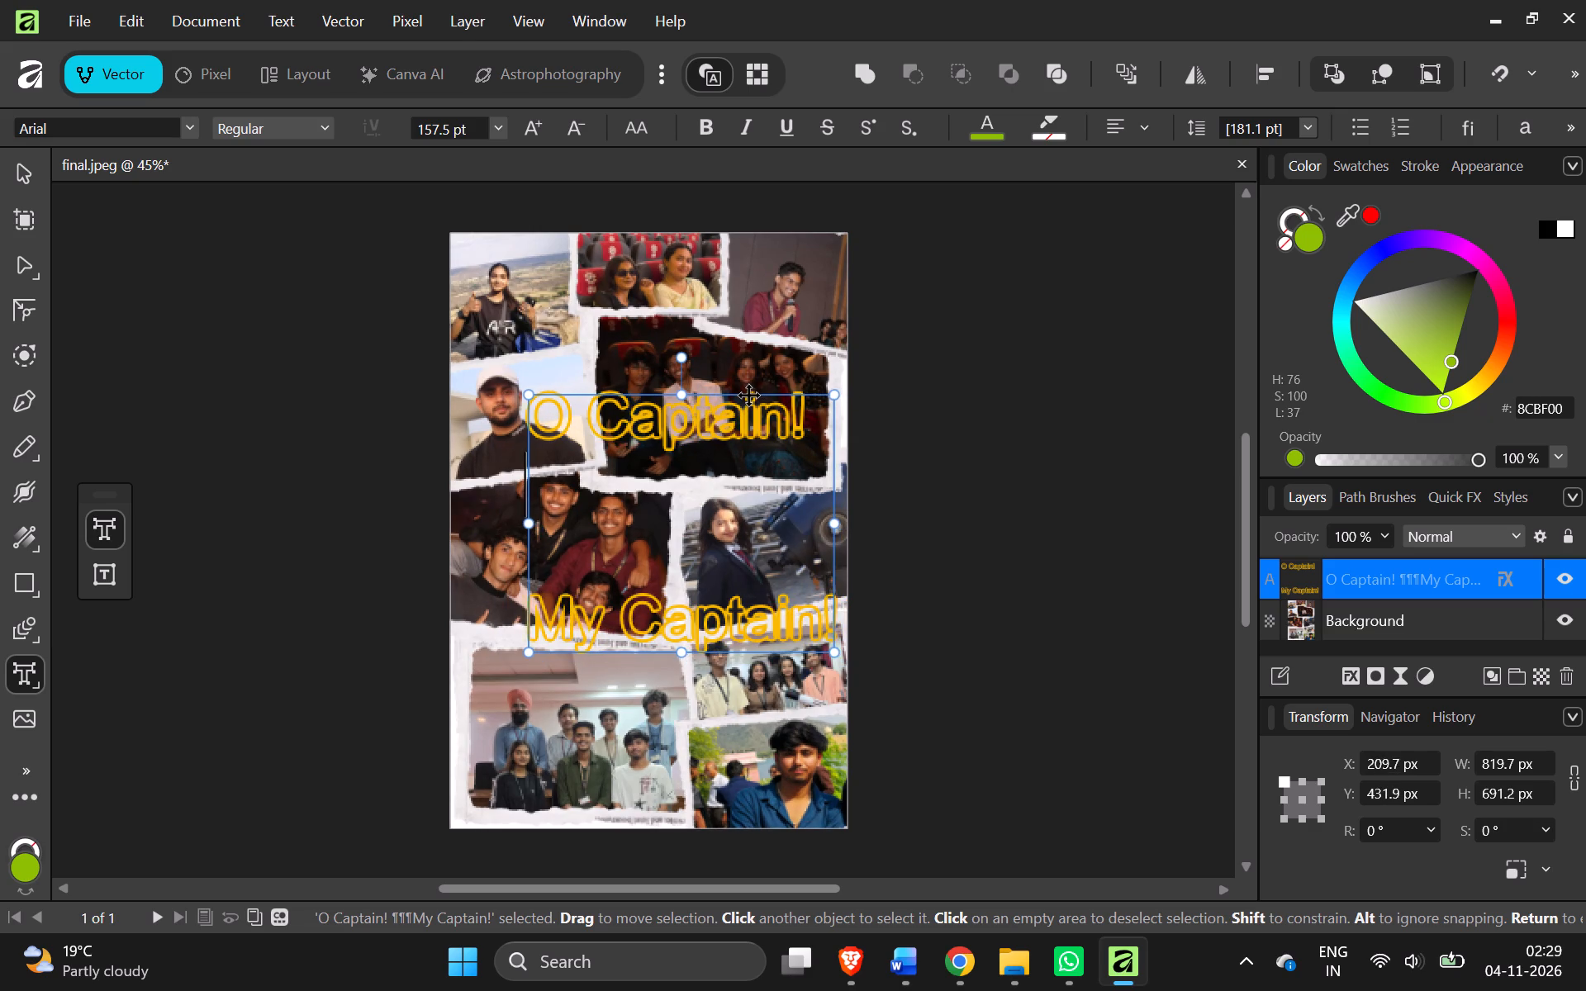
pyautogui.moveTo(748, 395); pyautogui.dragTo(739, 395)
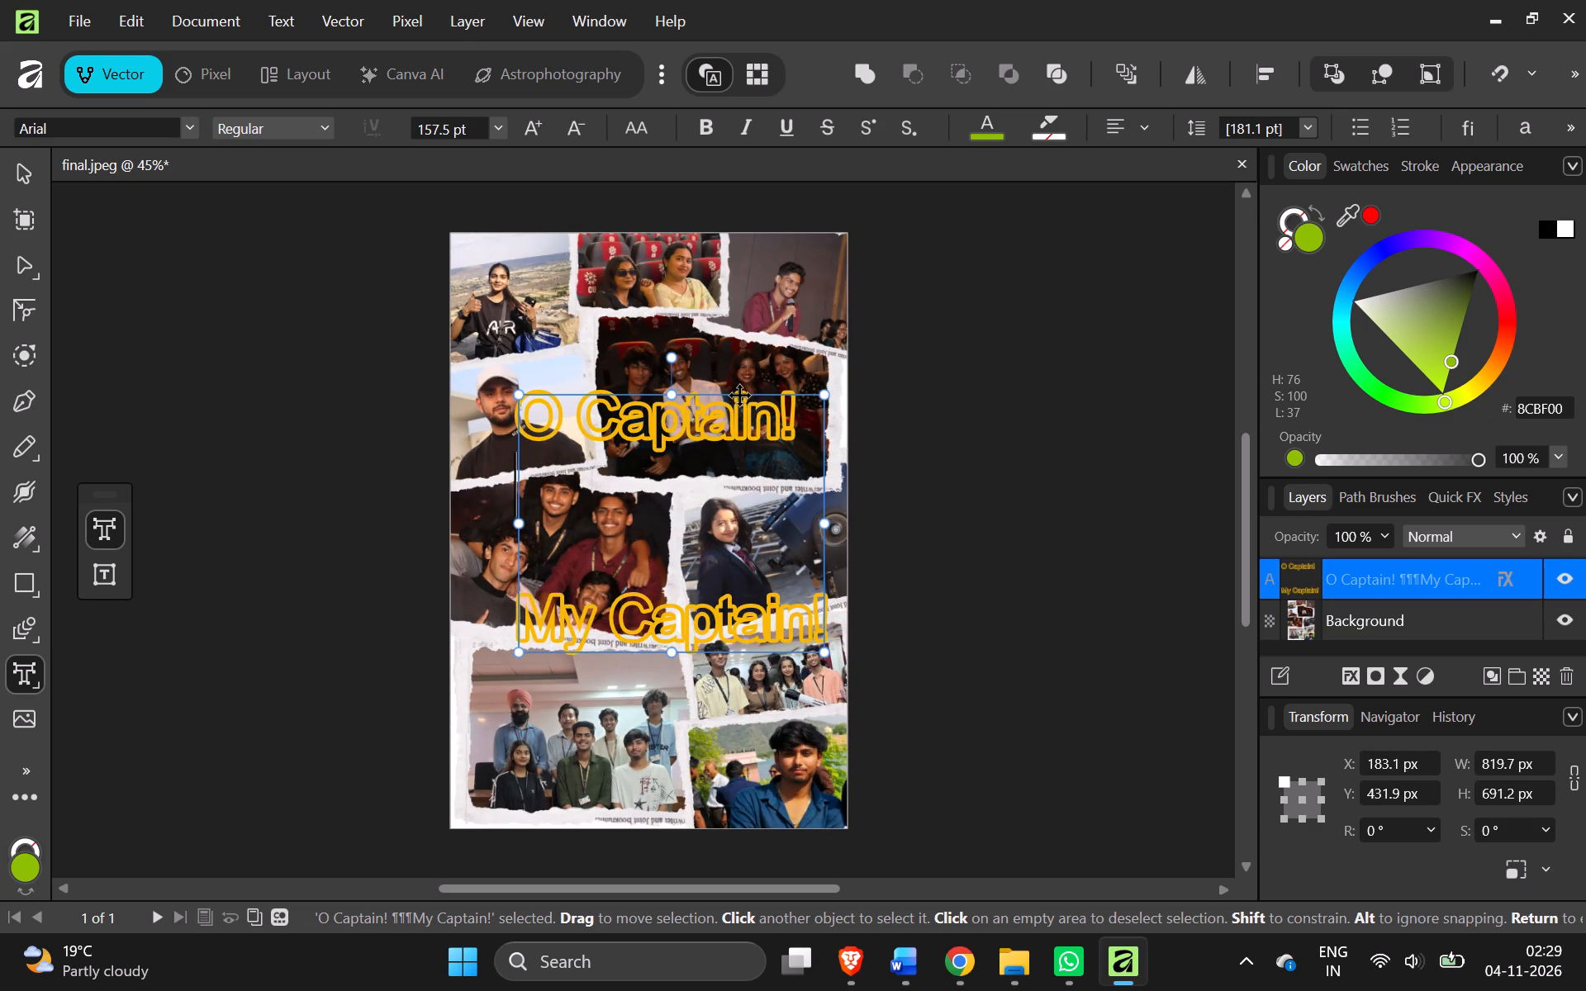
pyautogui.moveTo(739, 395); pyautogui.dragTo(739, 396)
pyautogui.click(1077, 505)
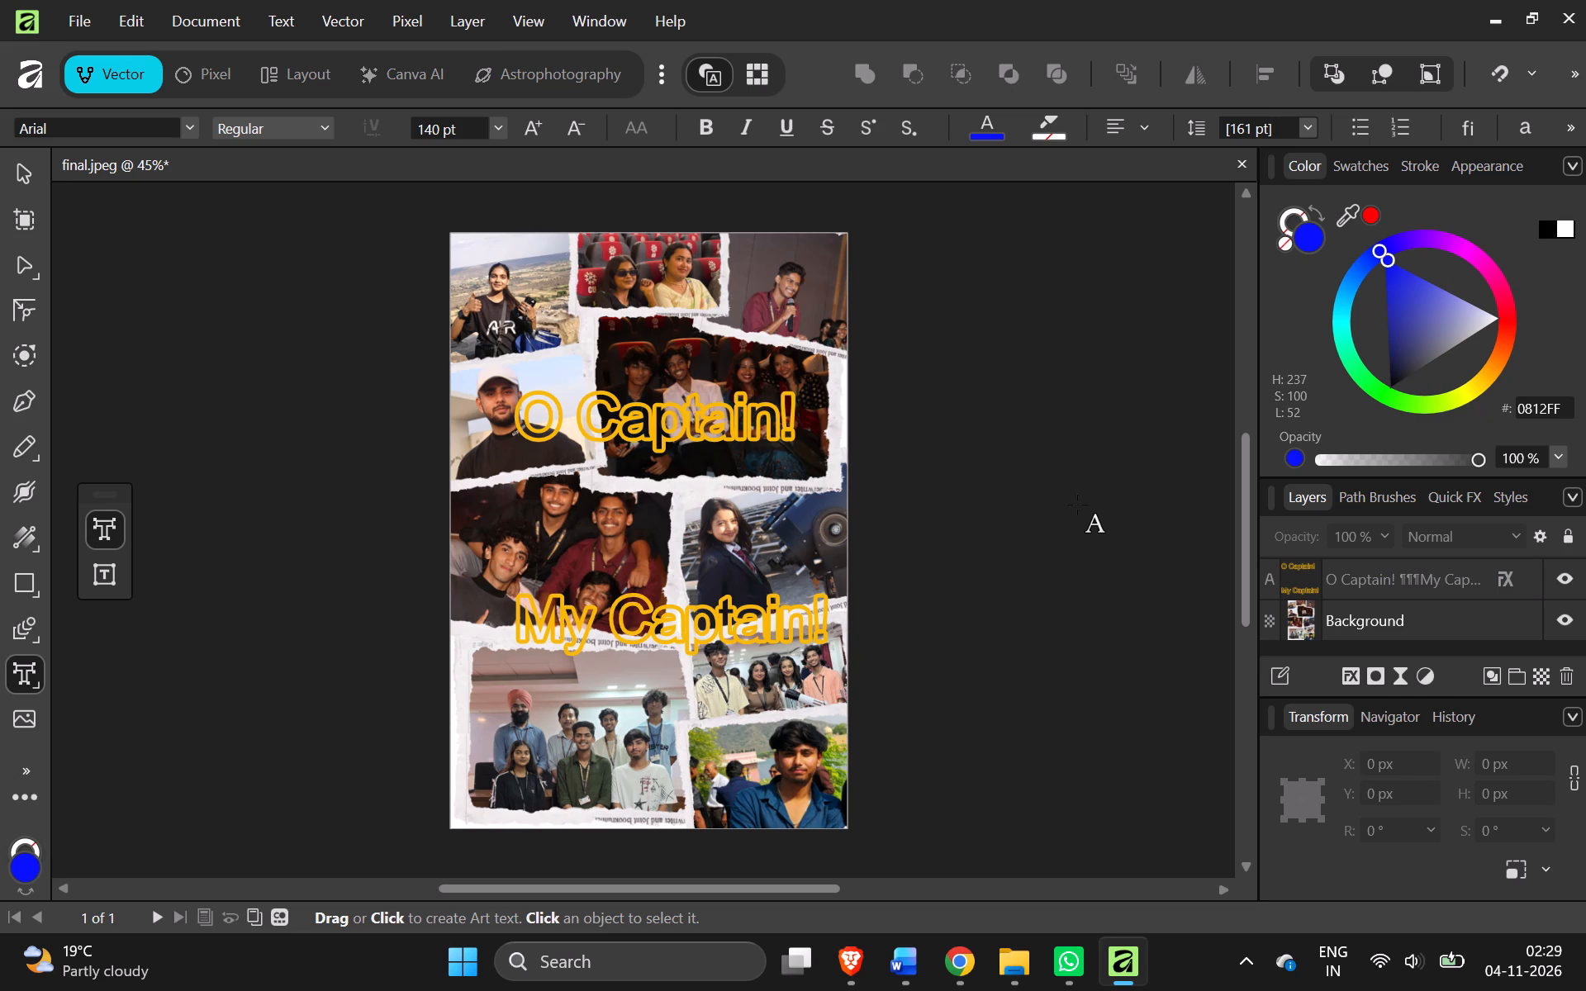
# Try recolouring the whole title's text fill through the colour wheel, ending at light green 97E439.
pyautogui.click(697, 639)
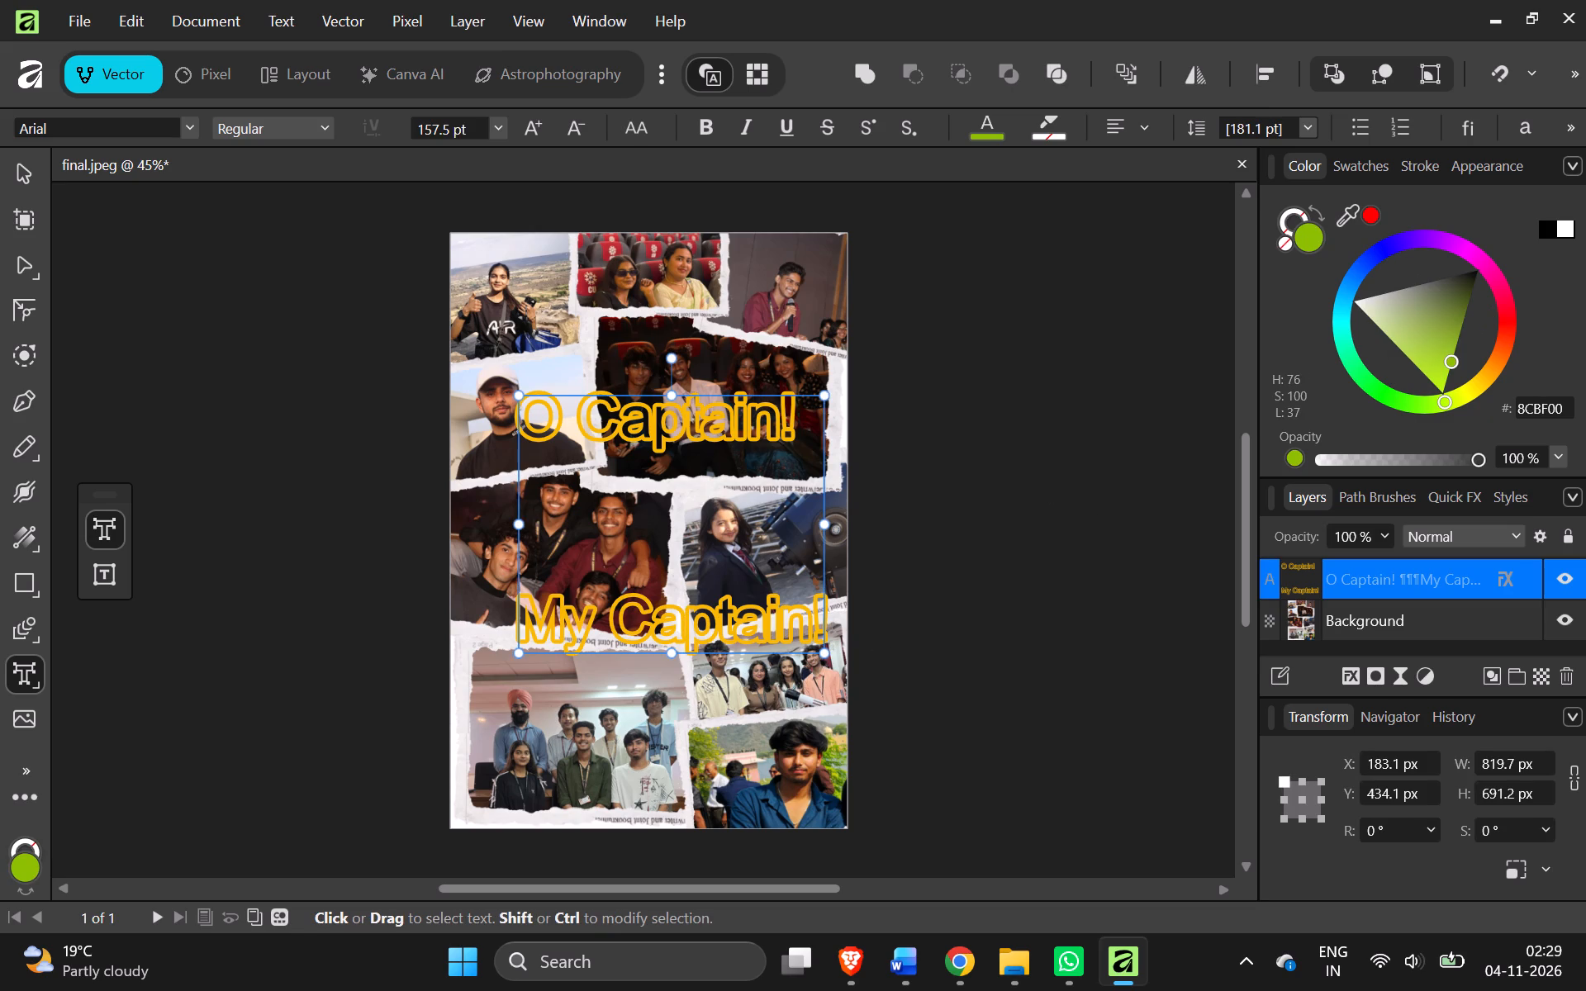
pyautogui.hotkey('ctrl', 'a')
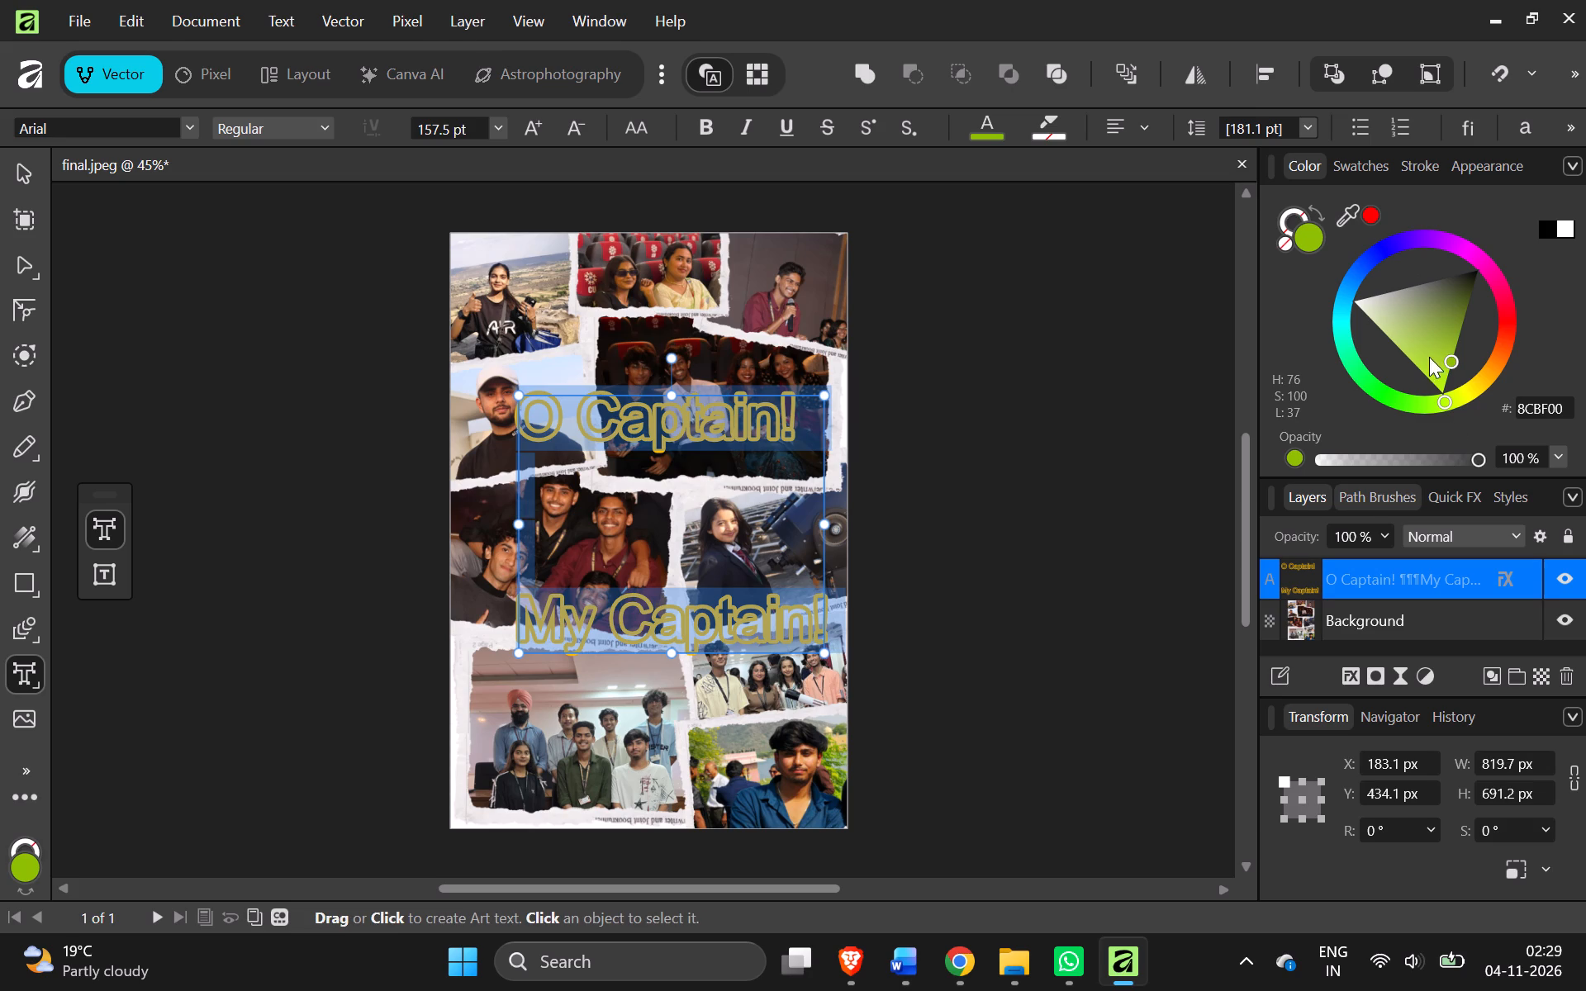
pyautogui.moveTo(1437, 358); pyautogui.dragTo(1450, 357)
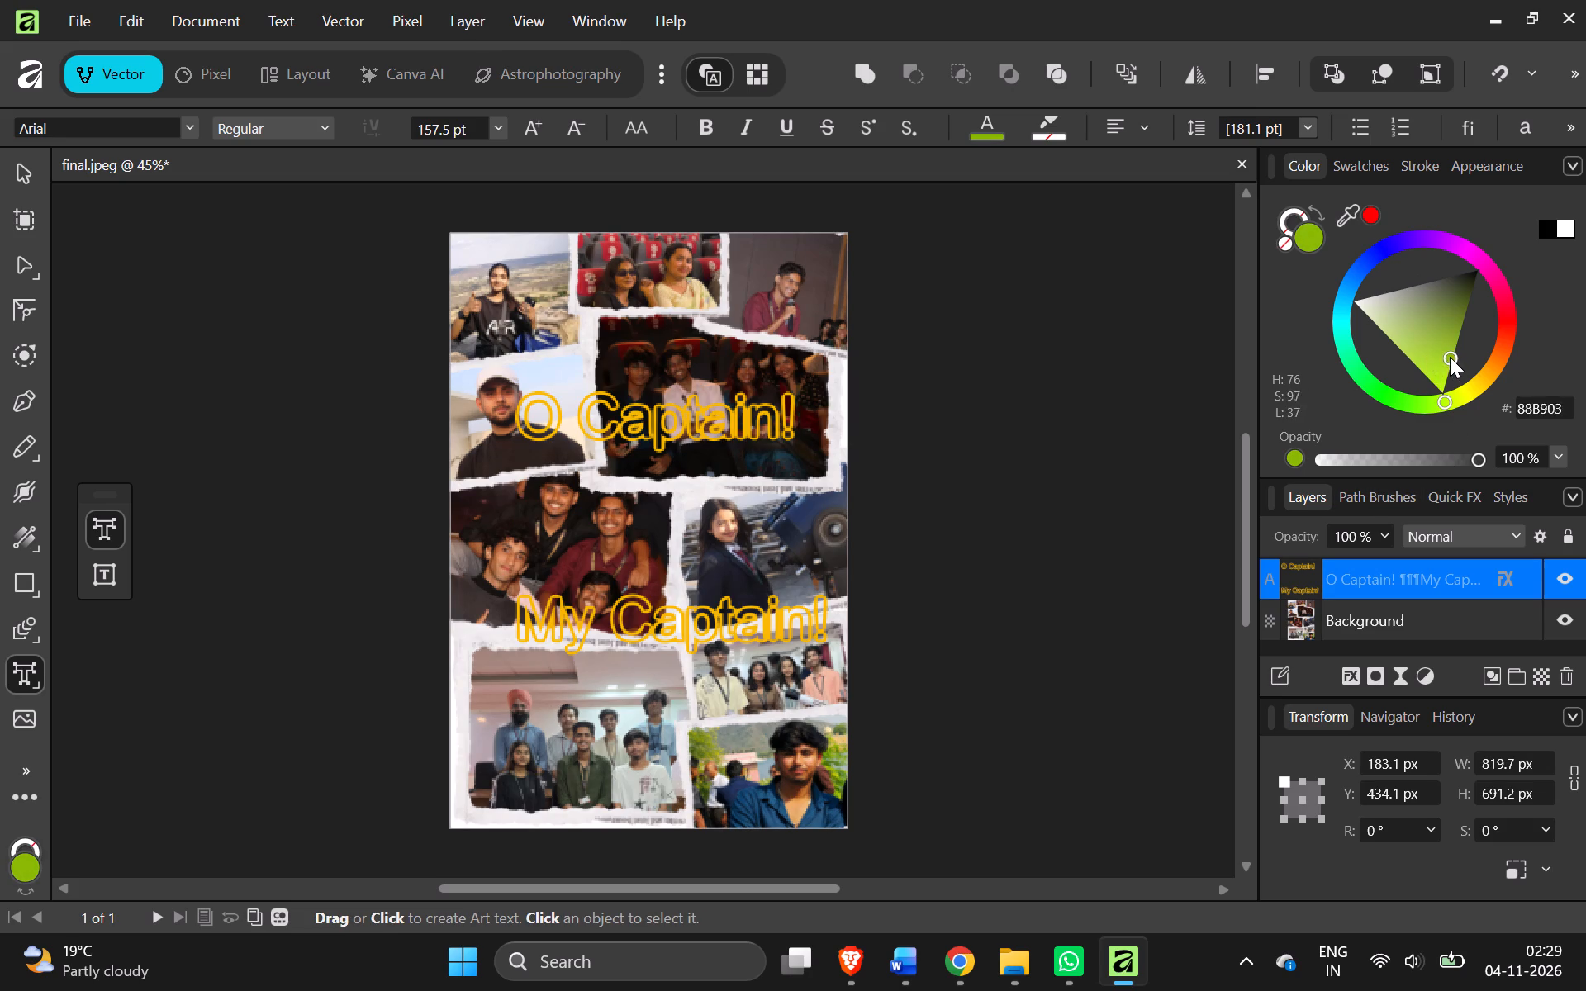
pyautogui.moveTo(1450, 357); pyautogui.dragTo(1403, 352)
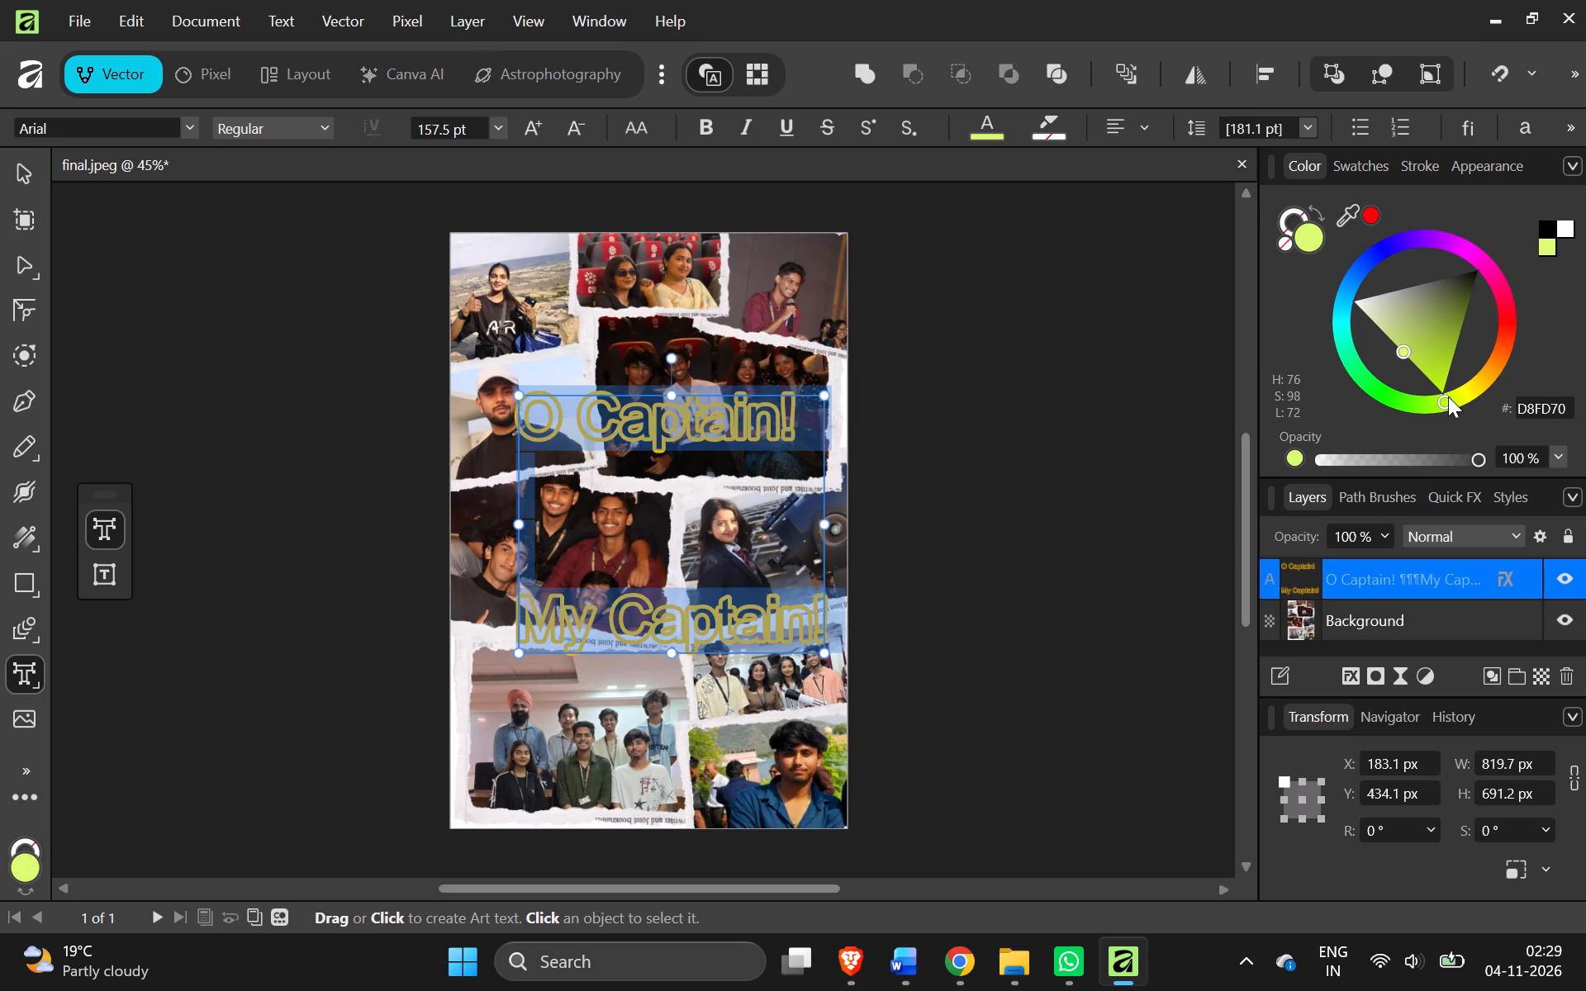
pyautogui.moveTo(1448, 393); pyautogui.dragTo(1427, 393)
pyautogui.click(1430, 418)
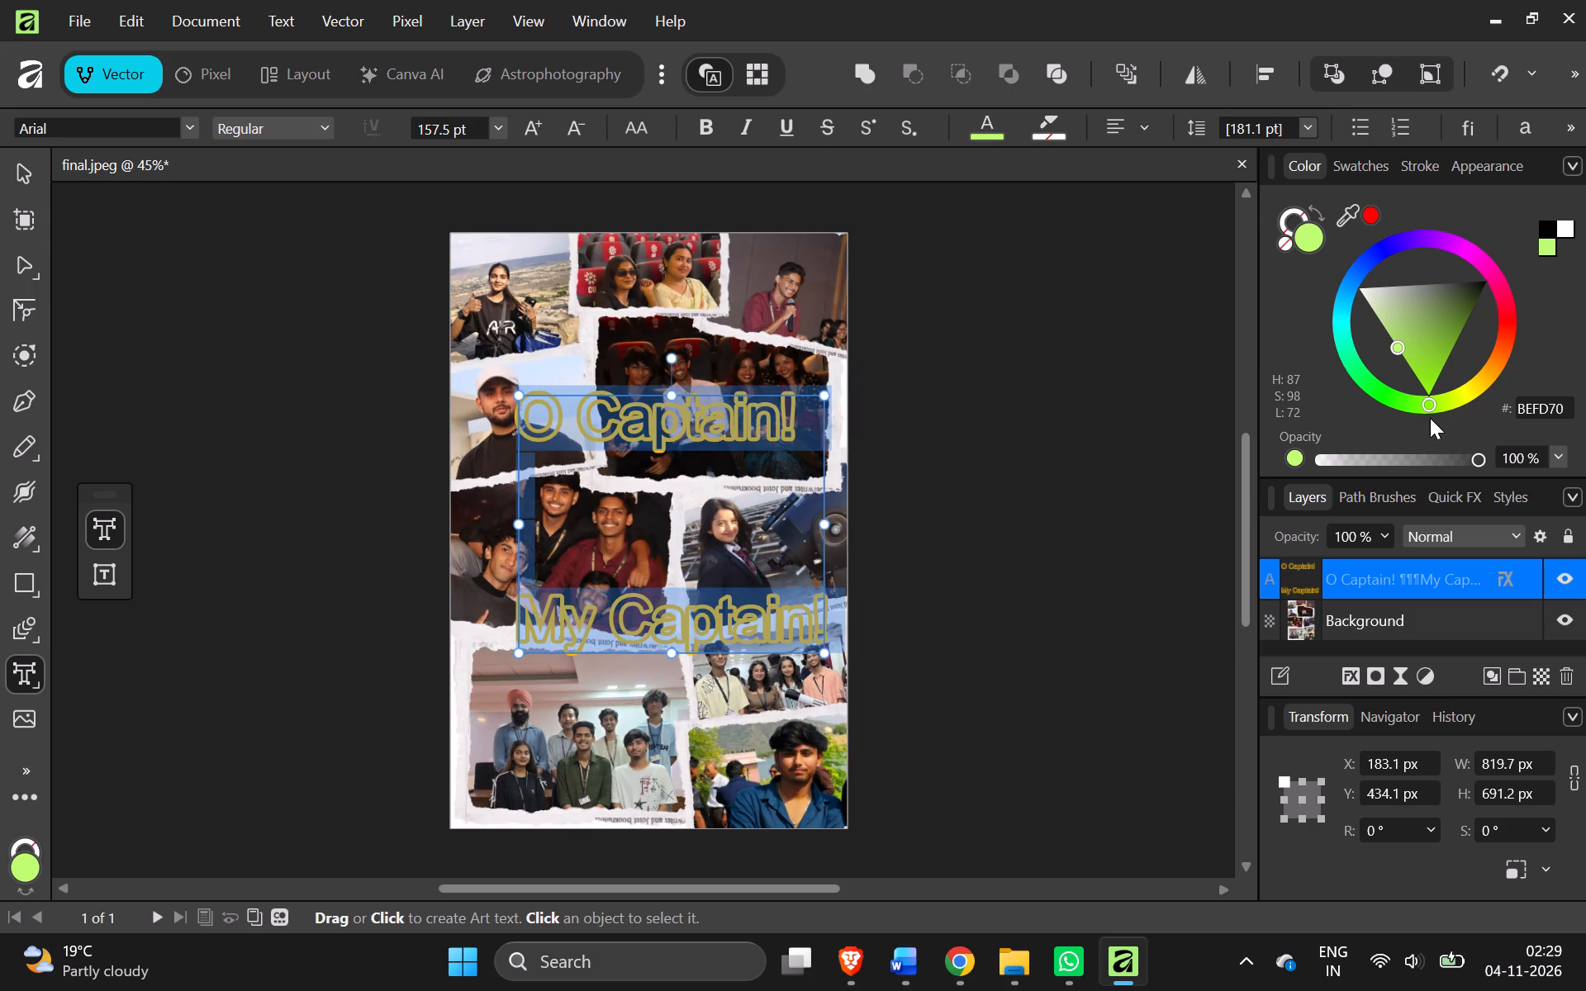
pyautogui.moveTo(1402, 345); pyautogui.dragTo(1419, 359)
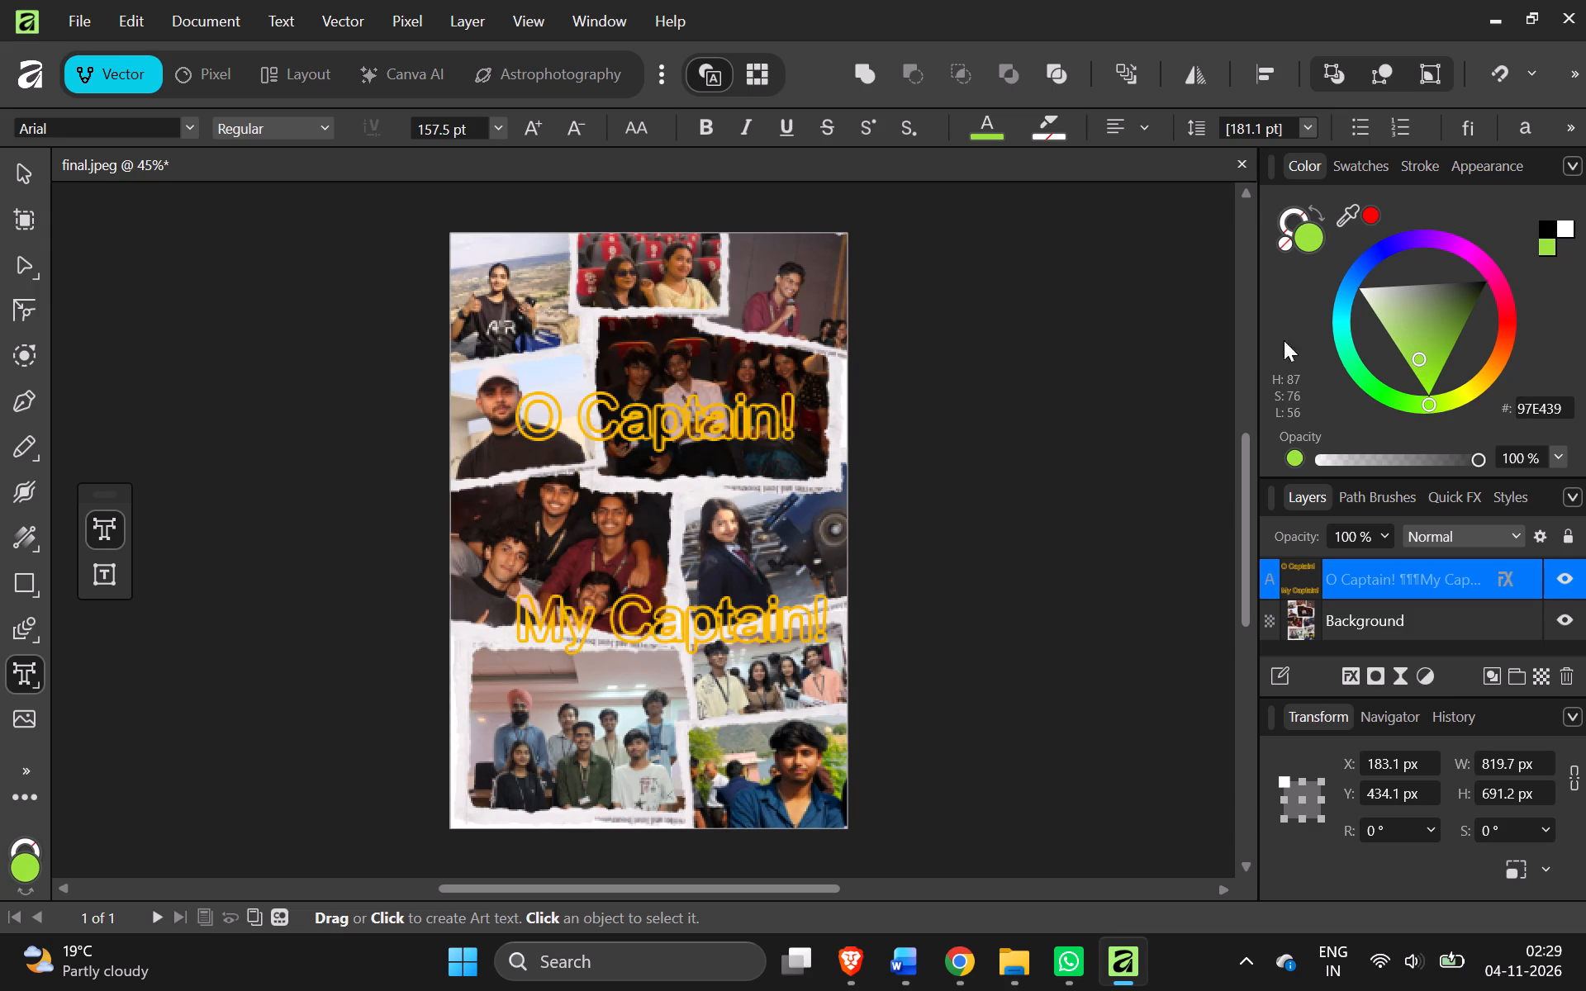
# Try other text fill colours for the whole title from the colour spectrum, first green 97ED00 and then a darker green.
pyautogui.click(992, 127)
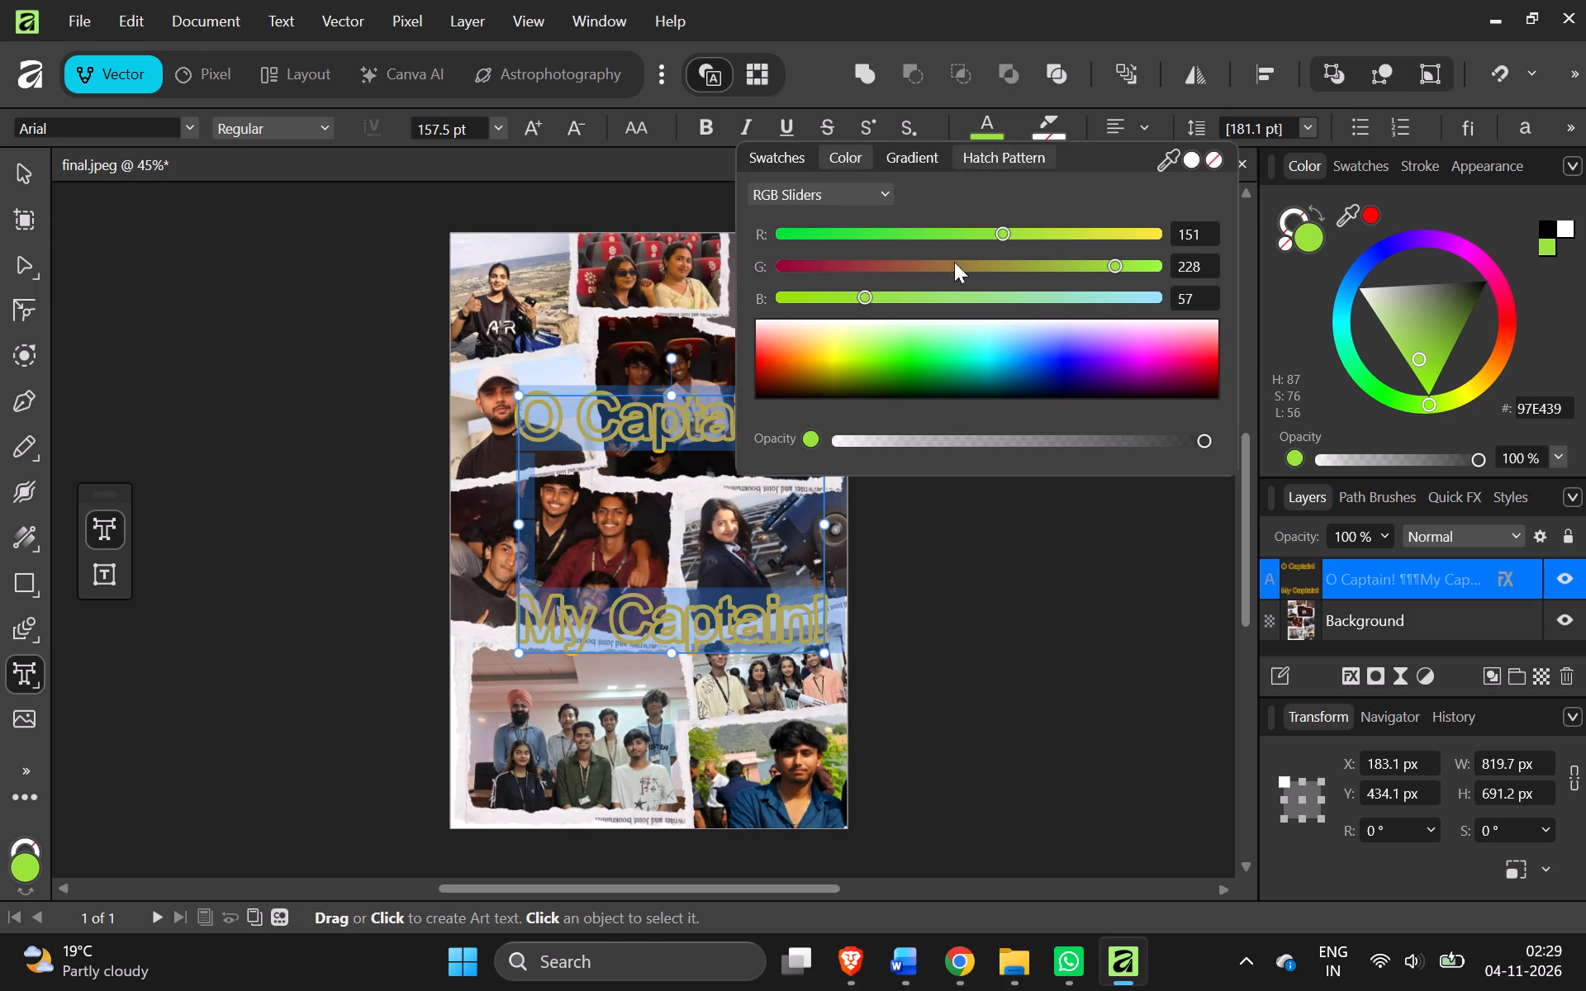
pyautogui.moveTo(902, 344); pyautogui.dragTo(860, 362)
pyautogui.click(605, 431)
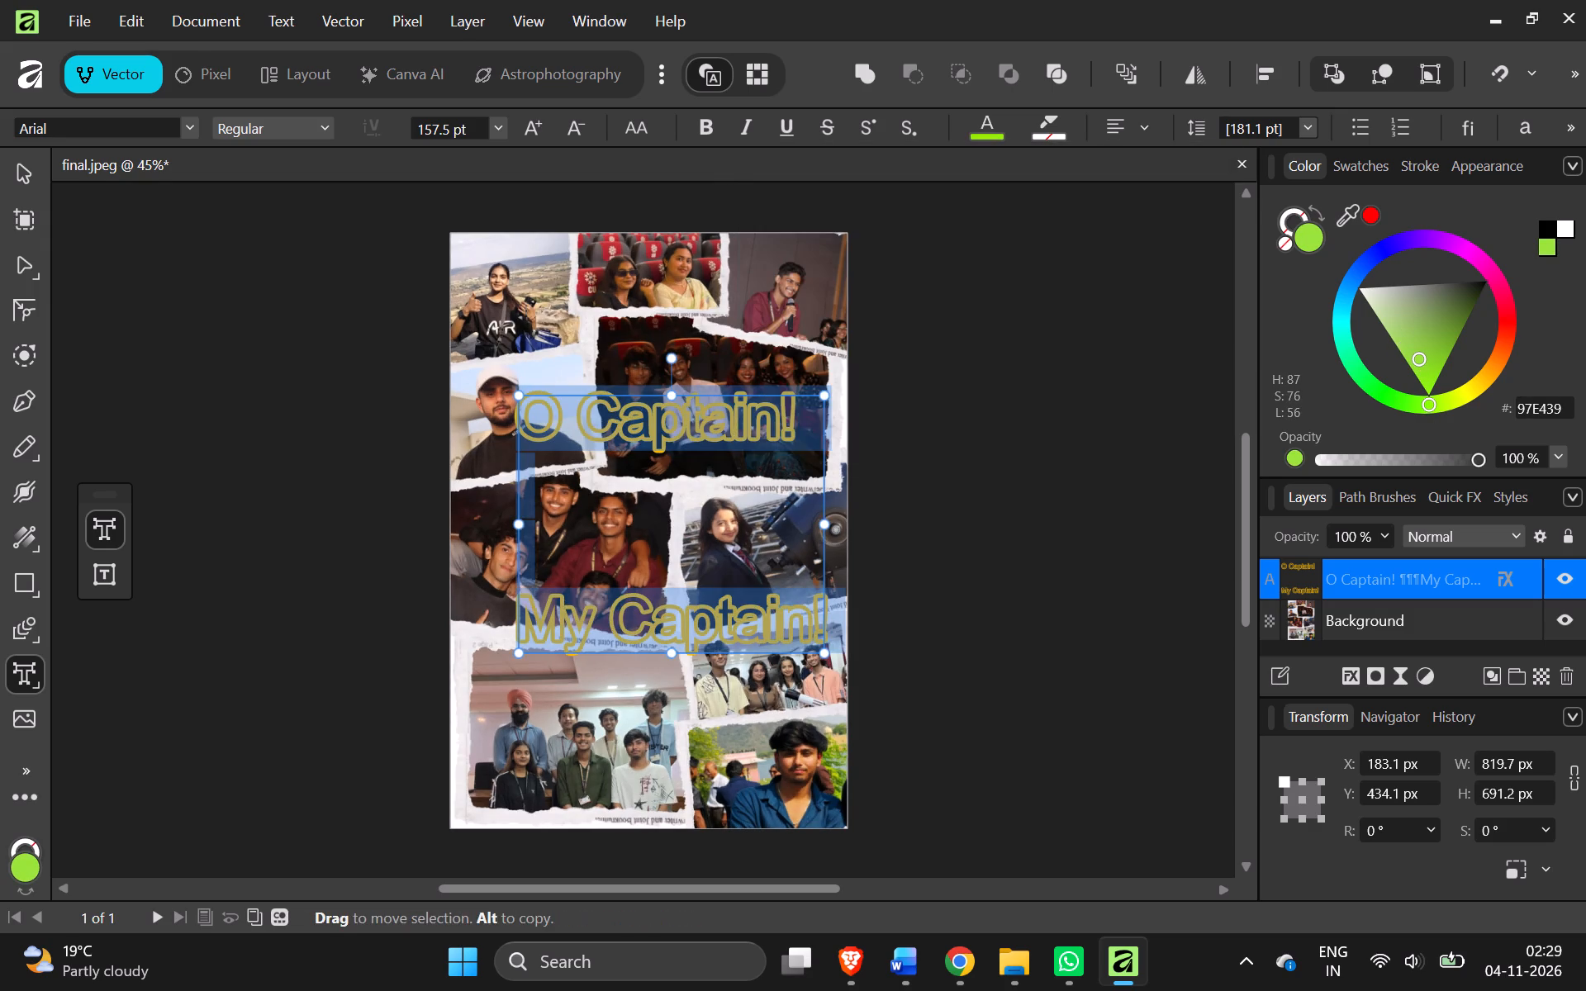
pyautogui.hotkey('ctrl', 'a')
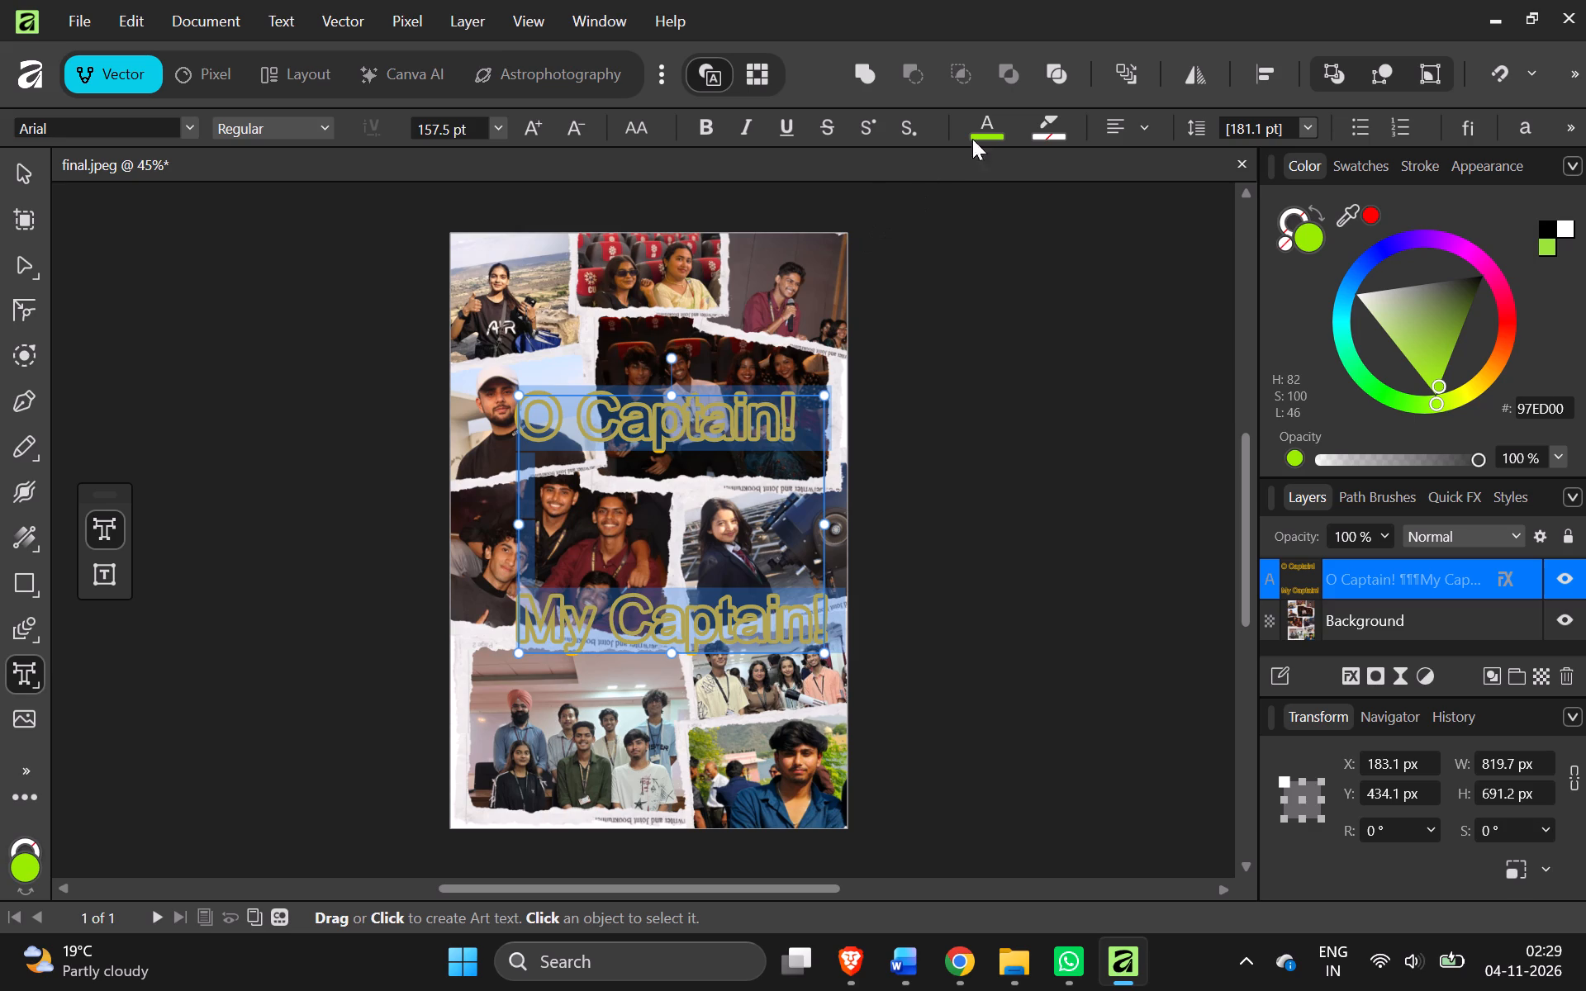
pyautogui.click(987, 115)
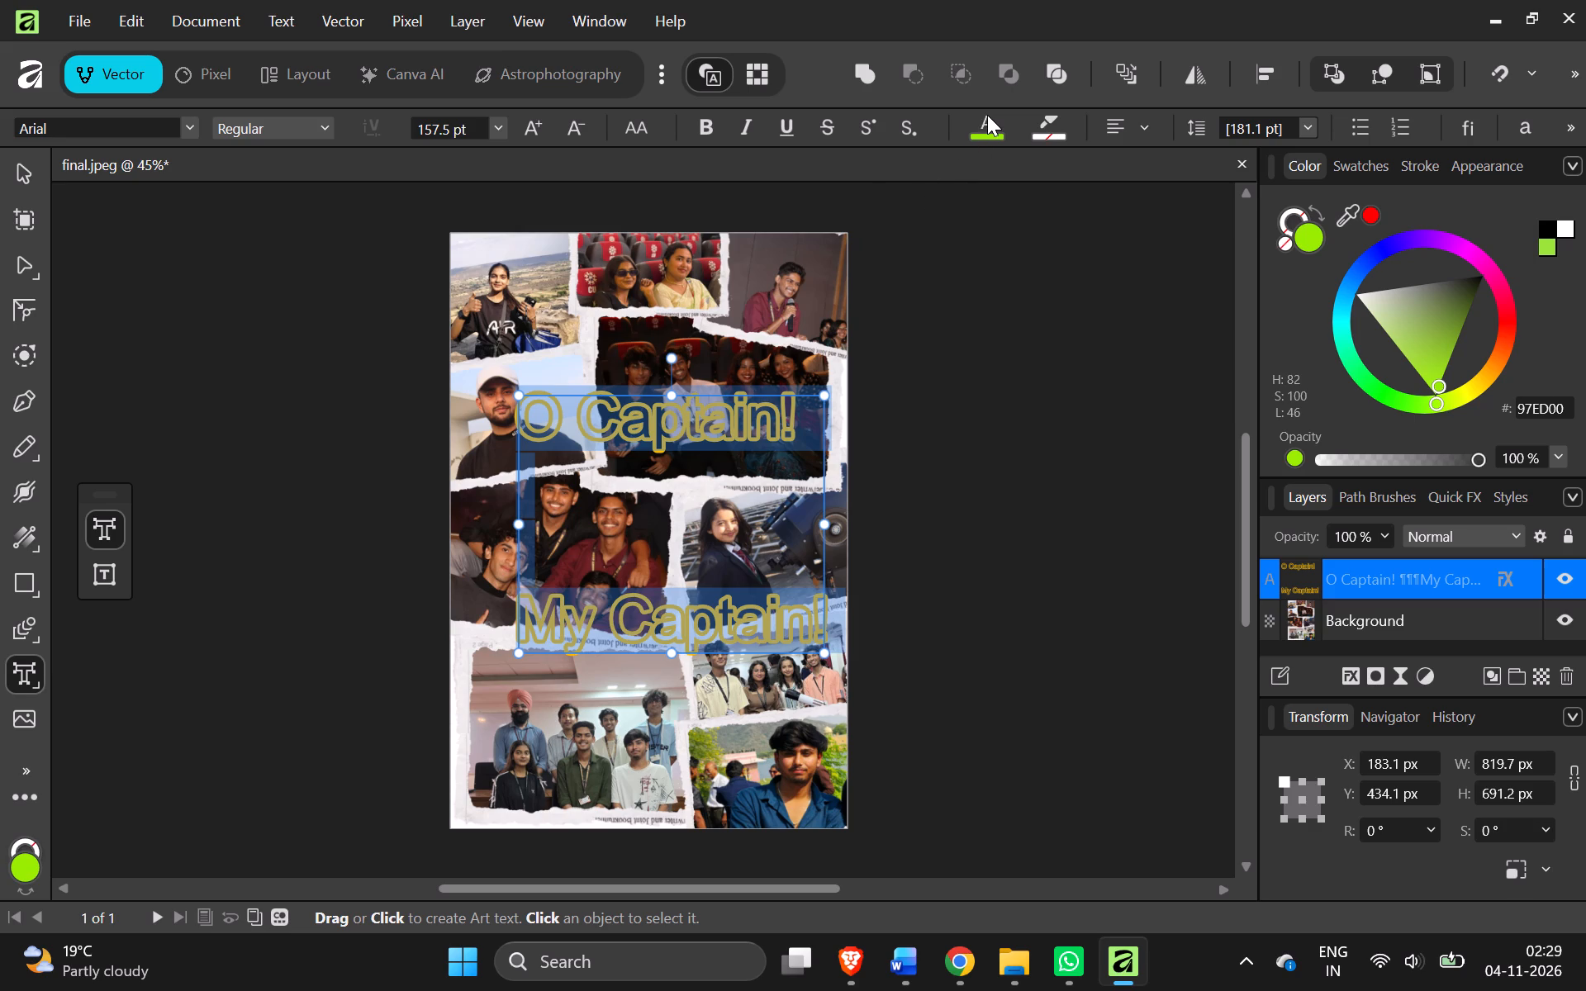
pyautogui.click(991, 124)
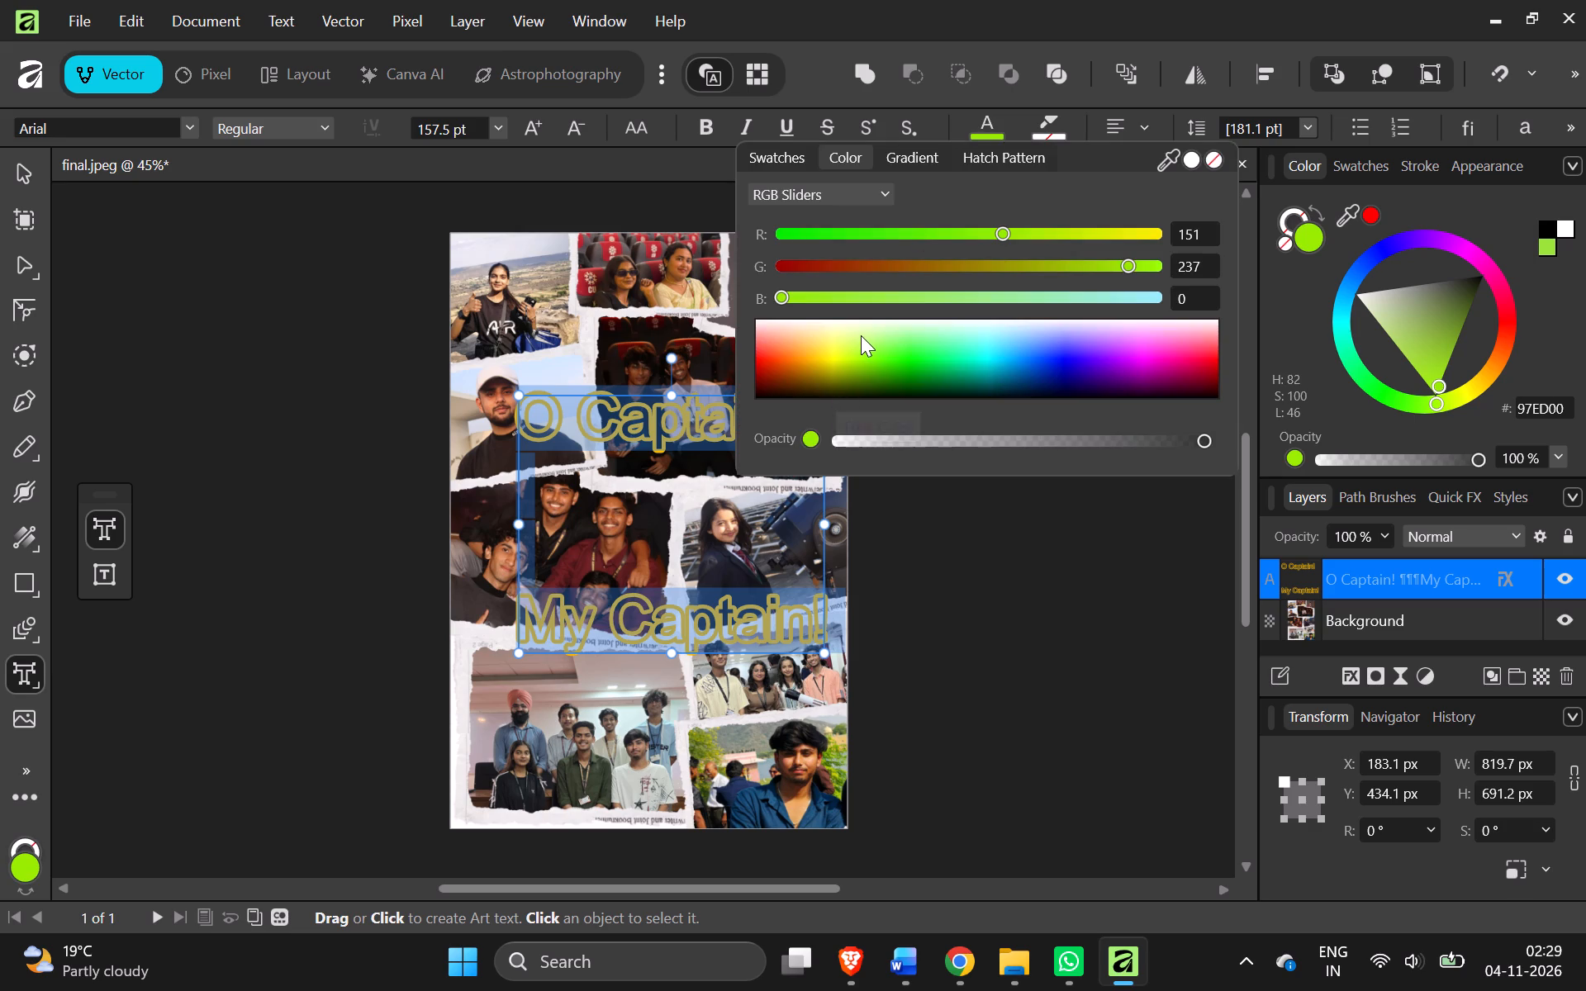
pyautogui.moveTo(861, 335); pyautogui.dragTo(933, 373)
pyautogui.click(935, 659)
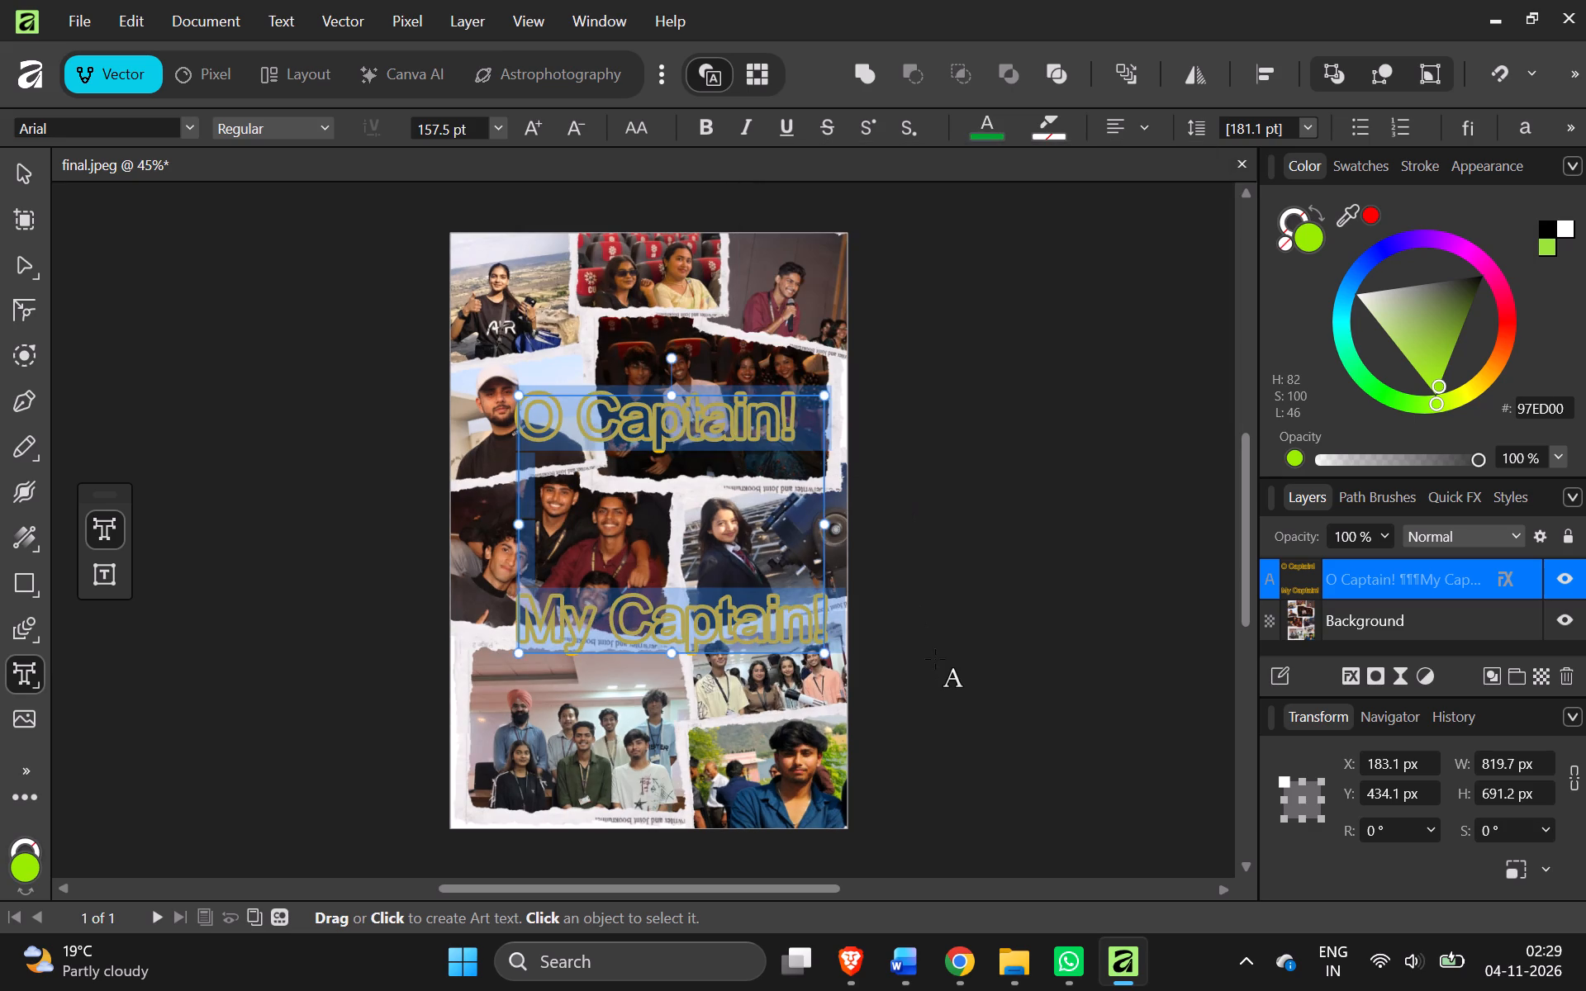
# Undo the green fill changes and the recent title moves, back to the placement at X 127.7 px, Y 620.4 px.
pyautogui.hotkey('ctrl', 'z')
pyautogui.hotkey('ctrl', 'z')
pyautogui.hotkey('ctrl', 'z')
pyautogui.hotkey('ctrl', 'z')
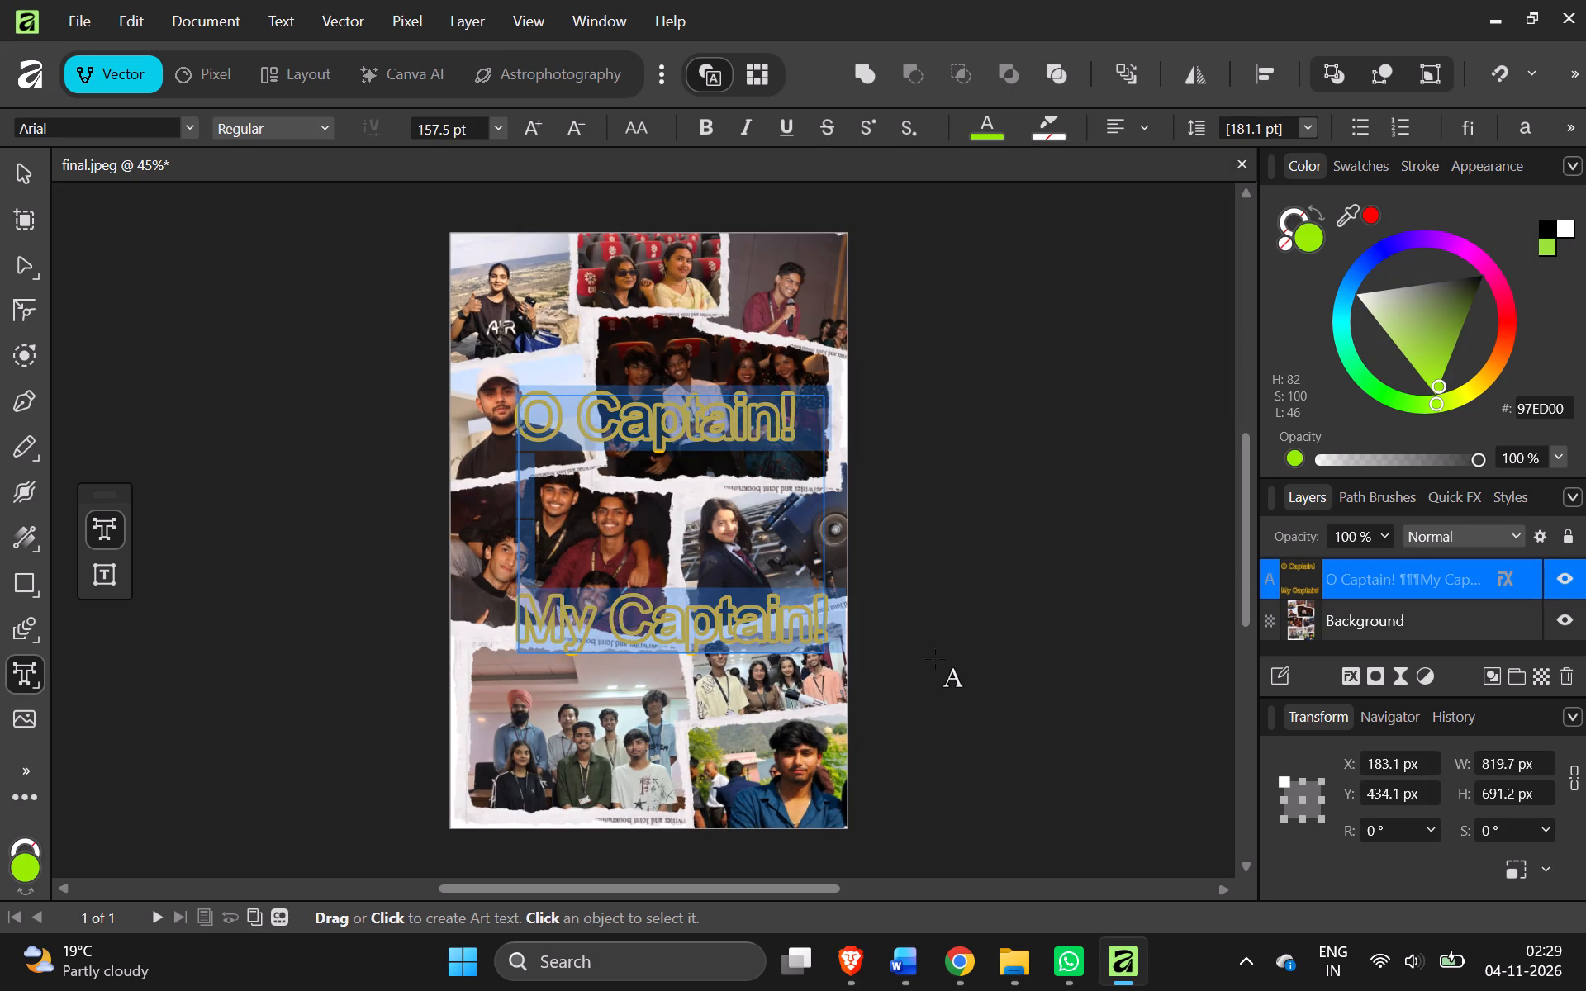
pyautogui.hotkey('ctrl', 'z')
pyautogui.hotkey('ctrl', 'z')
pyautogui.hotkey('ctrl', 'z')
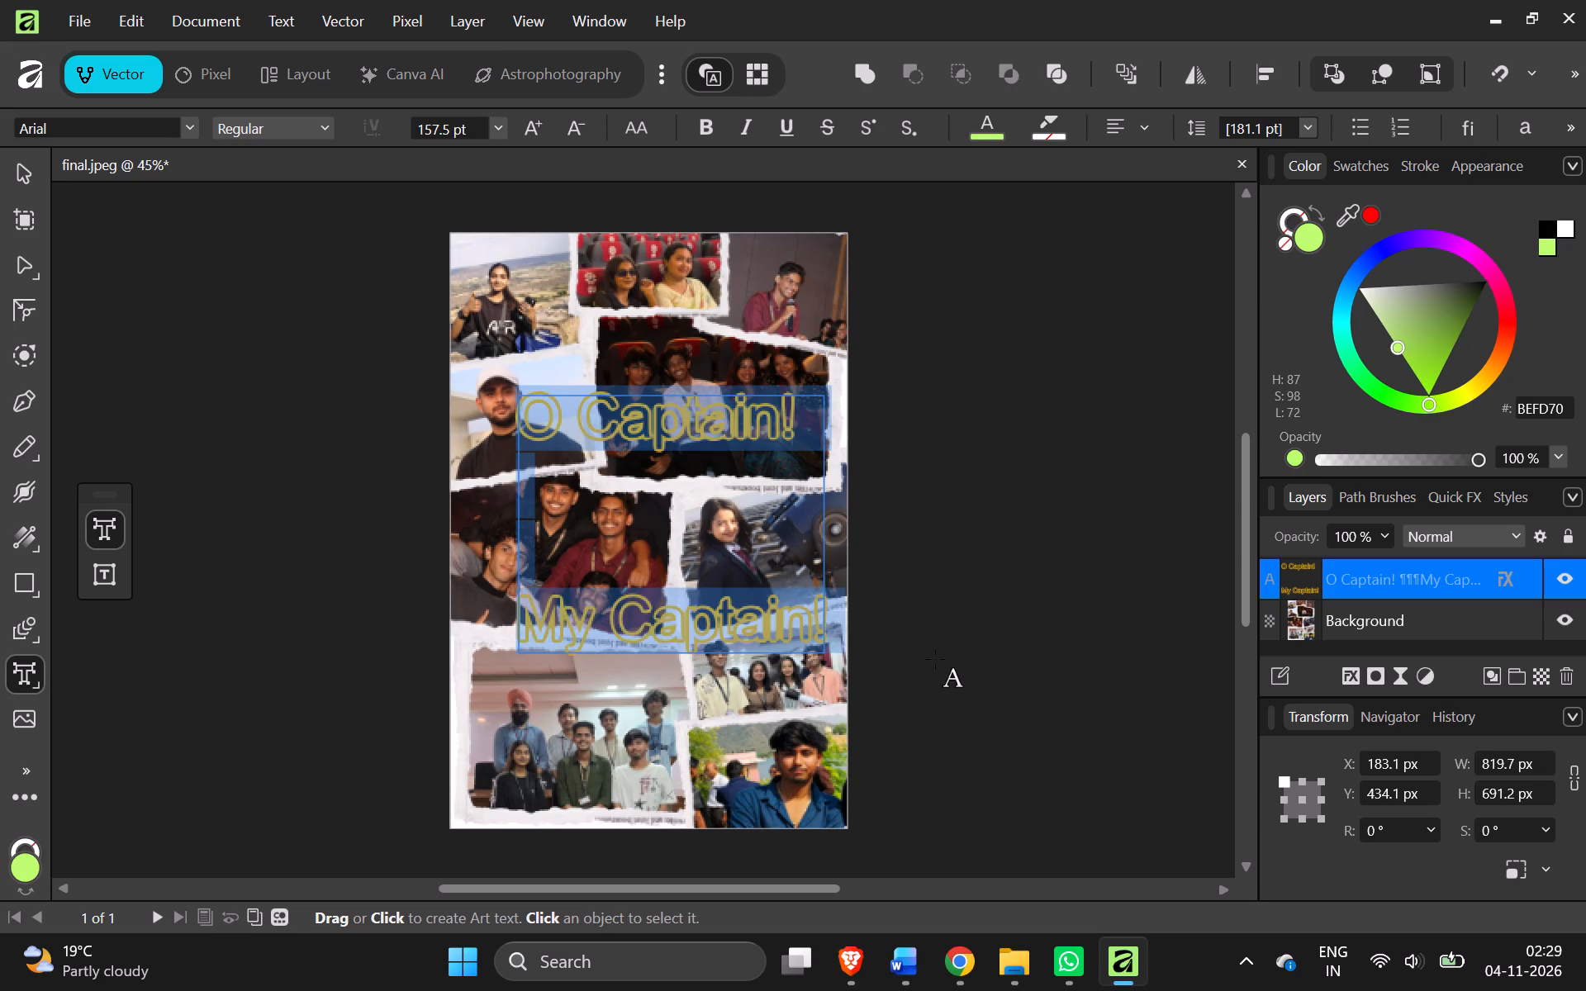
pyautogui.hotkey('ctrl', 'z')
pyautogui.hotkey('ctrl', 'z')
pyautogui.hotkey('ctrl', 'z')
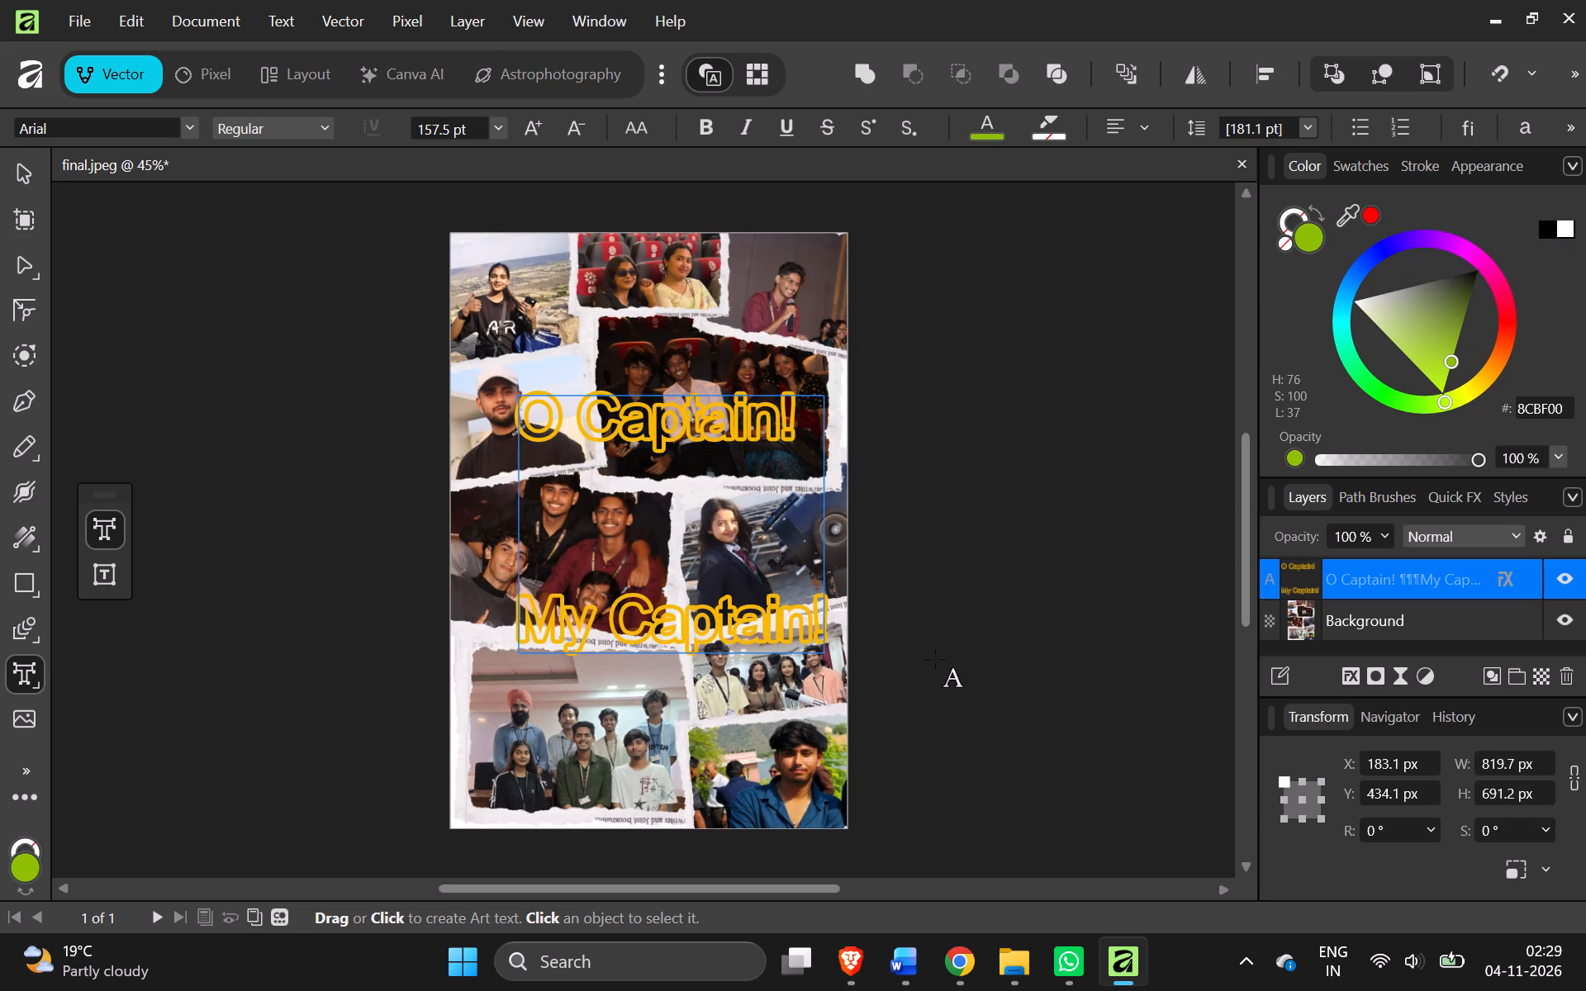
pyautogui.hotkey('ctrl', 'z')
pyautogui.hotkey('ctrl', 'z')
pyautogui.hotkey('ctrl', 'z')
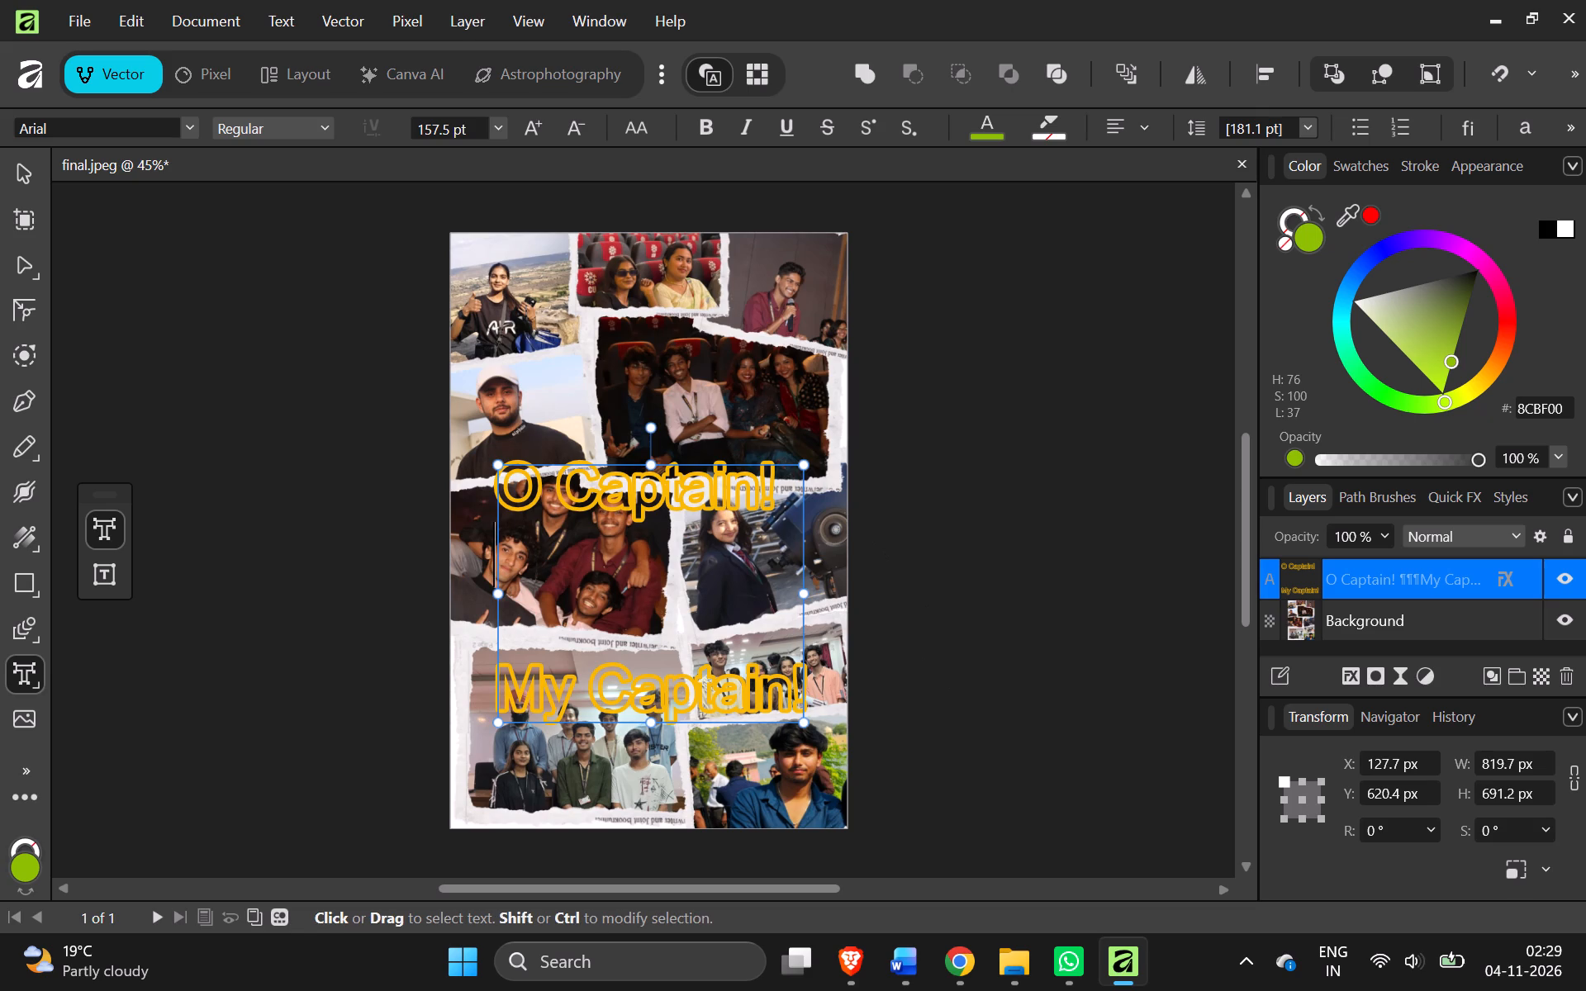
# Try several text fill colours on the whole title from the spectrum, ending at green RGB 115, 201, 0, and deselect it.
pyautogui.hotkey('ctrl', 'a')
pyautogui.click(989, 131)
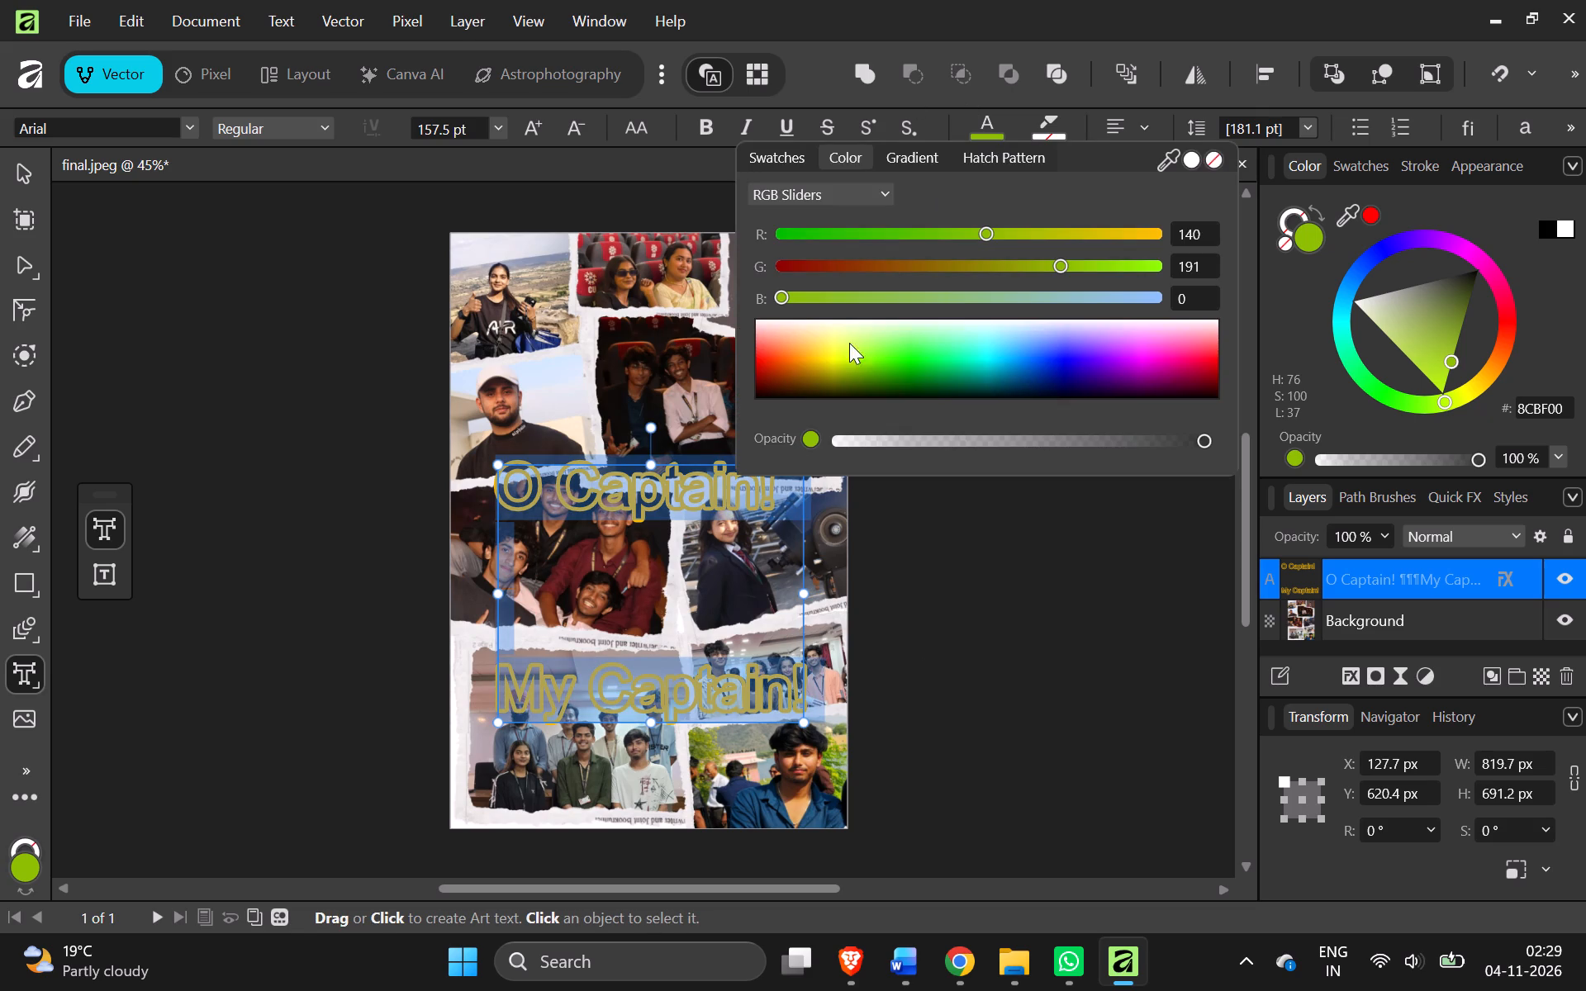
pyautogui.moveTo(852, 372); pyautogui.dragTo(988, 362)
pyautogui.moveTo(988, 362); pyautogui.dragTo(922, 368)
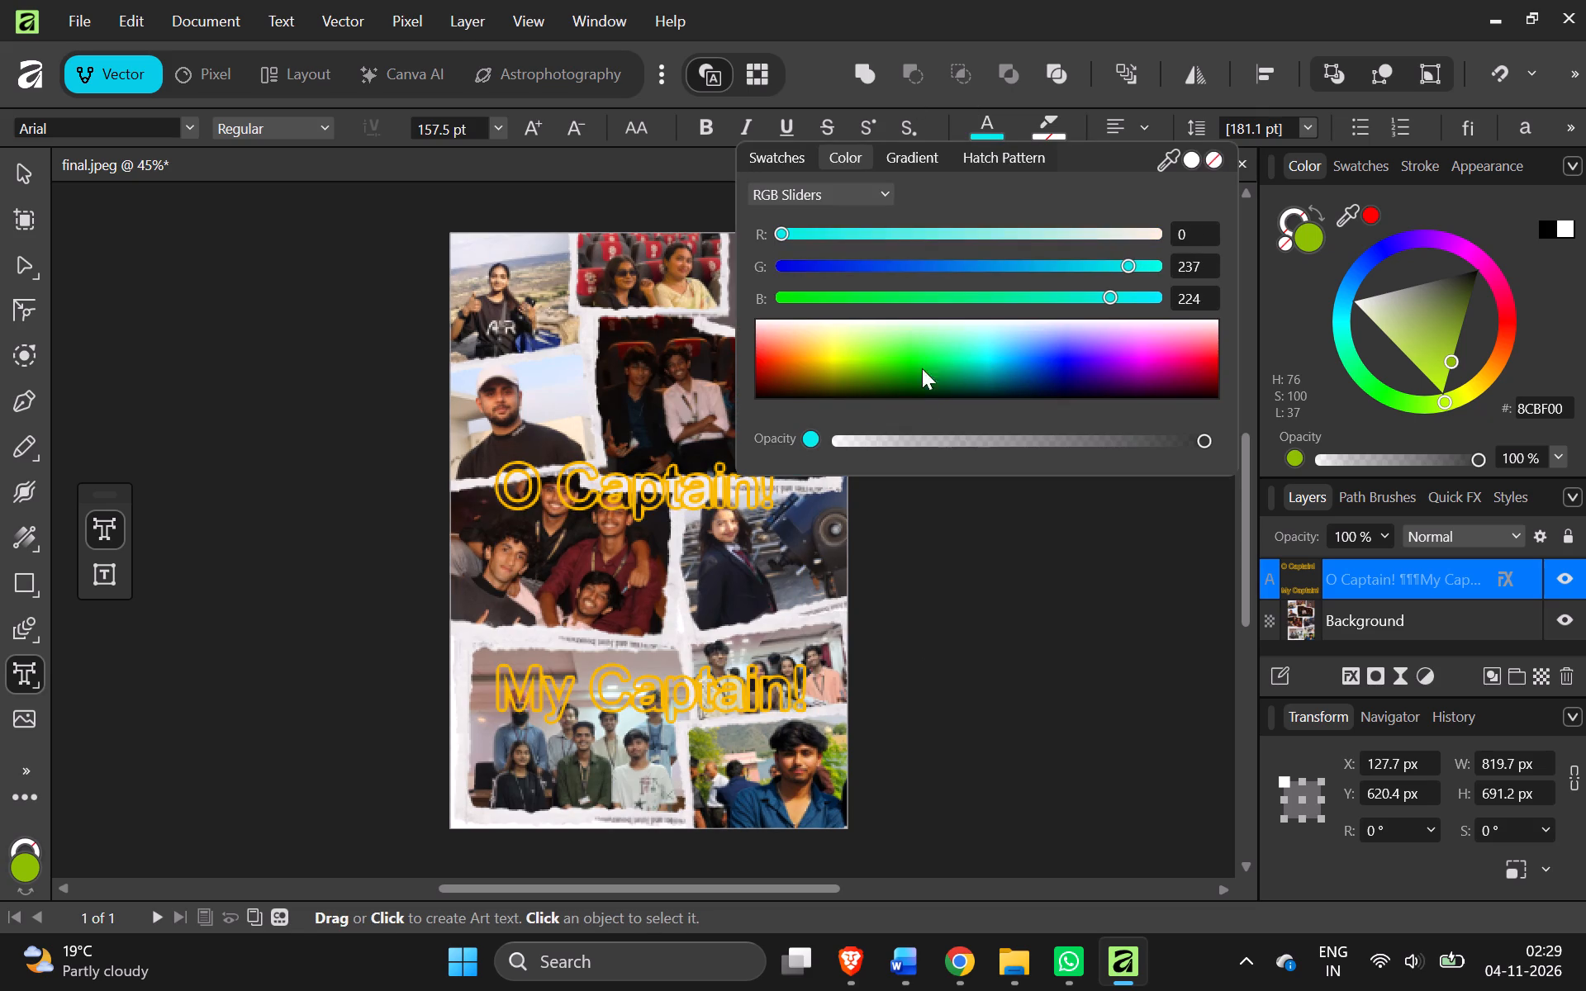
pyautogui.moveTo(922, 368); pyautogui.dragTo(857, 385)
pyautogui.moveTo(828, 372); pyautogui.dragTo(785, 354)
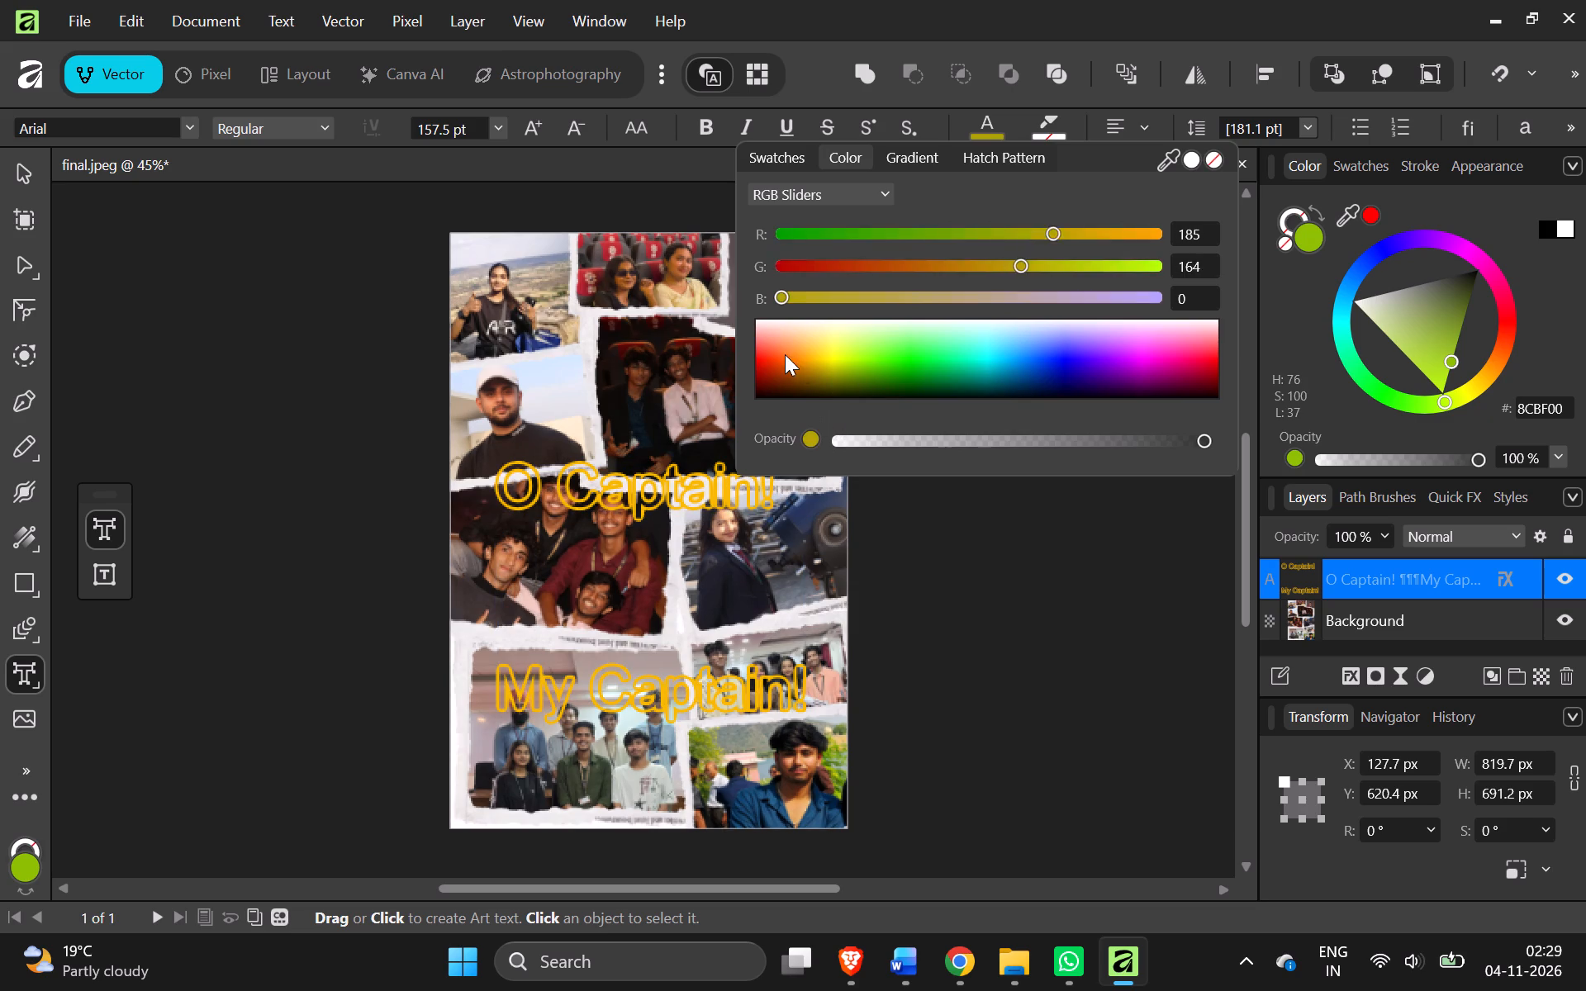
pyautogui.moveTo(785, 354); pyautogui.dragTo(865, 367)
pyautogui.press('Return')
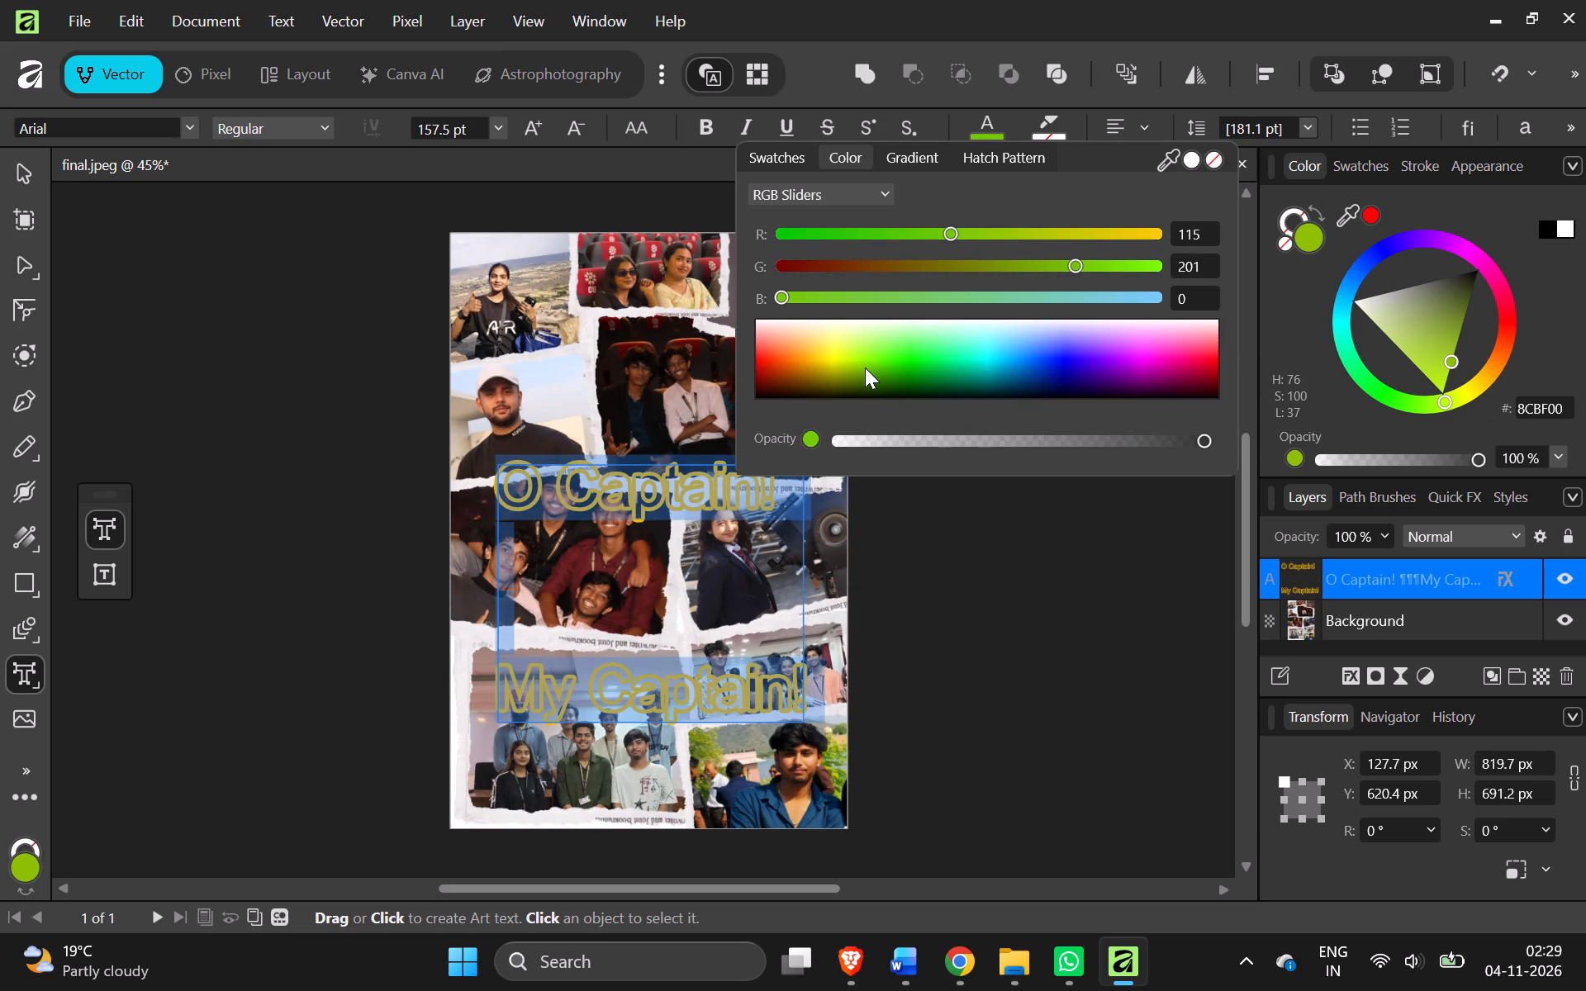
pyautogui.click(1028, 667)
# Undo the fill changes, blank lines, earlier move, Regular weight and amber outline, back to the bold, black-outlined title.
pyautogui.hotkey('ctrl', 'z')
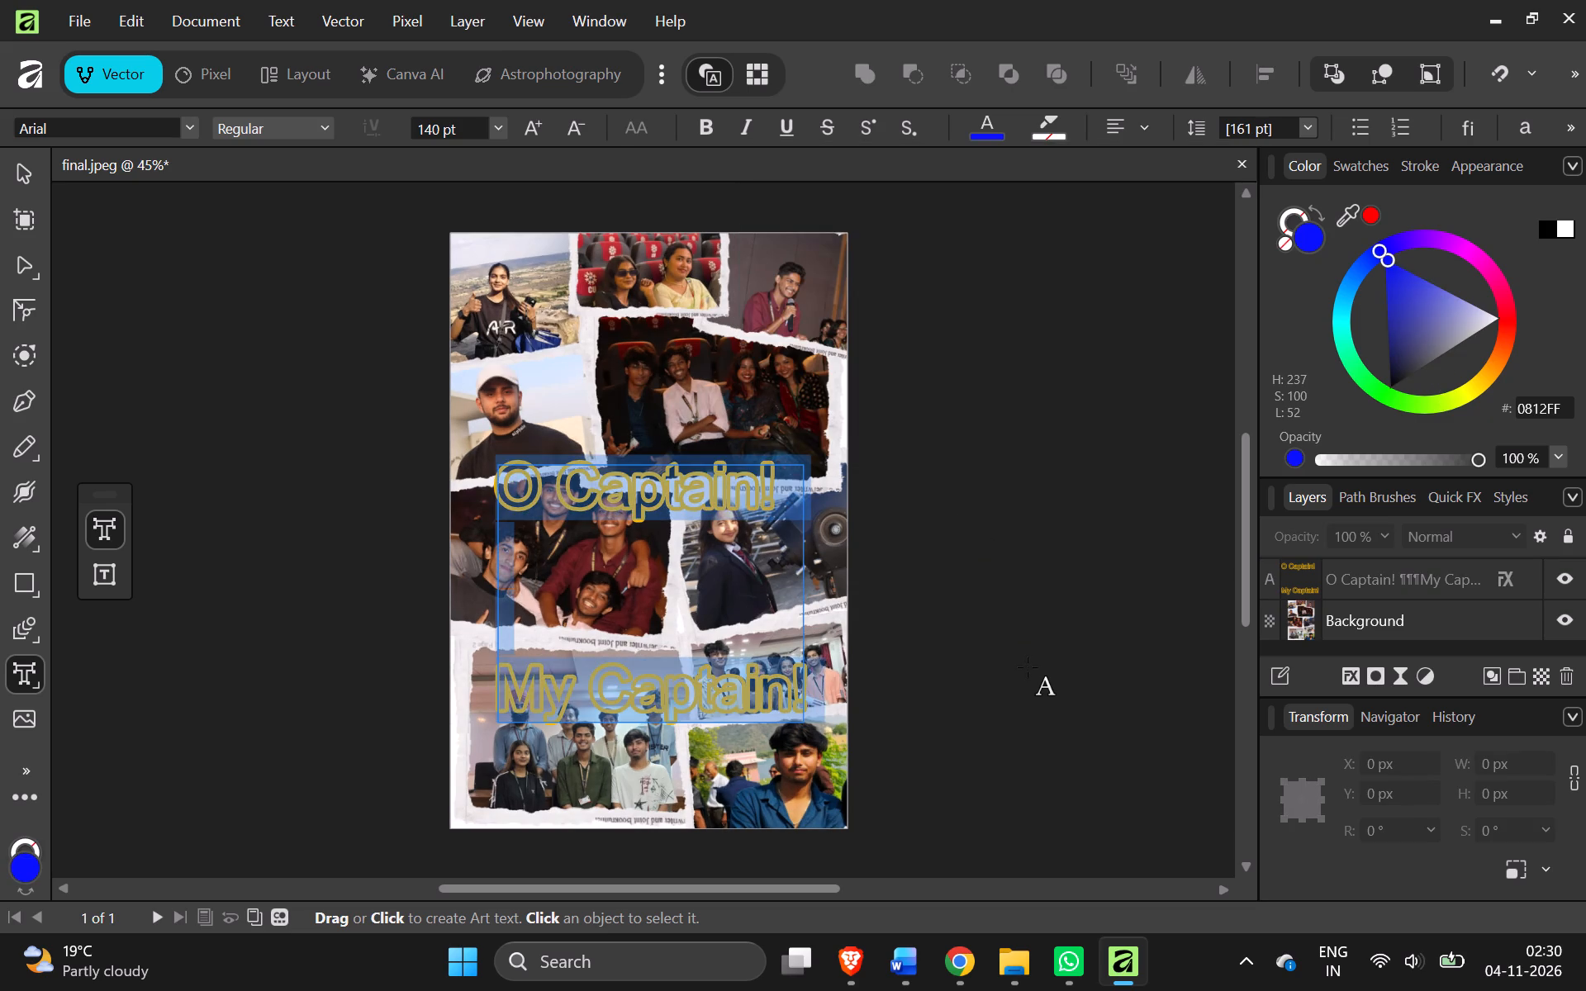
pyautogui.hotkey('ctrl', 'z')
pyautogui.hotkey('ctrl', 'z')
pyautogui.hotkey('ctrl', 'z')
pyautogui.hotkey('ctrl', 'z')
pyautogui.hotkey('ctrl', 'z')
pyautogui.hotkey('ctrl', 'z')
pyautogui.hotkey('ctrl', 'z')
pyautogui.hotkey('ctrl', 'z')
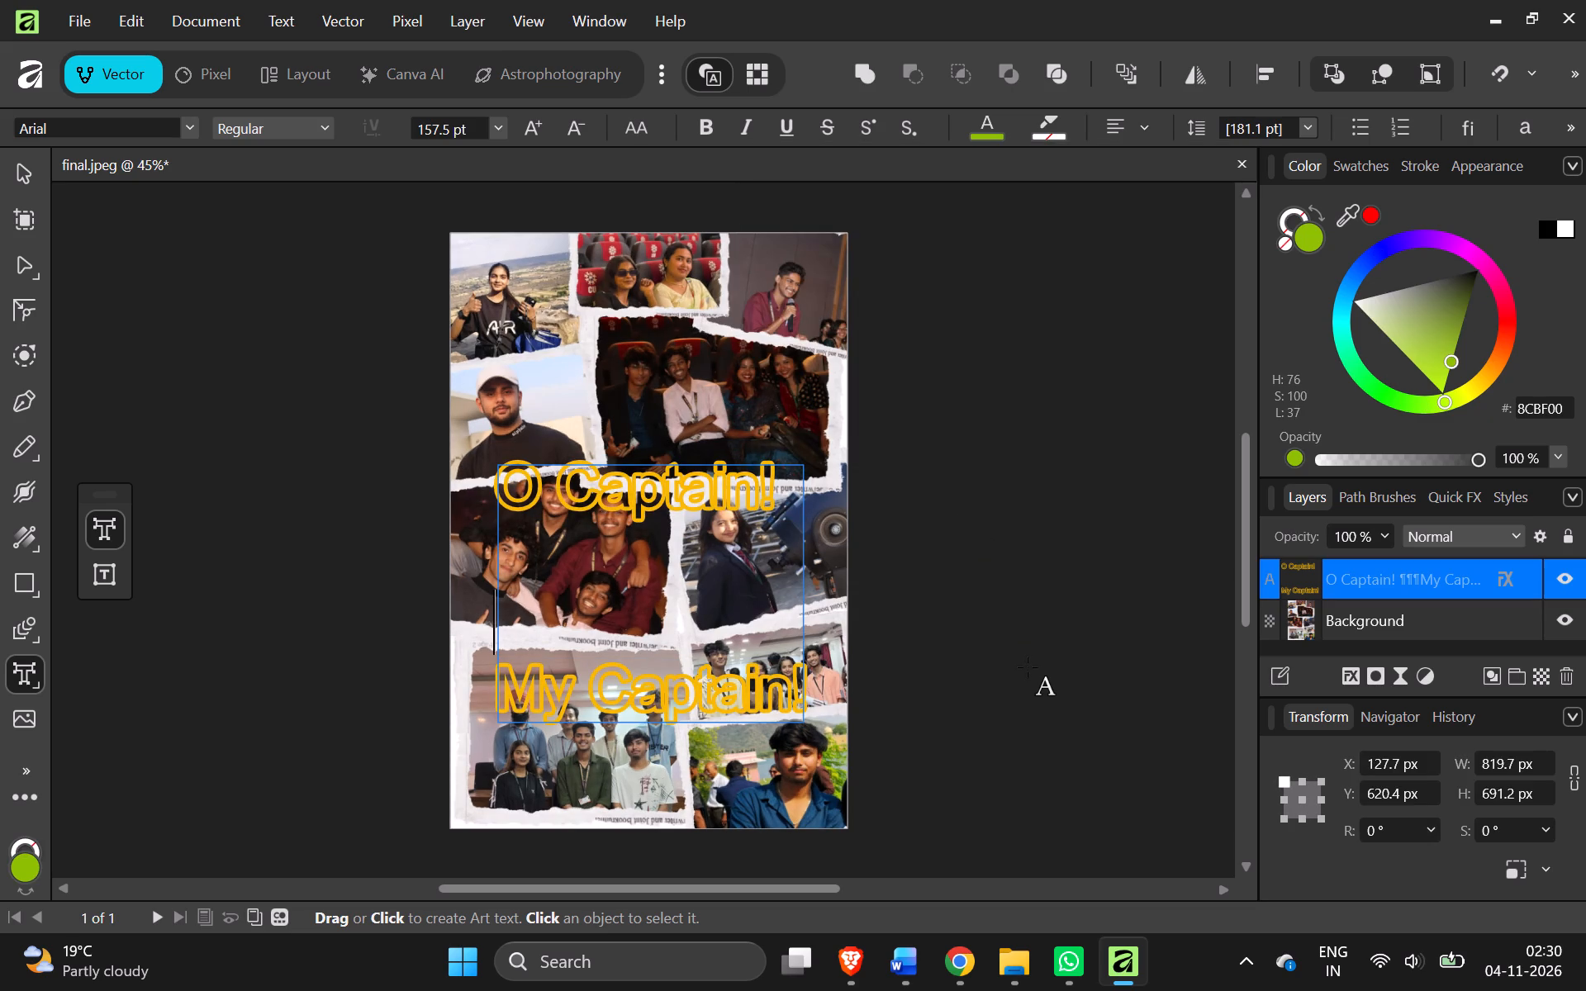
pyautogui.hotkey('ctrl', 'z')
pyautogui.hotkey('ctrl', 'z')
pyautogui.hotkey('ctrl', 'z')
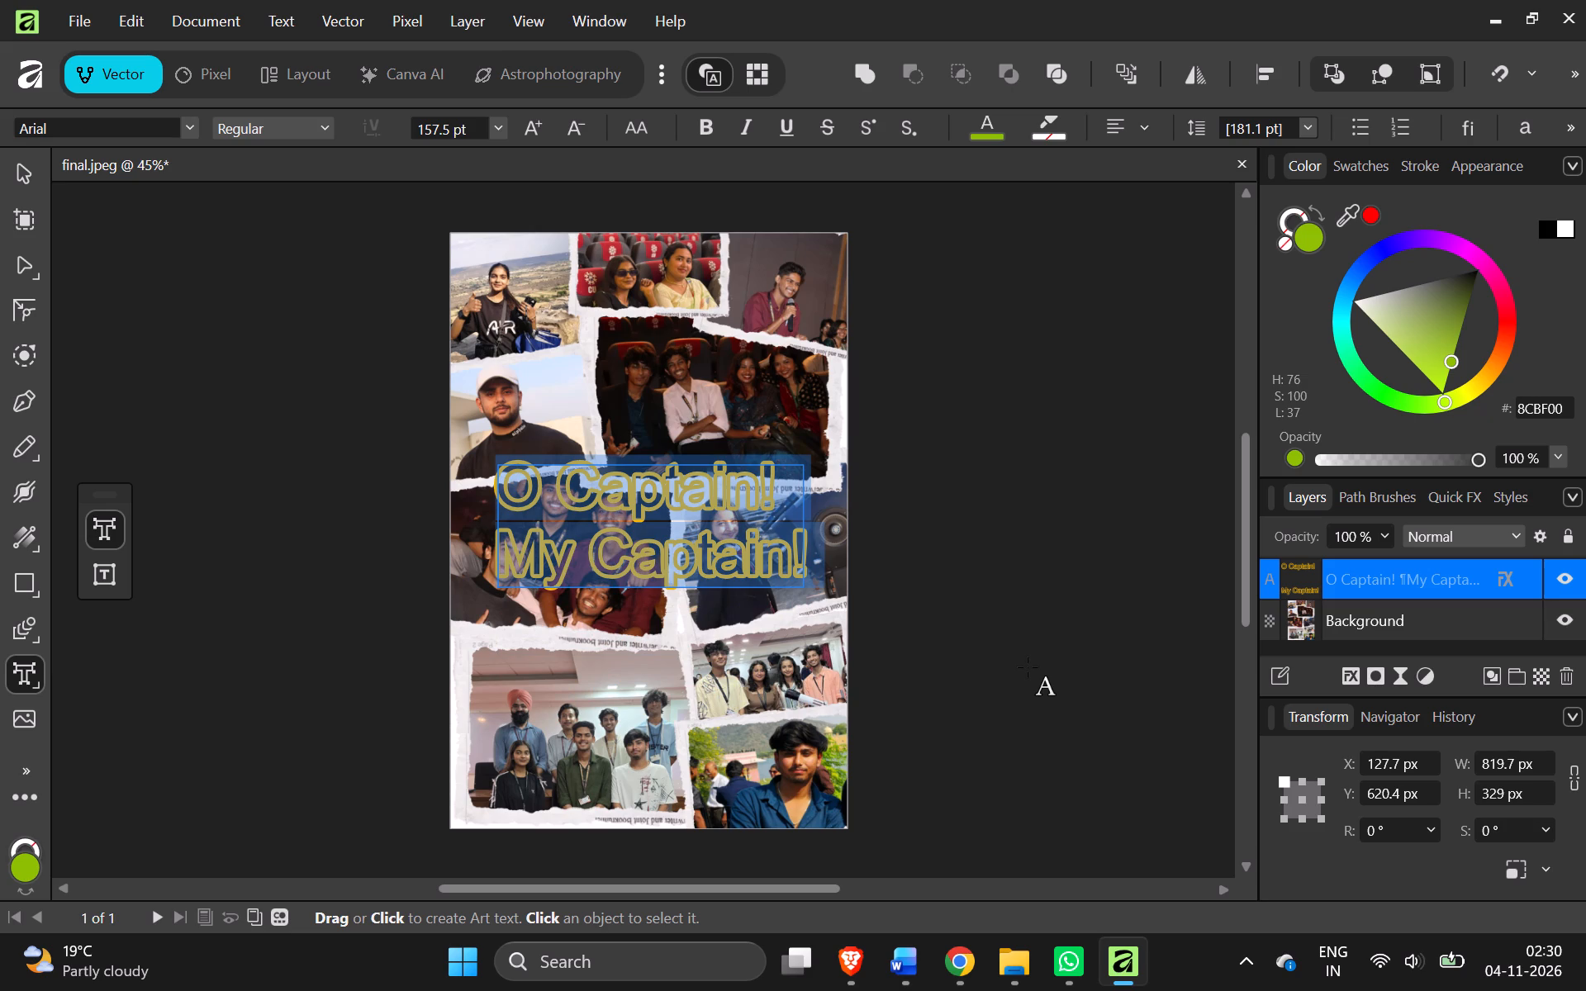
pyautogui.hotkey('ctrl', 'z')
pyautogui.hotkey('ctrl', 'z')
pyautogui.hotkey('ctrl', 'z')
pyautogui.hotkey('ctrl', 'z')
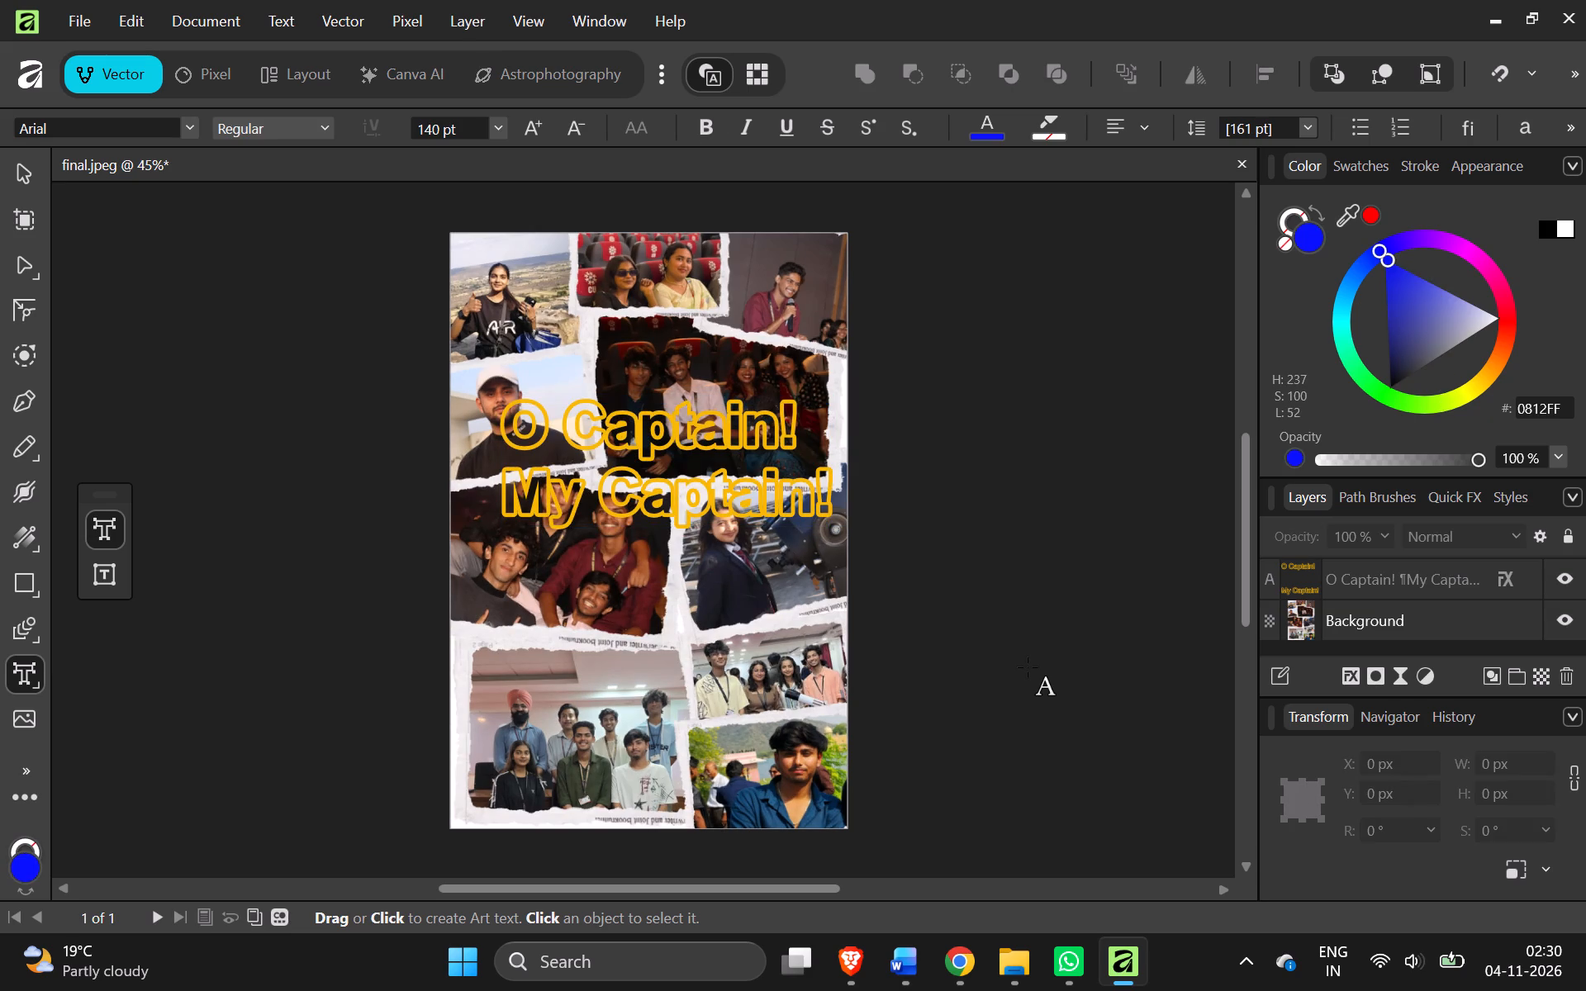
pyautogui.hotkey('ctrl', 'z')
pyautogui.hotkey('ctrl', 'z')
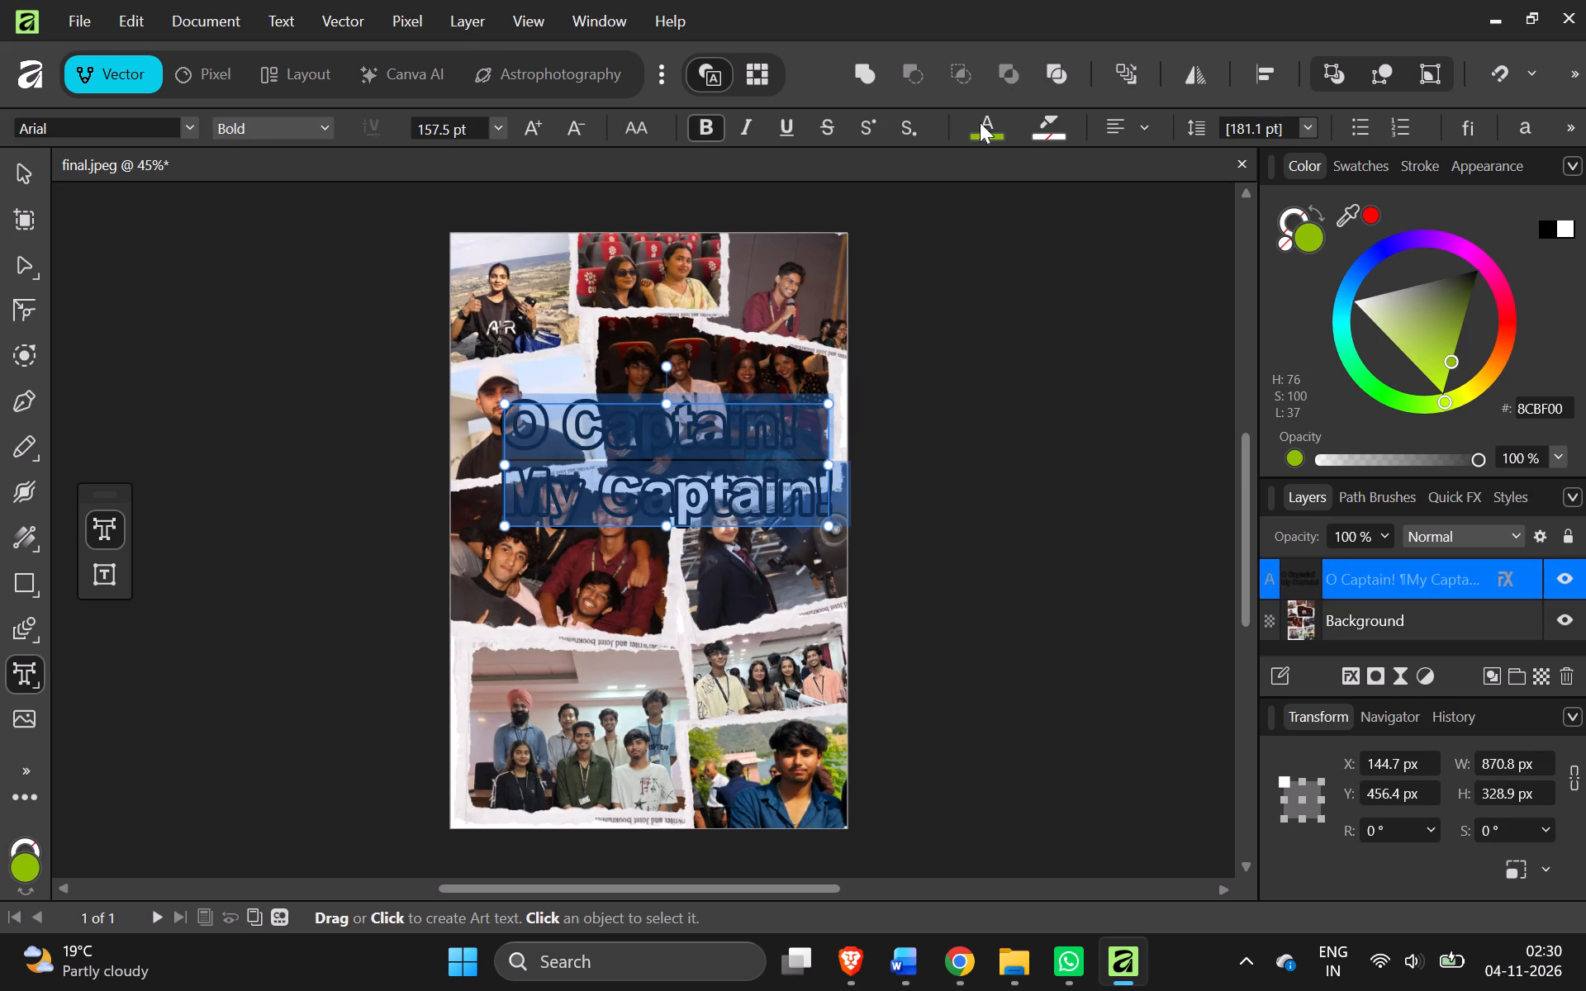
# Set the whole bold title's text fill to blue, RGB 0, 56, 175.
pyautogui.click(984, 144)
pyautogui.click(994, 129)
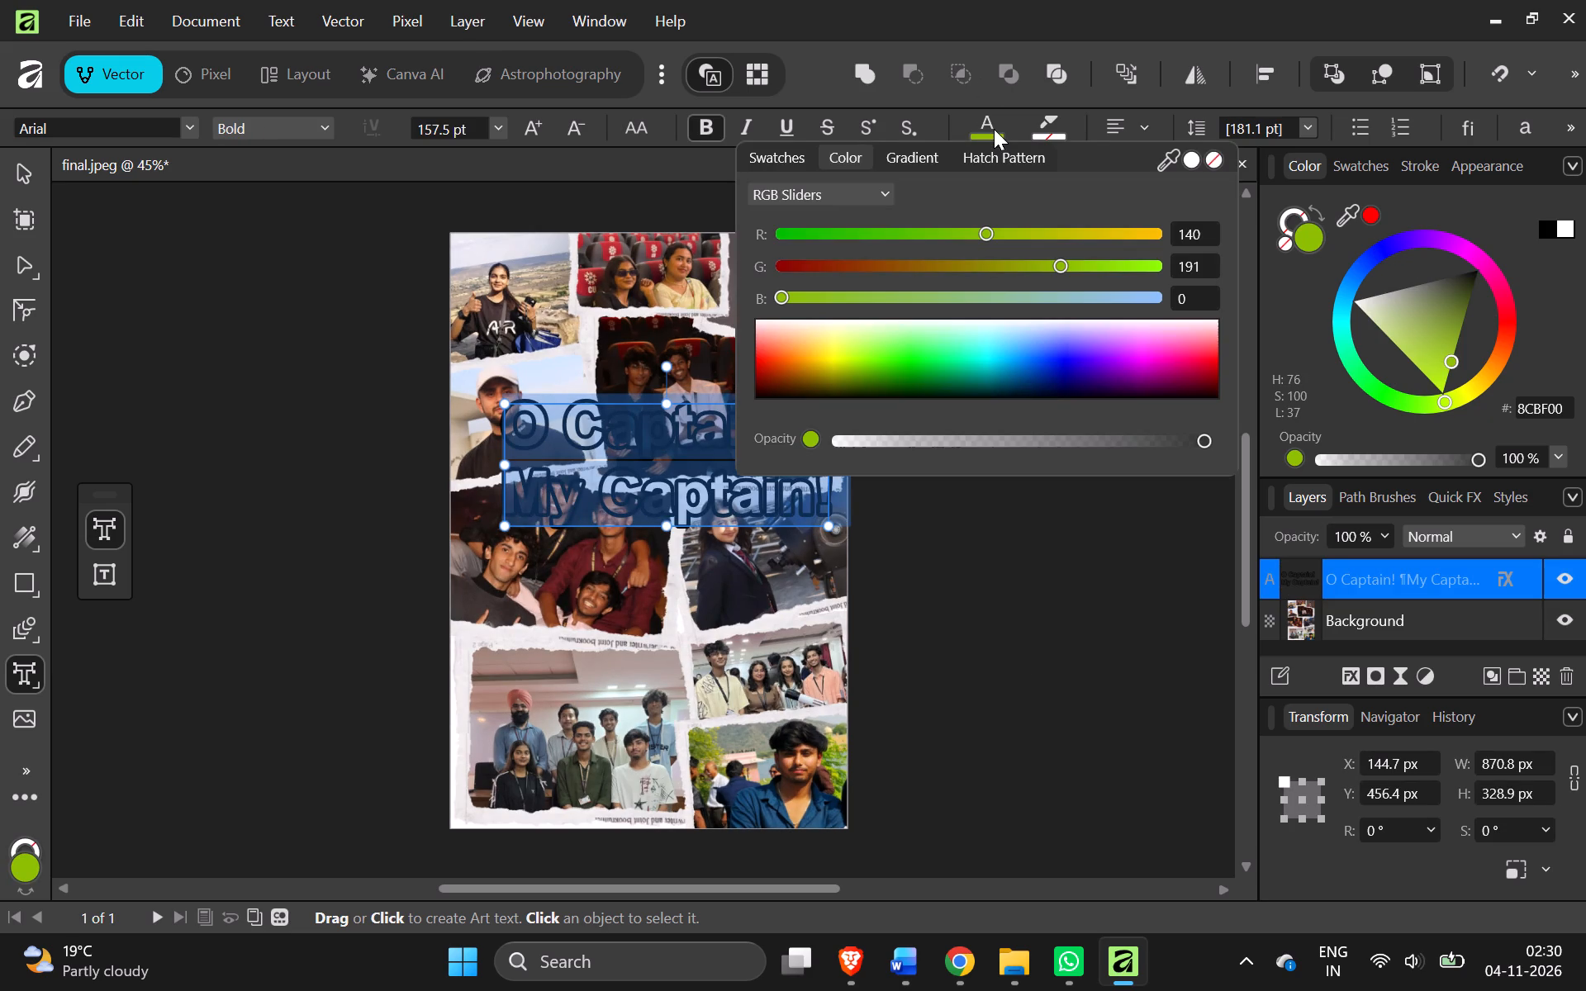
pyautogui.moveTo(974, 357); pyautogui.dragTo(848, 351)
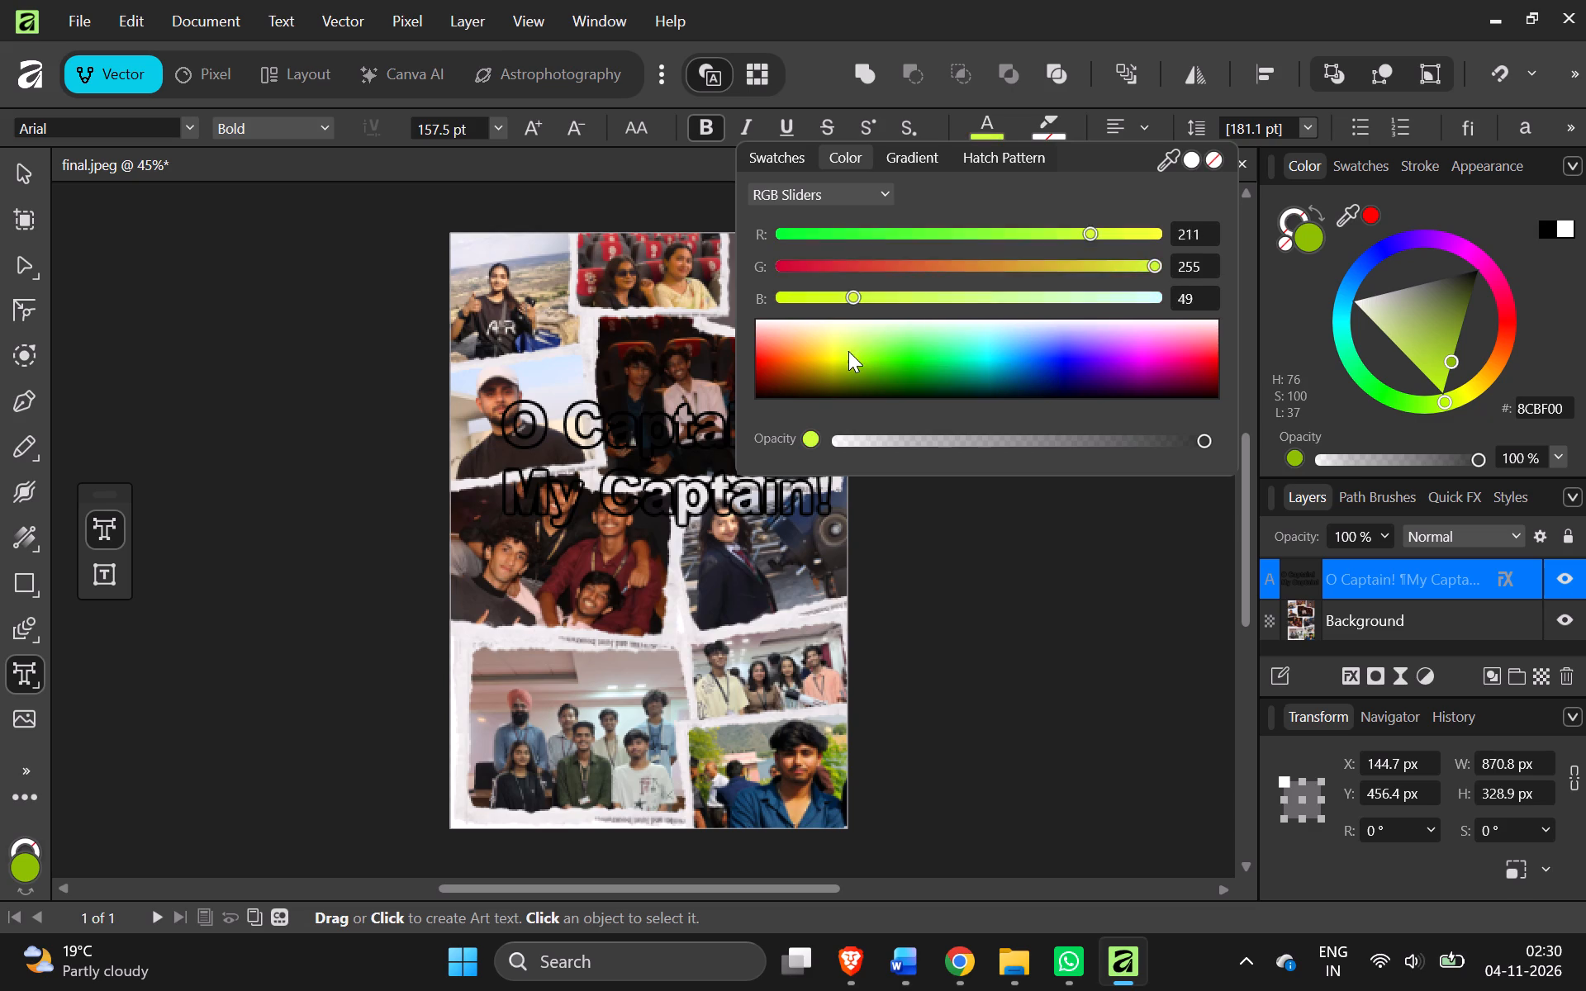
pyautogui.moveTo(848, 351); pyautogui.dragTo(848, 358)
pyautogui.moveTo(848, 358); pyautogui.dragTo(1040, 372)
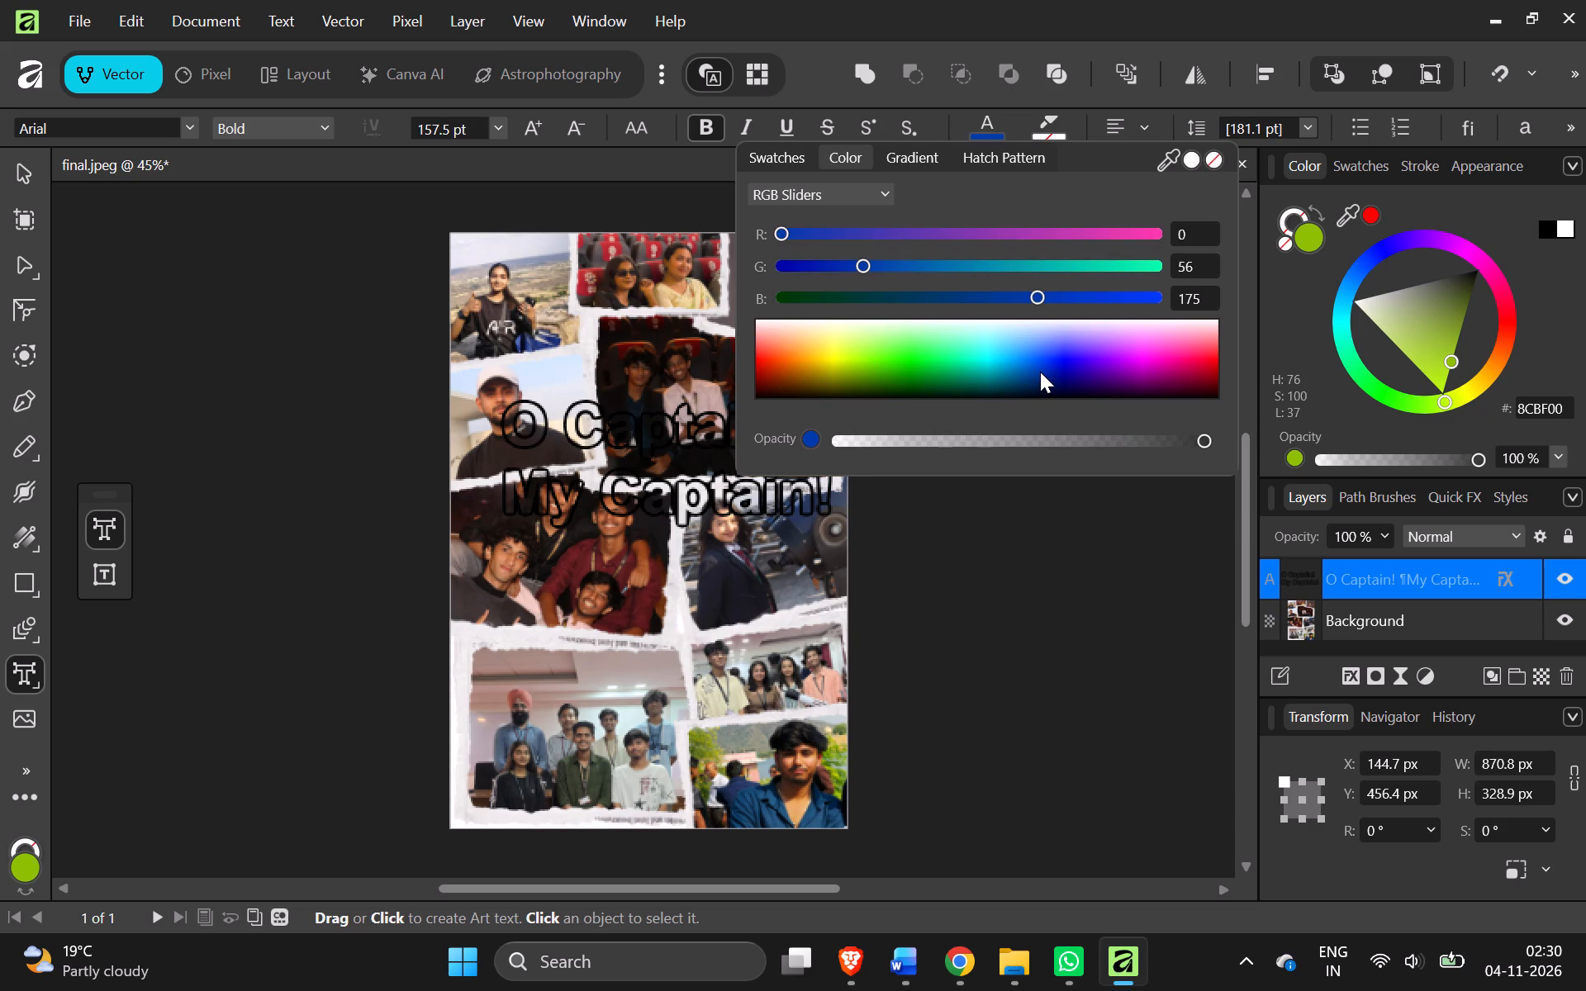
pyautogui.click(643, 406)
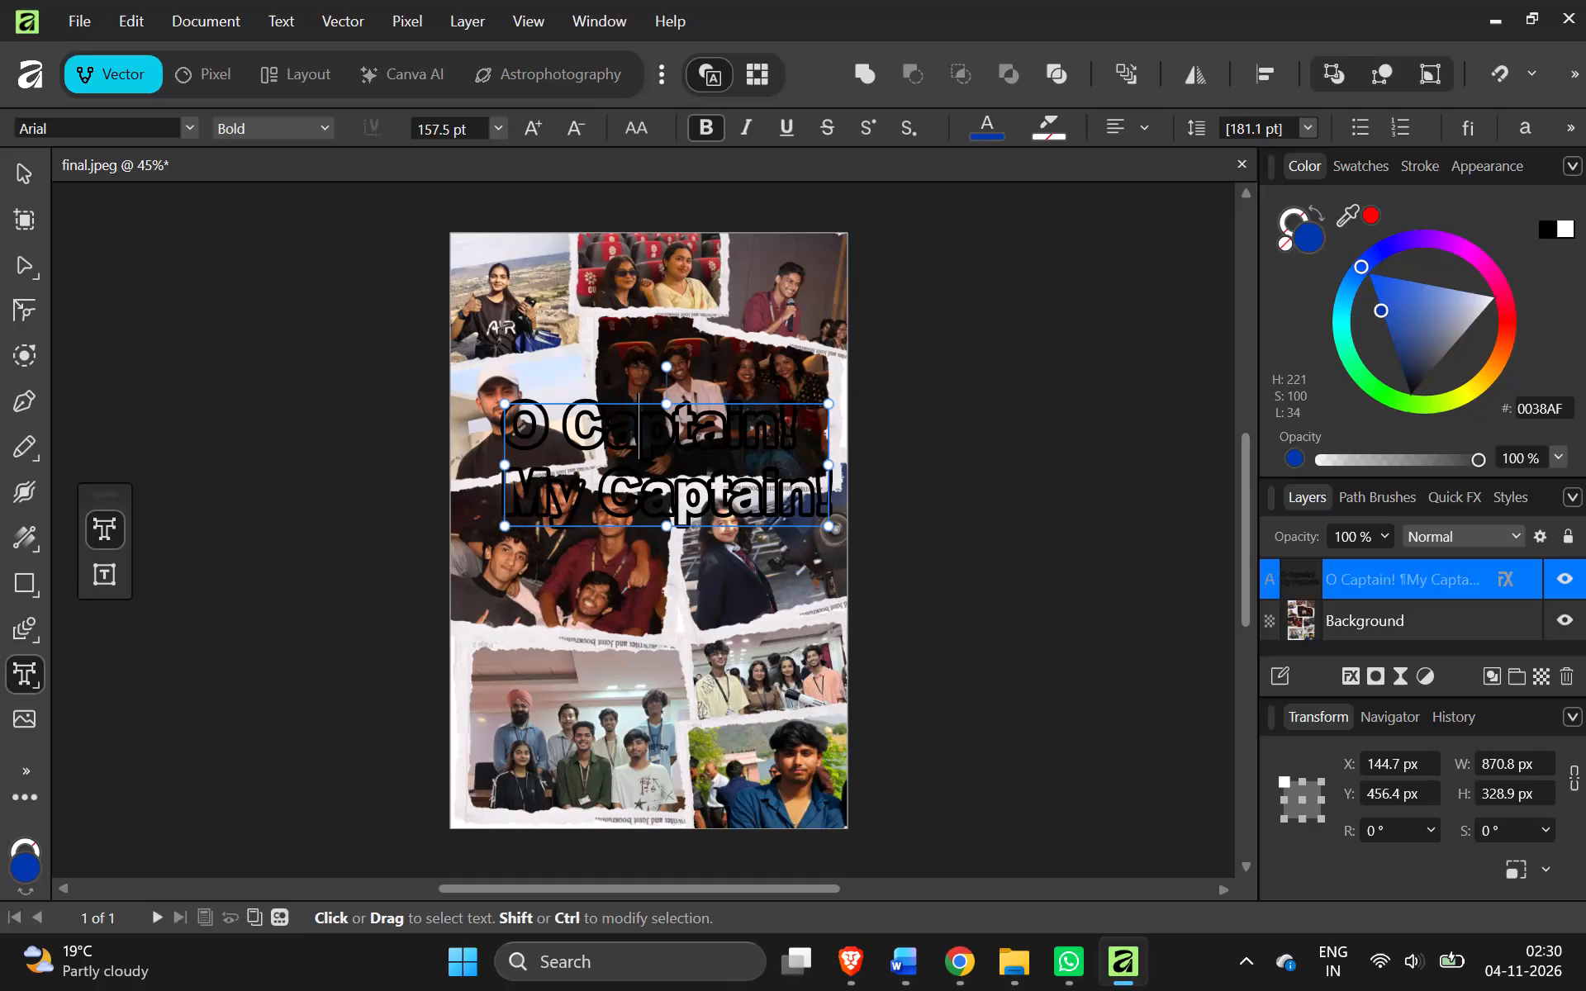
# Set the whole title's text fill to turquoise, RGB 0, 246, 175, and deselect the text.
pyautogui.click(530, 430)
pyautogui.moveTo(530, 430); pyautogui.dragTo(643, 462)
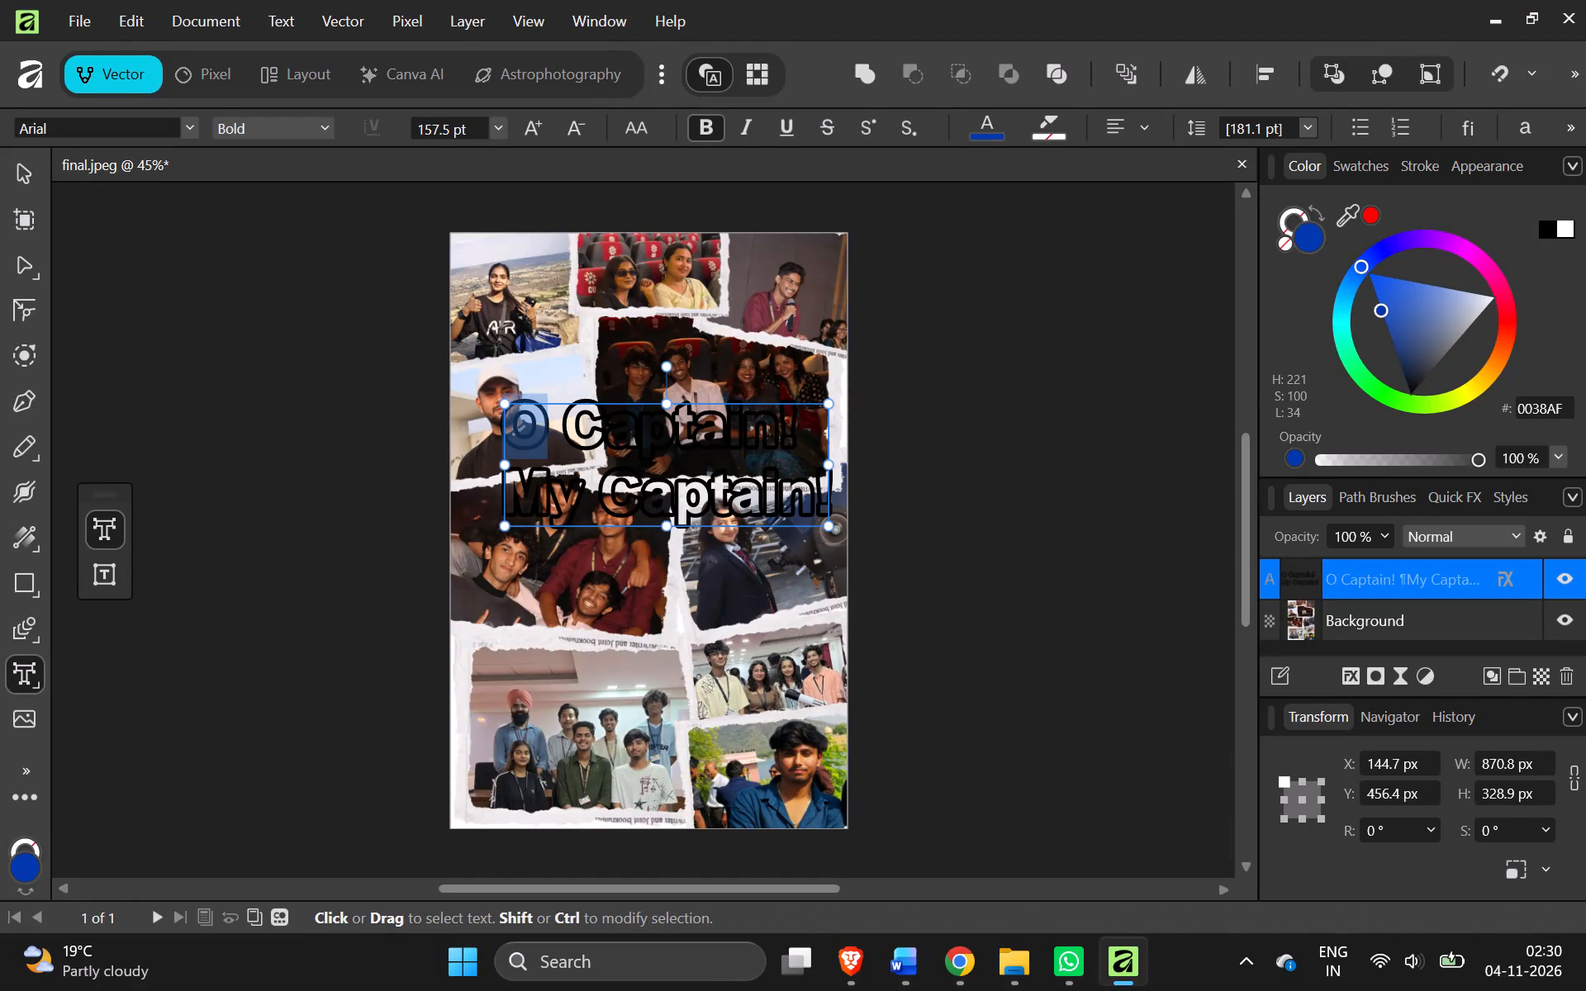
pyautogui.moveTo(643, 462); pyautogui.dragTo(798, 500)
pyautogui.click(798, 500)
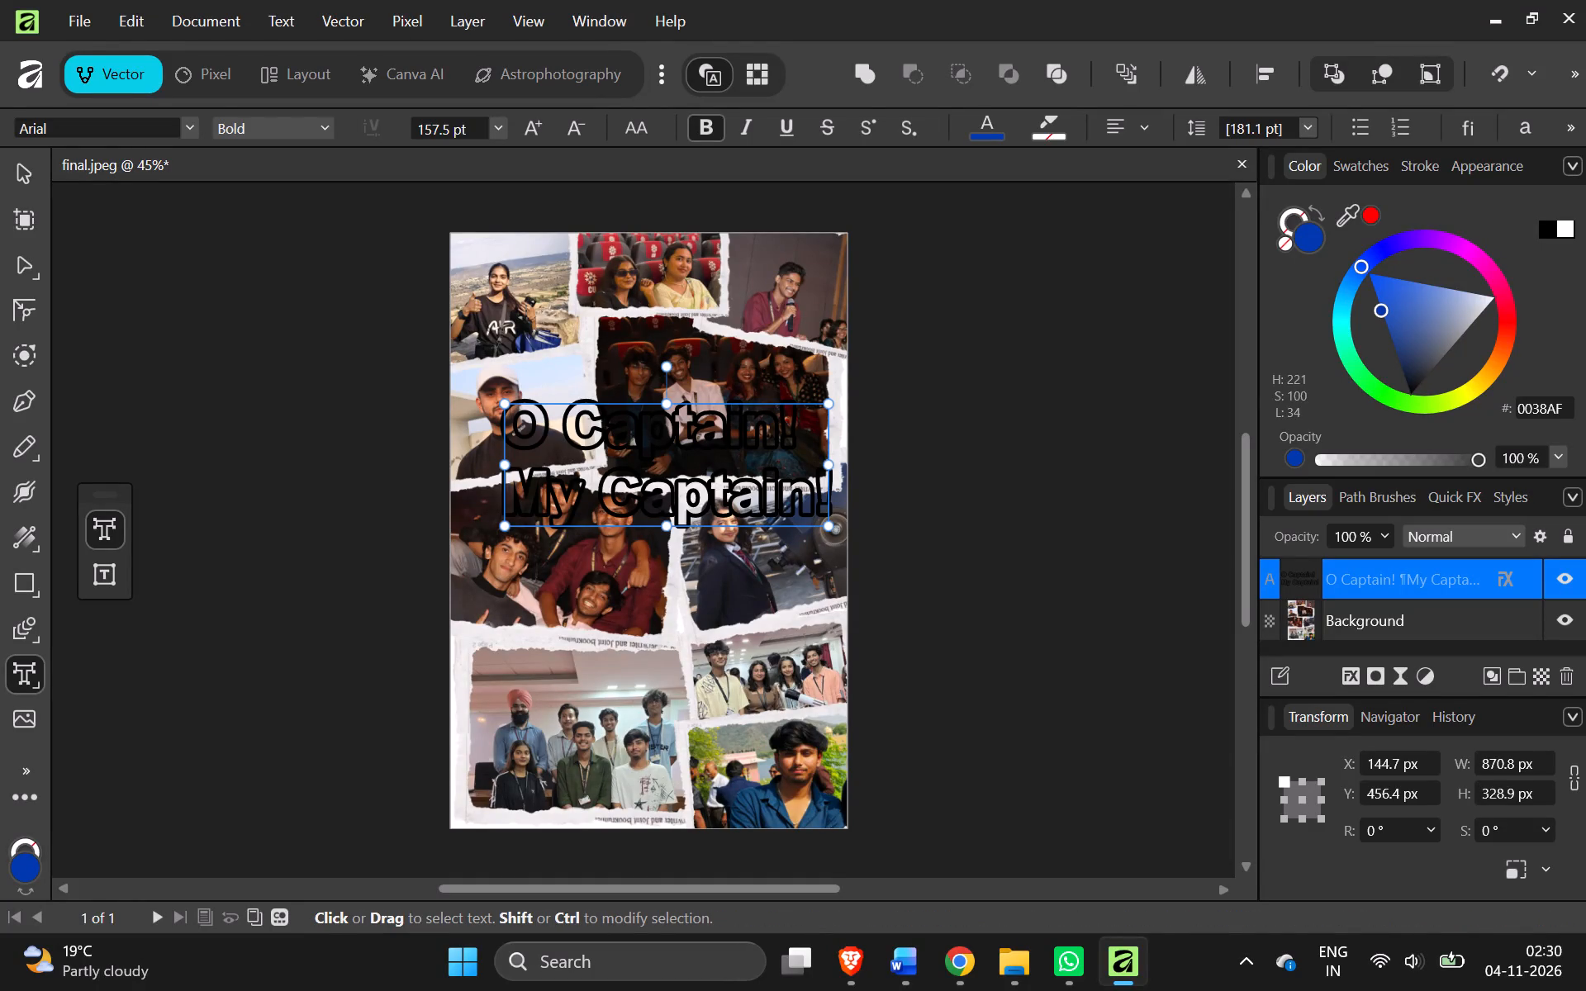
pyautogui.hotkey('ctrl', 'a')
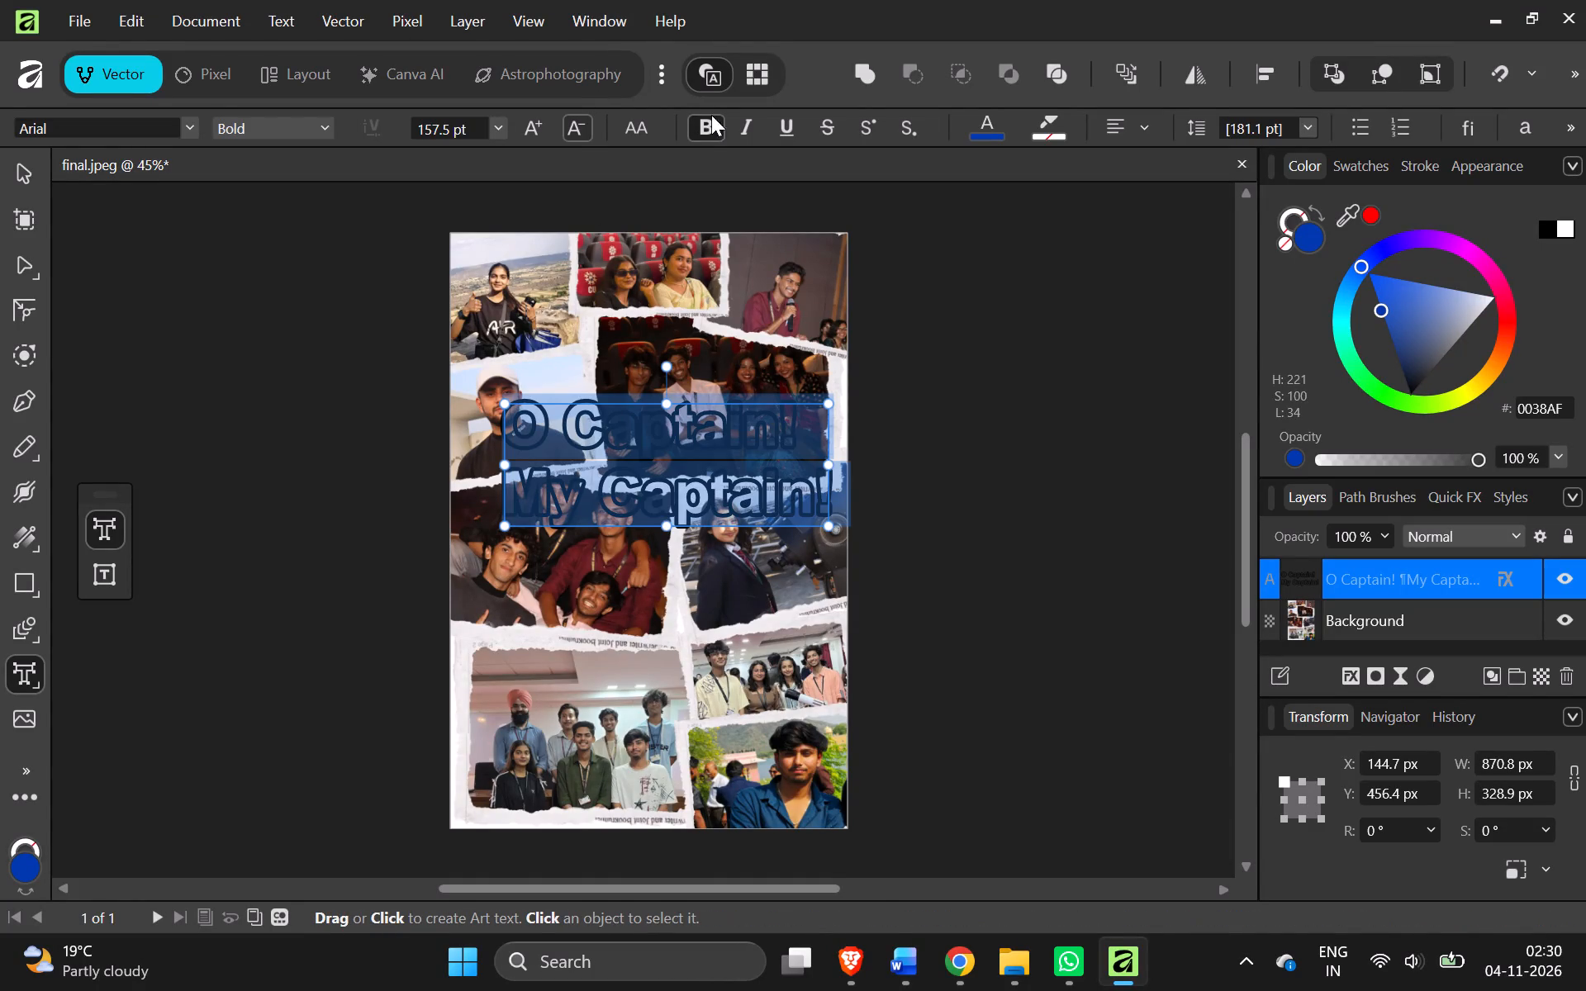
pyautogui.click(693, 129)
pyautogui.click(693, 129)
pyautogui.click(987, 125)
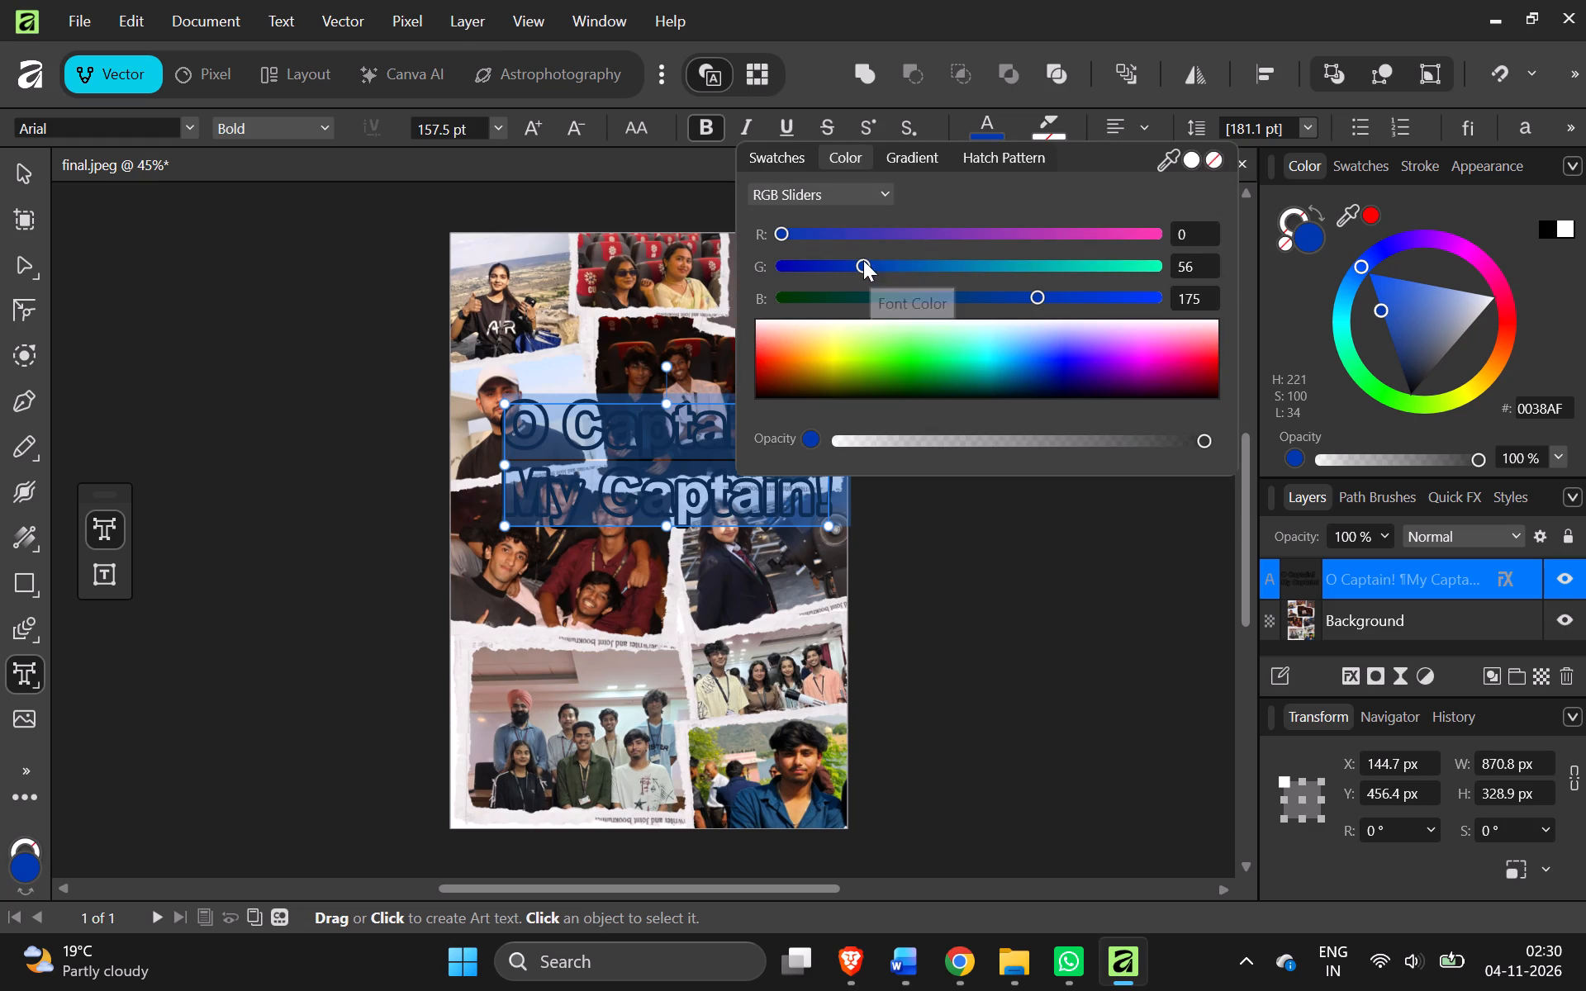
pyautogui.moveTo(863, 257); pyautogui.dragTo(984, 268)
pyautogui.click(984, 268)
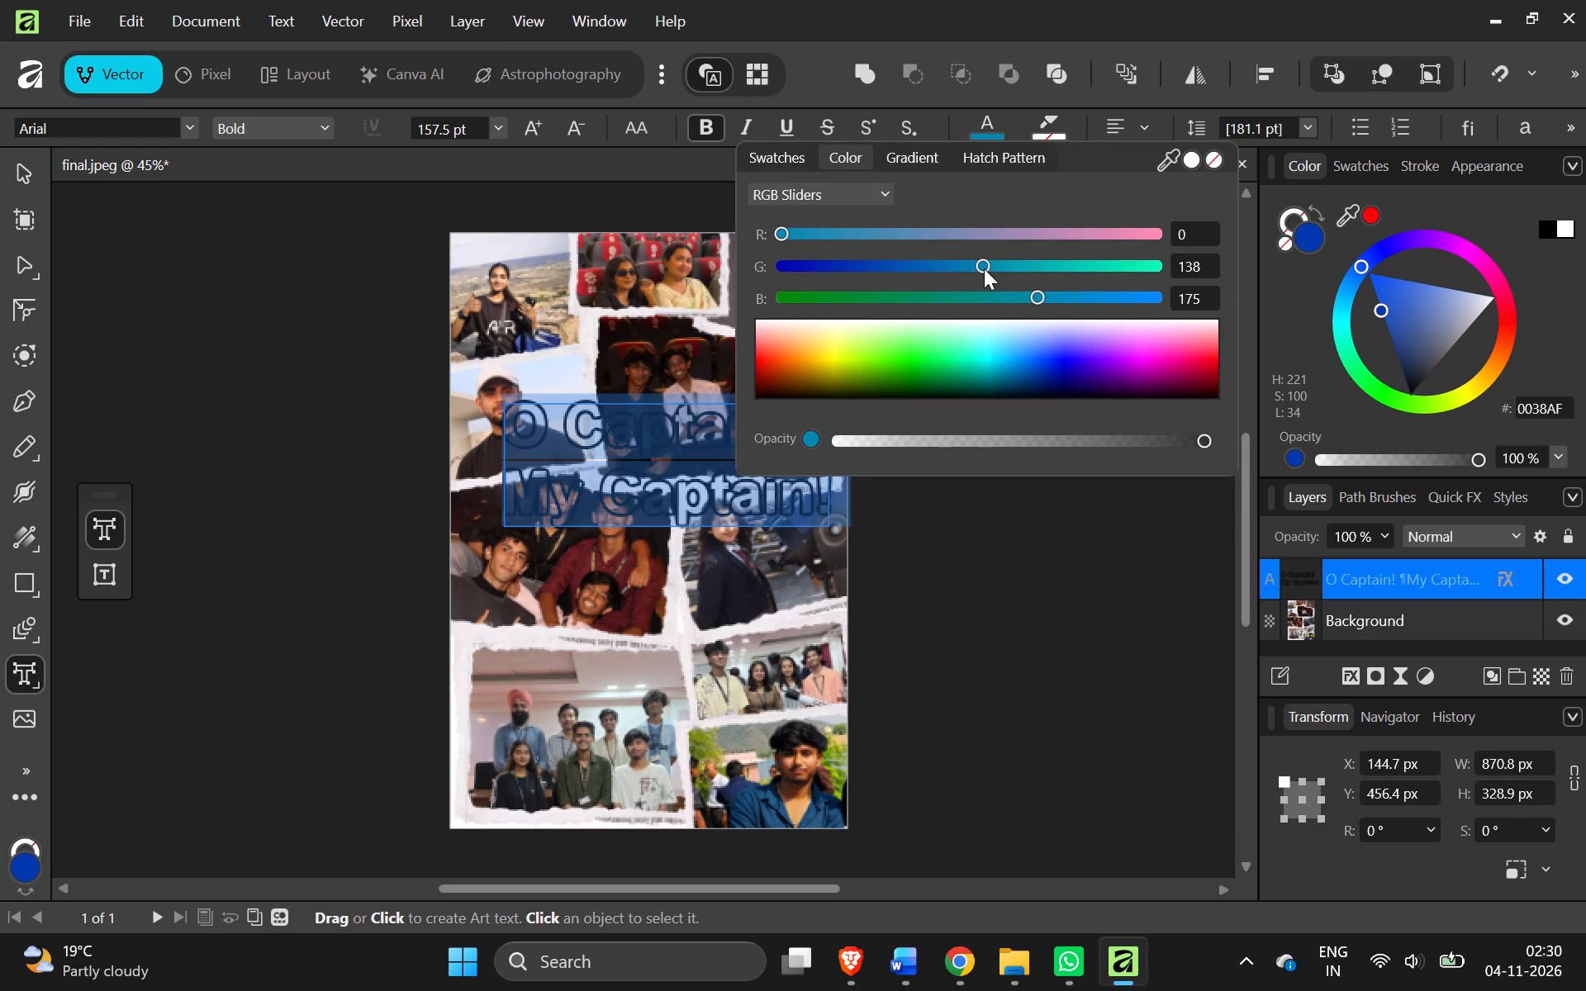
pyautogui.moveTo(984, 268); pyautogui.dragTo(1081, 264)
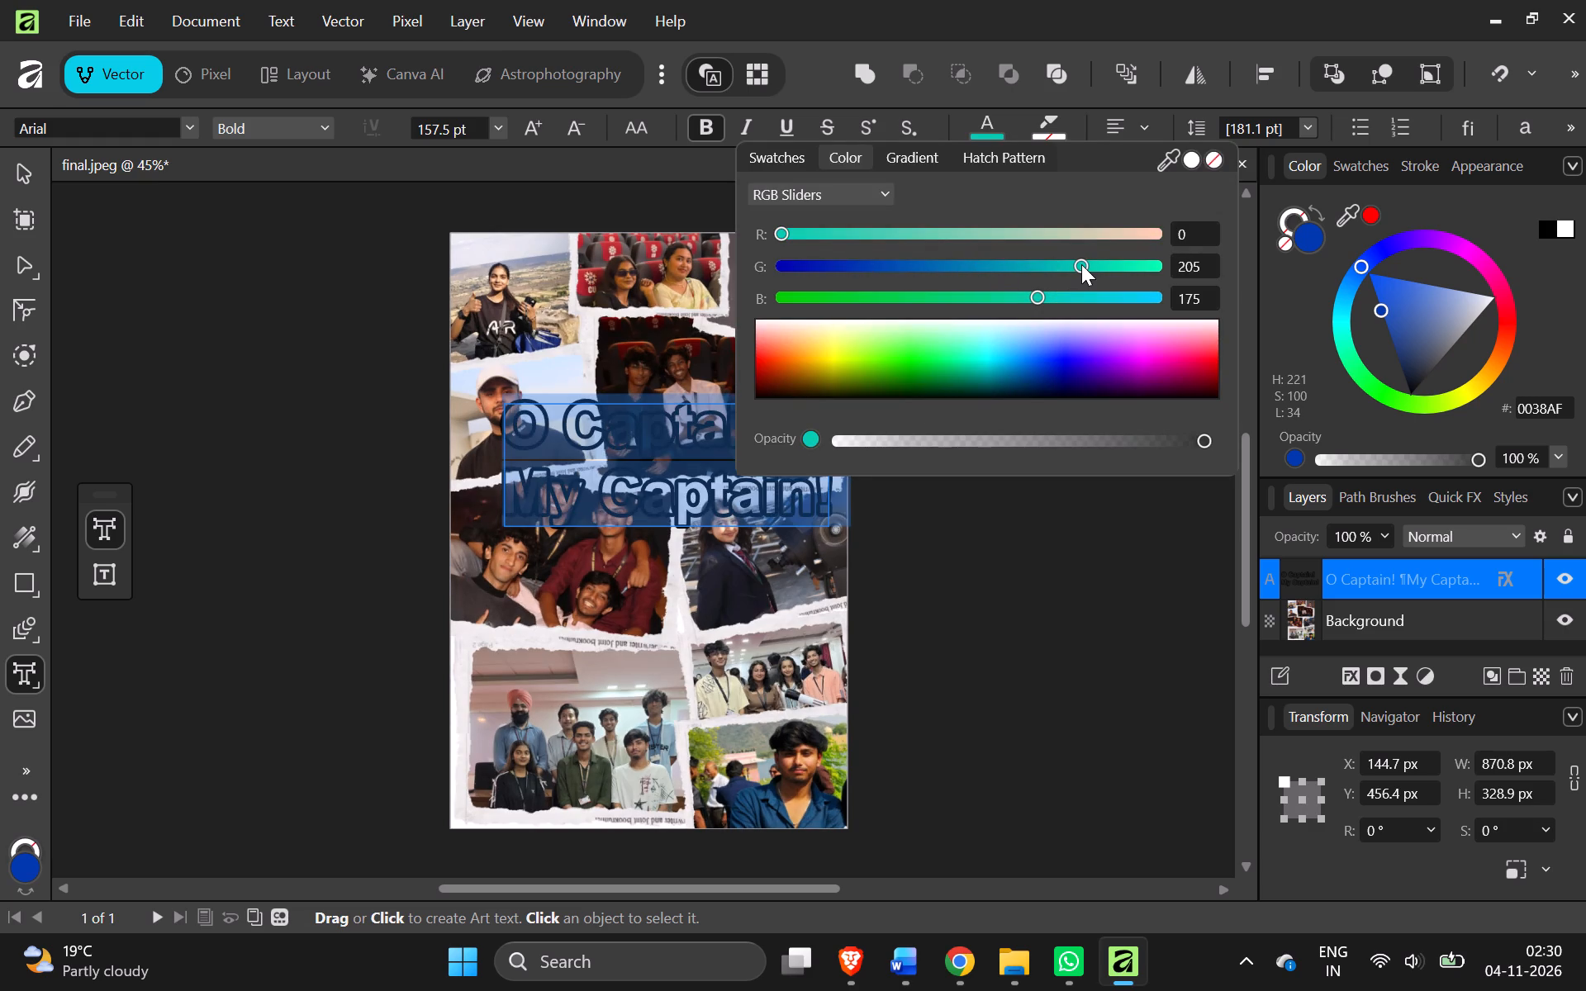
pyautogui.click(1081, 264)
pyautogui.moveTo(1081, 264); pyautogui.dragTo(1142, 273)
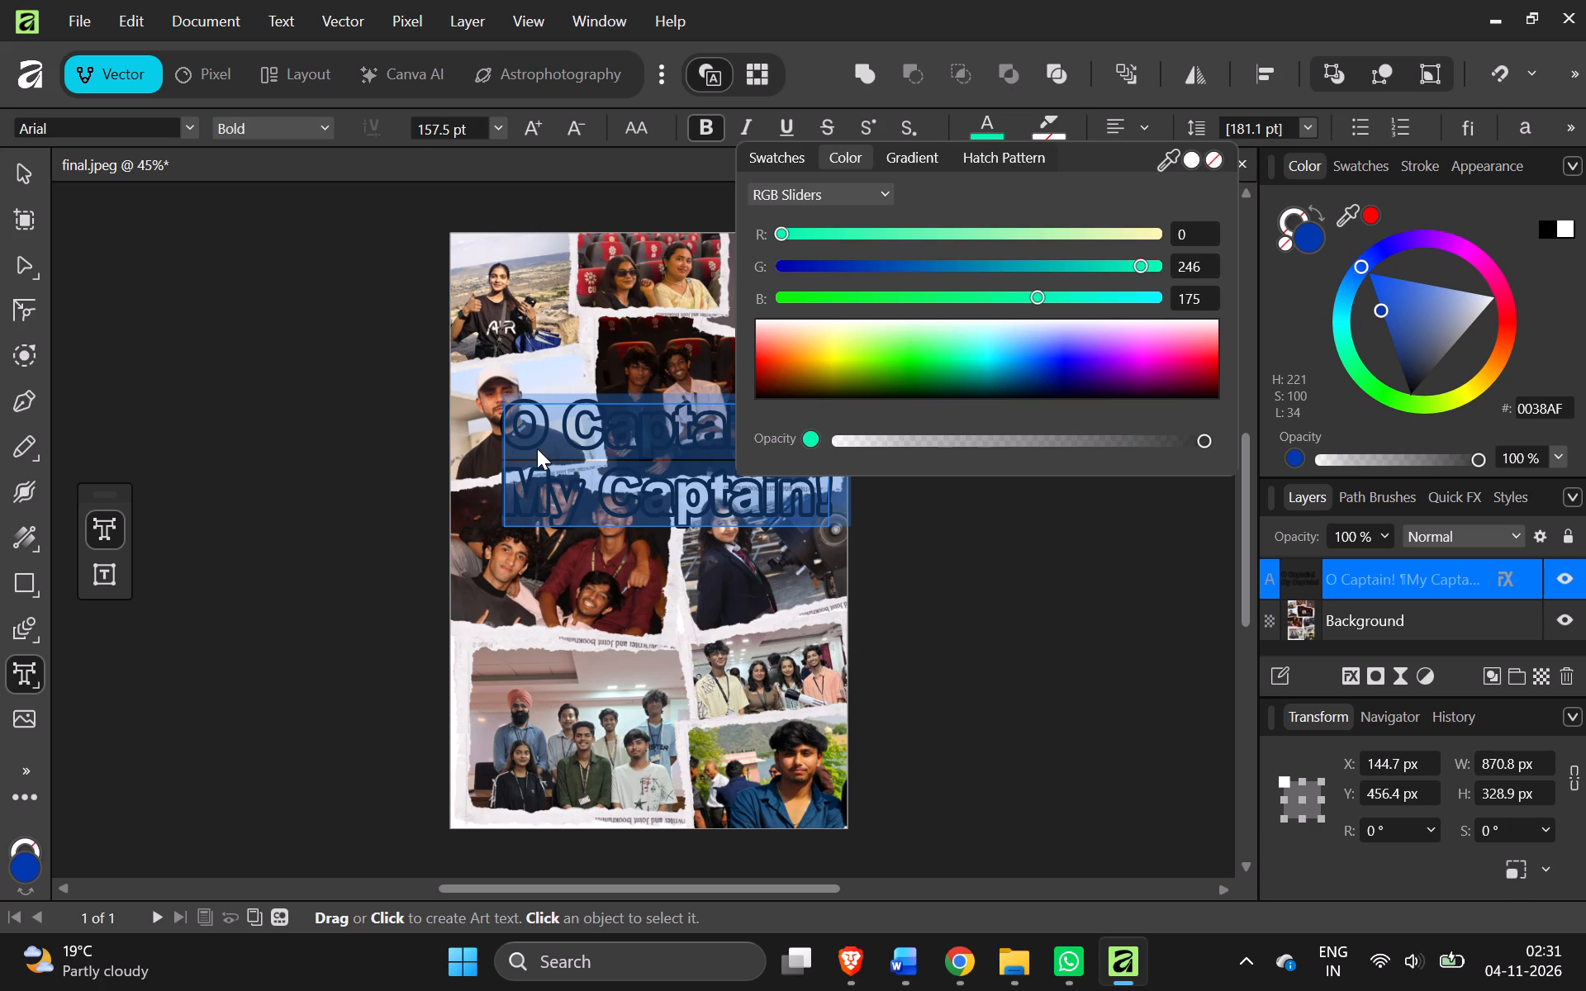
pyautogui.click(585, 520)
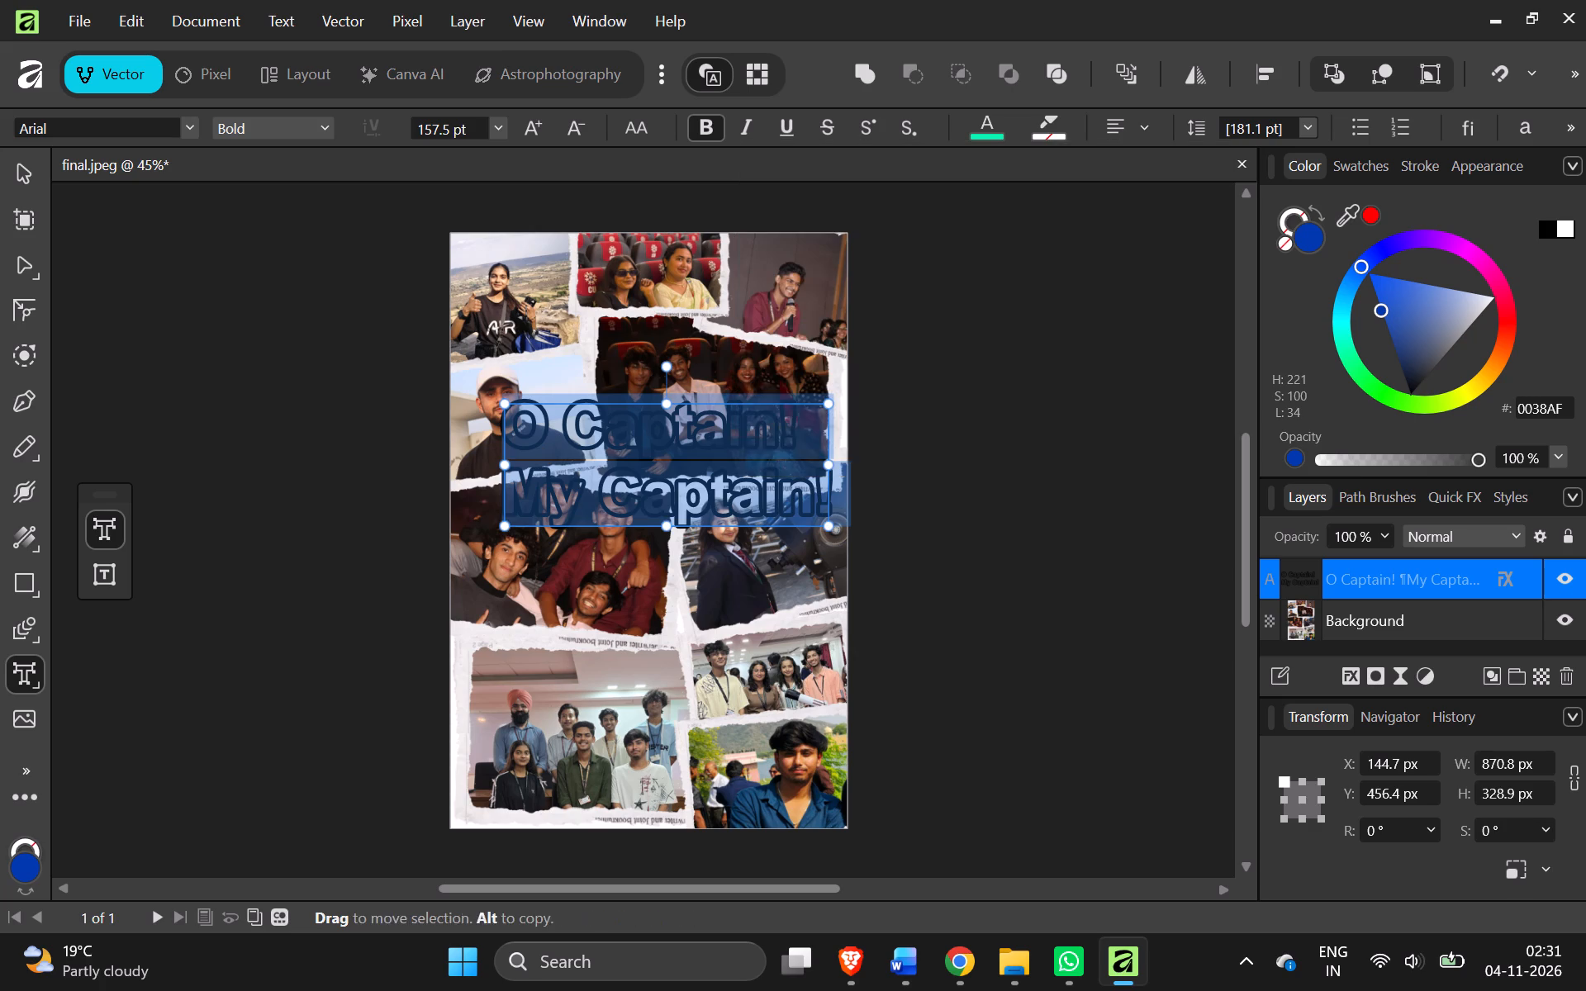
# Set the whole title's text fill to green, RGB 75, 165, 0, at 98% opacity, and deselect the text.
pyautogui.click(517, 422)
pyautogui.moveTo(517, 422); pyautogui.dragTo(822, 499)
pyautogui.click(822, 499)
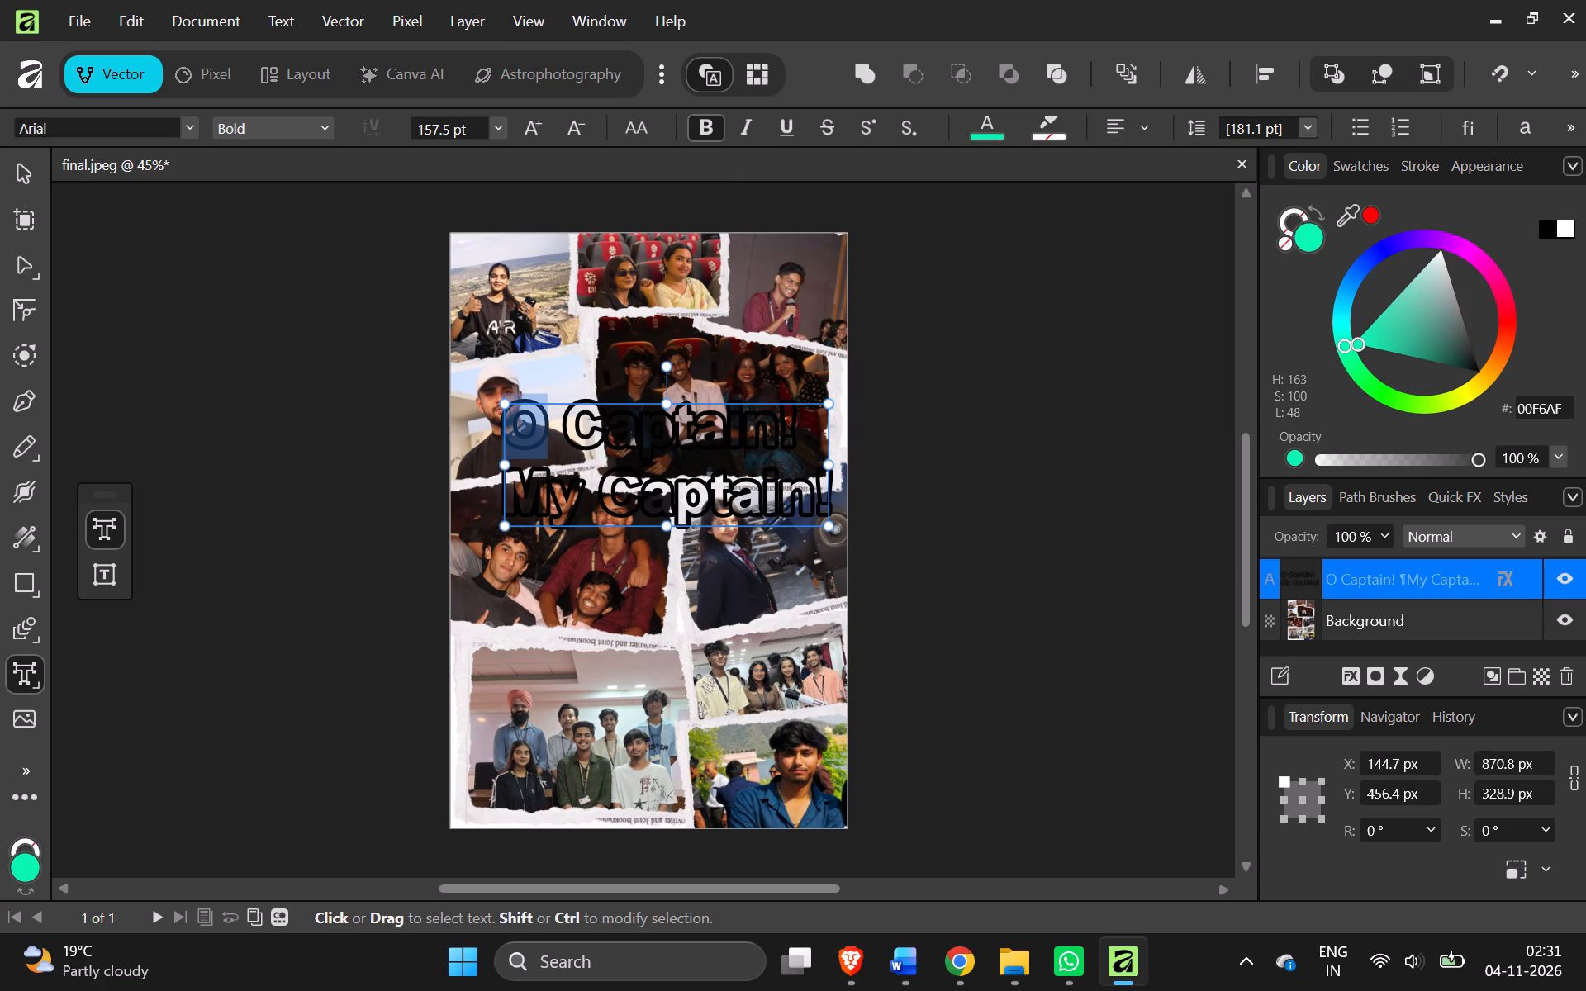
pyautogui.hotkey('ctrl', 'a')
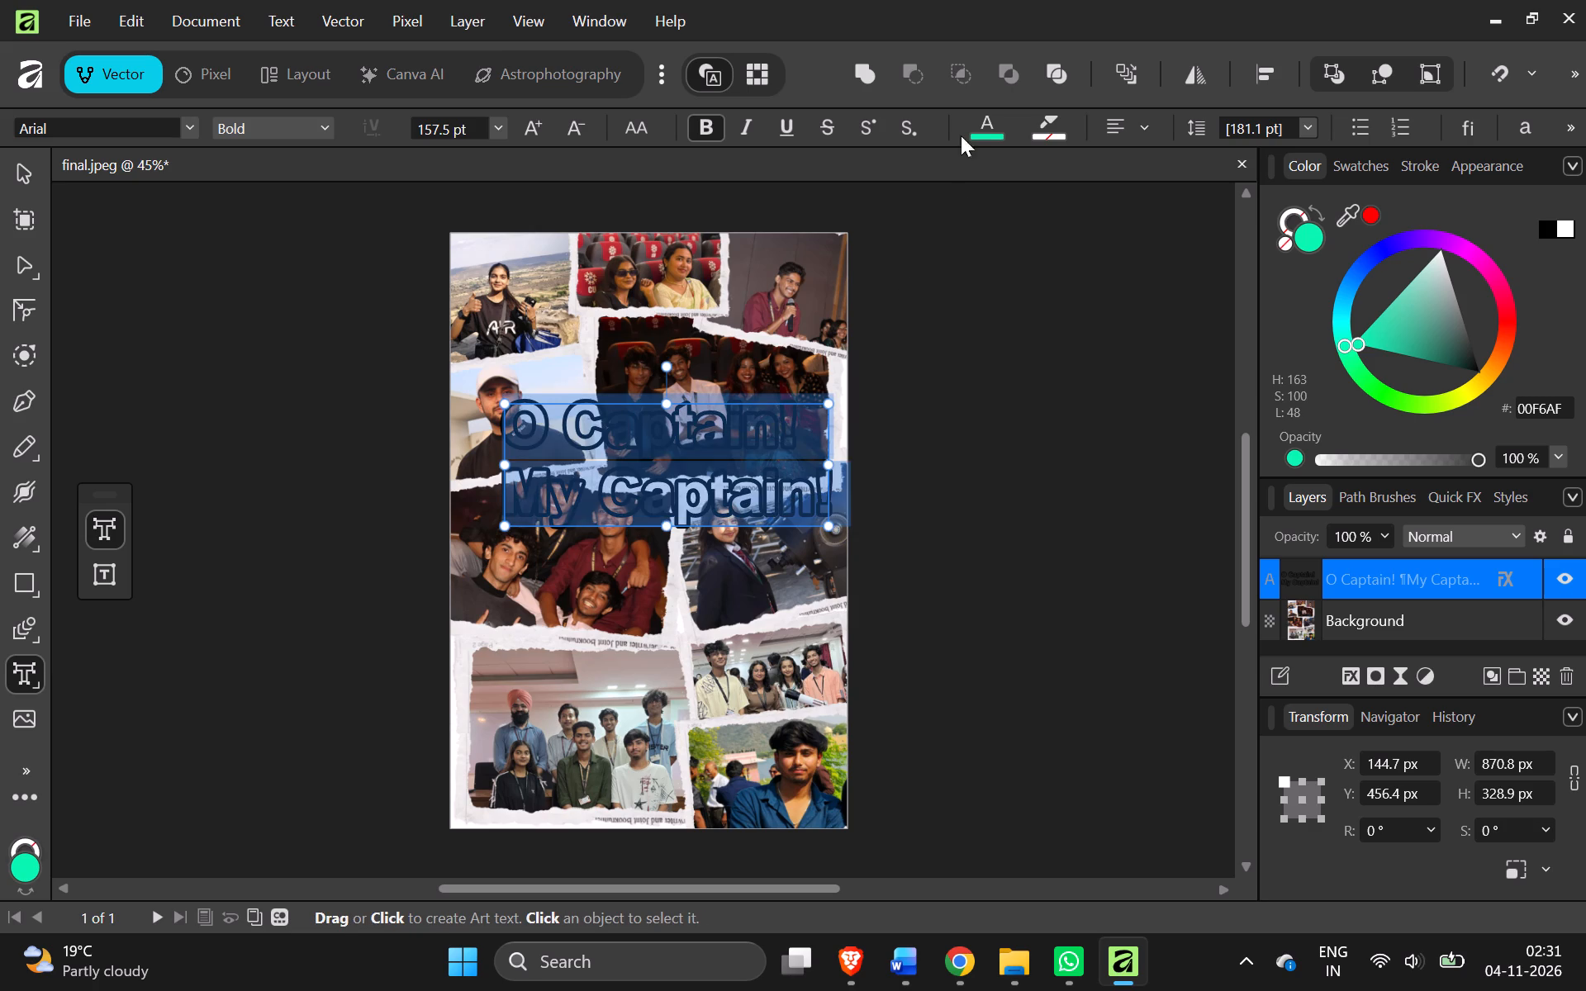
pyautogui.click(982, 128)
pyautogui.moveTo(962, 339); pyautogui.dragTo(887, 371)
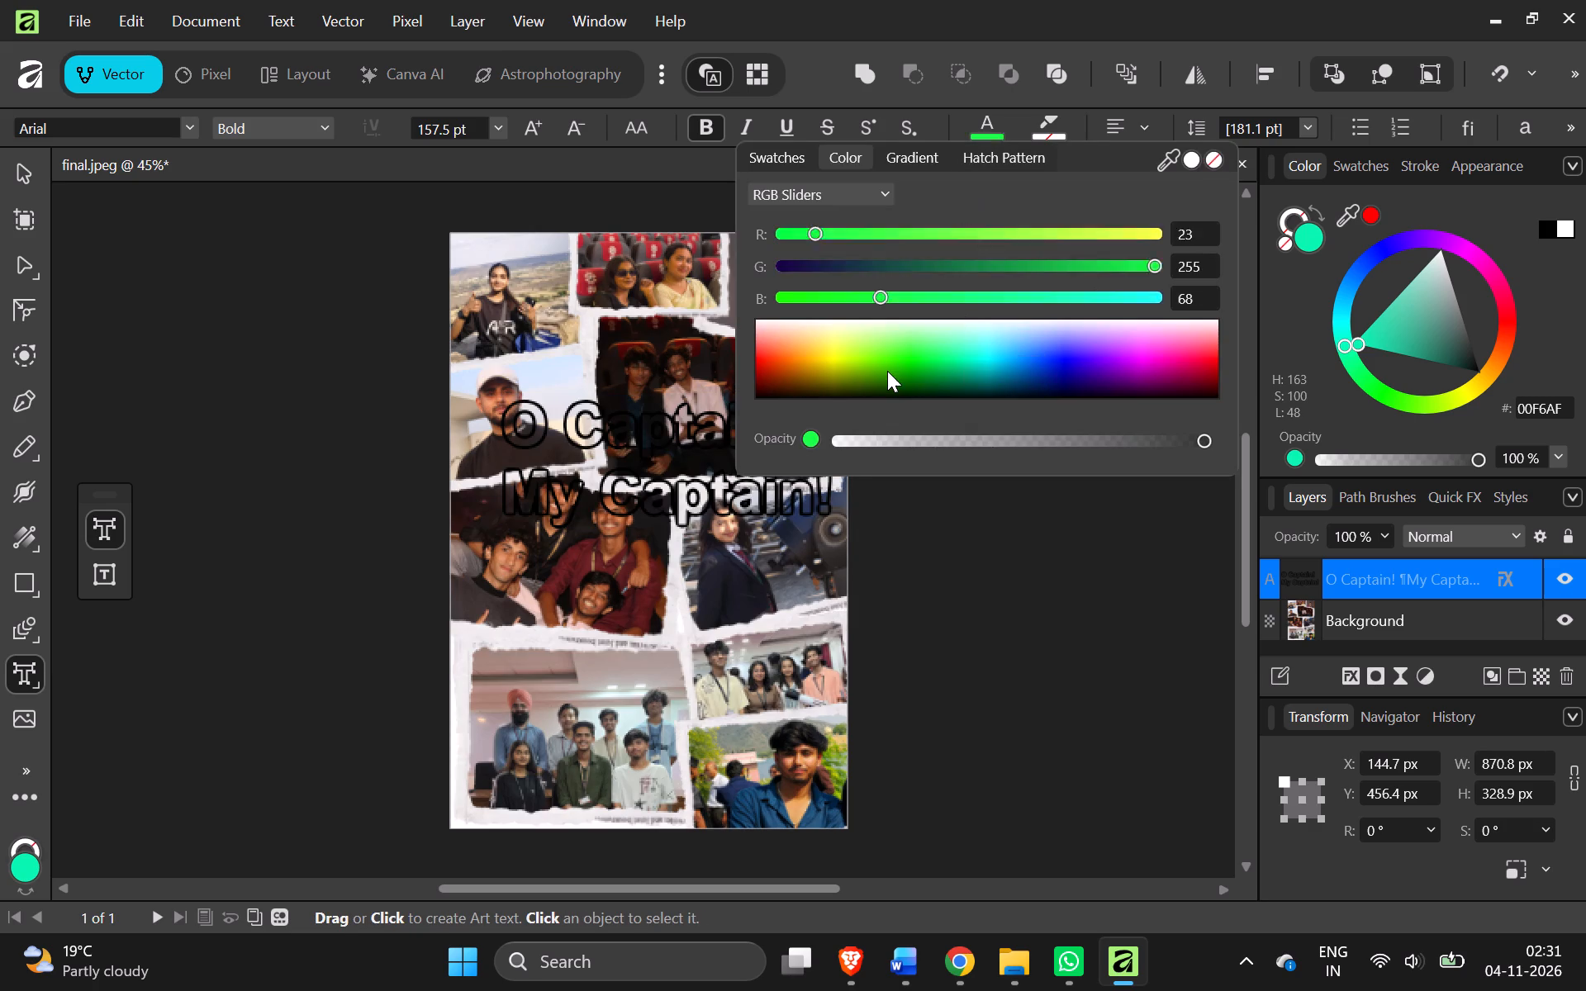
pyautogui.moveTo(887, 371); pyautogui.dragTo(874, 373)
pyautogui.click(874, 373)
pyautogui.moveTo(862, 439); pyautogui.dragTo(1194, 437)
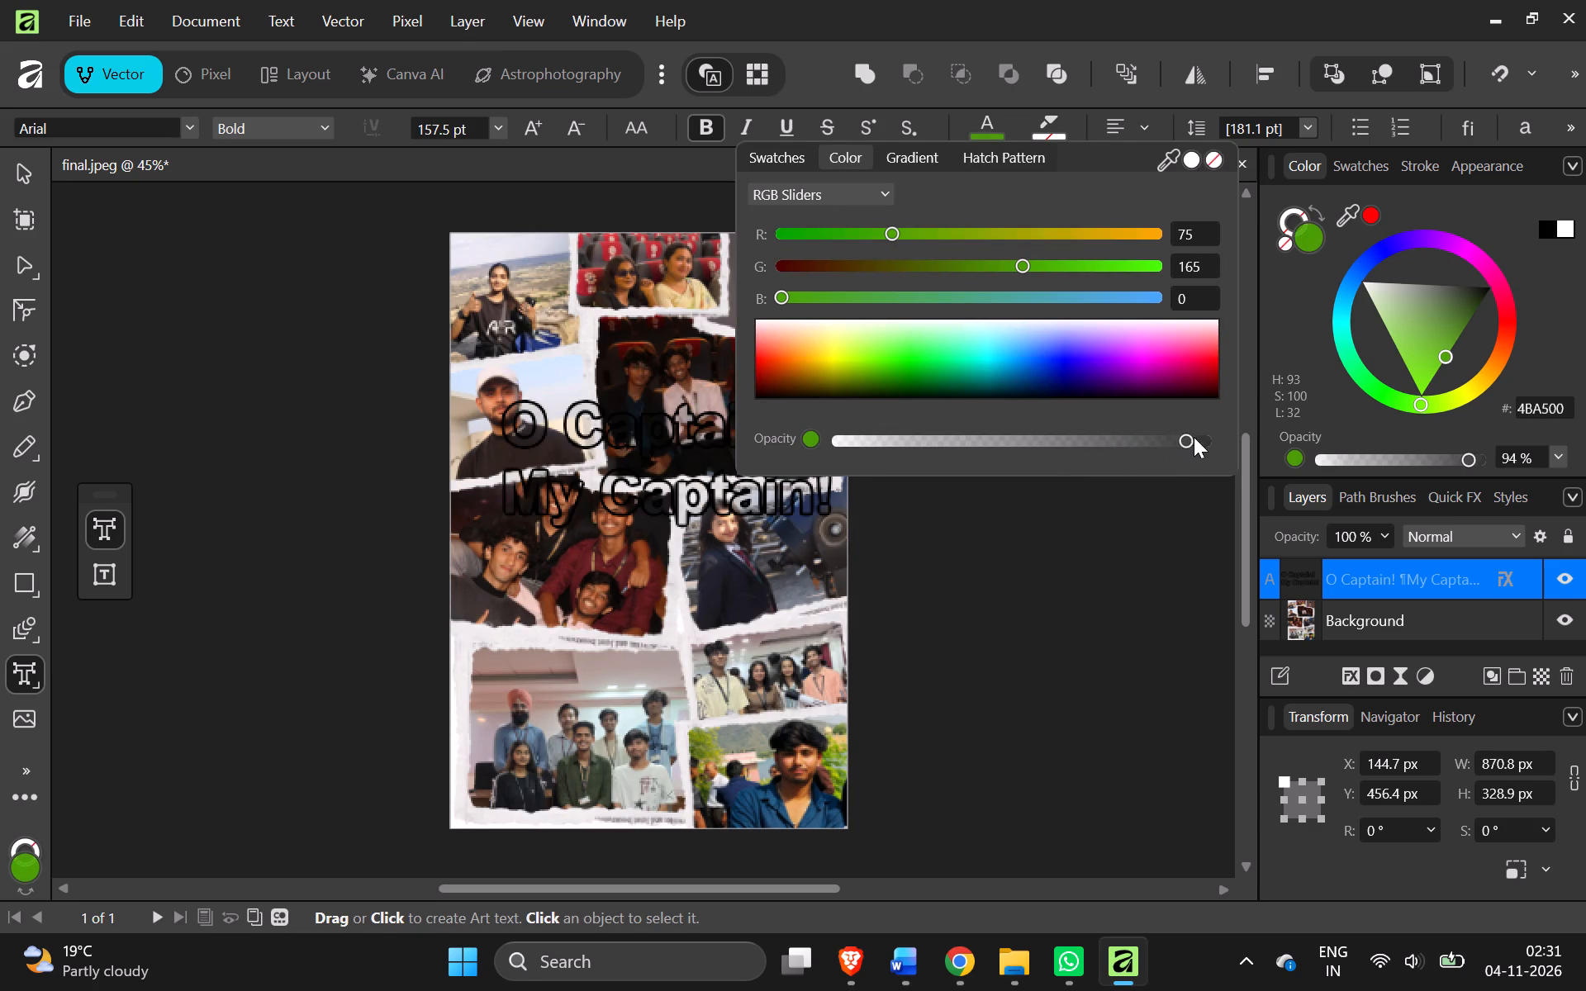
pyautogui.moveTo(1194, 437); pyautogui.dragTo(1196, 437)
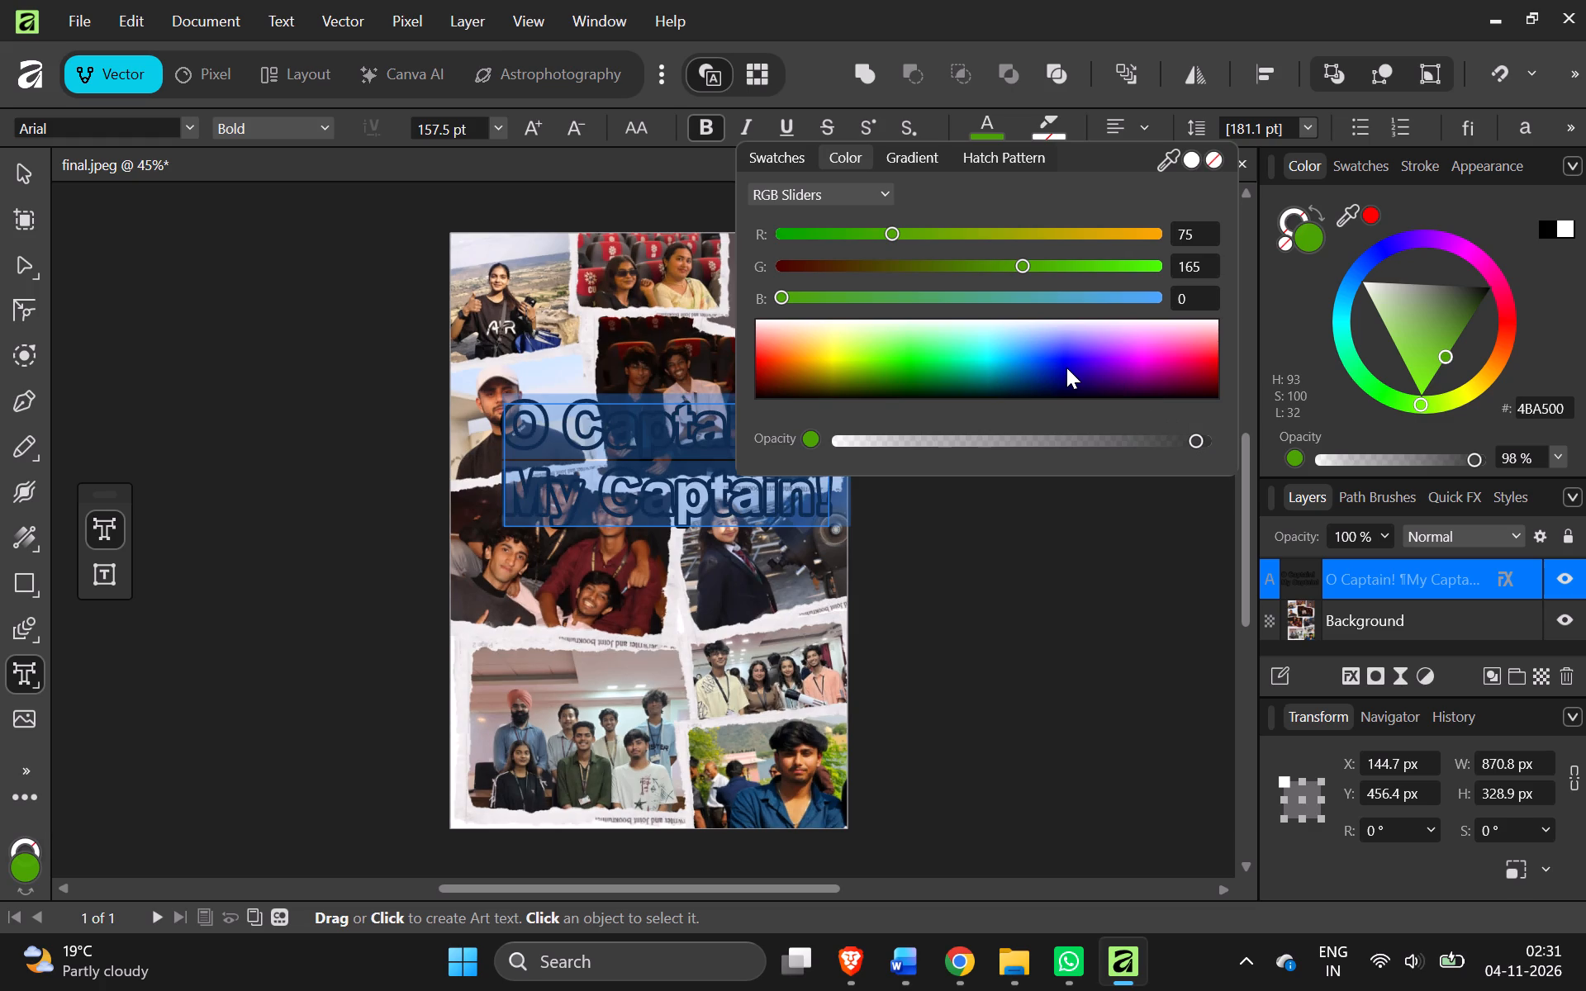
pyautogui.click(1022, 650)
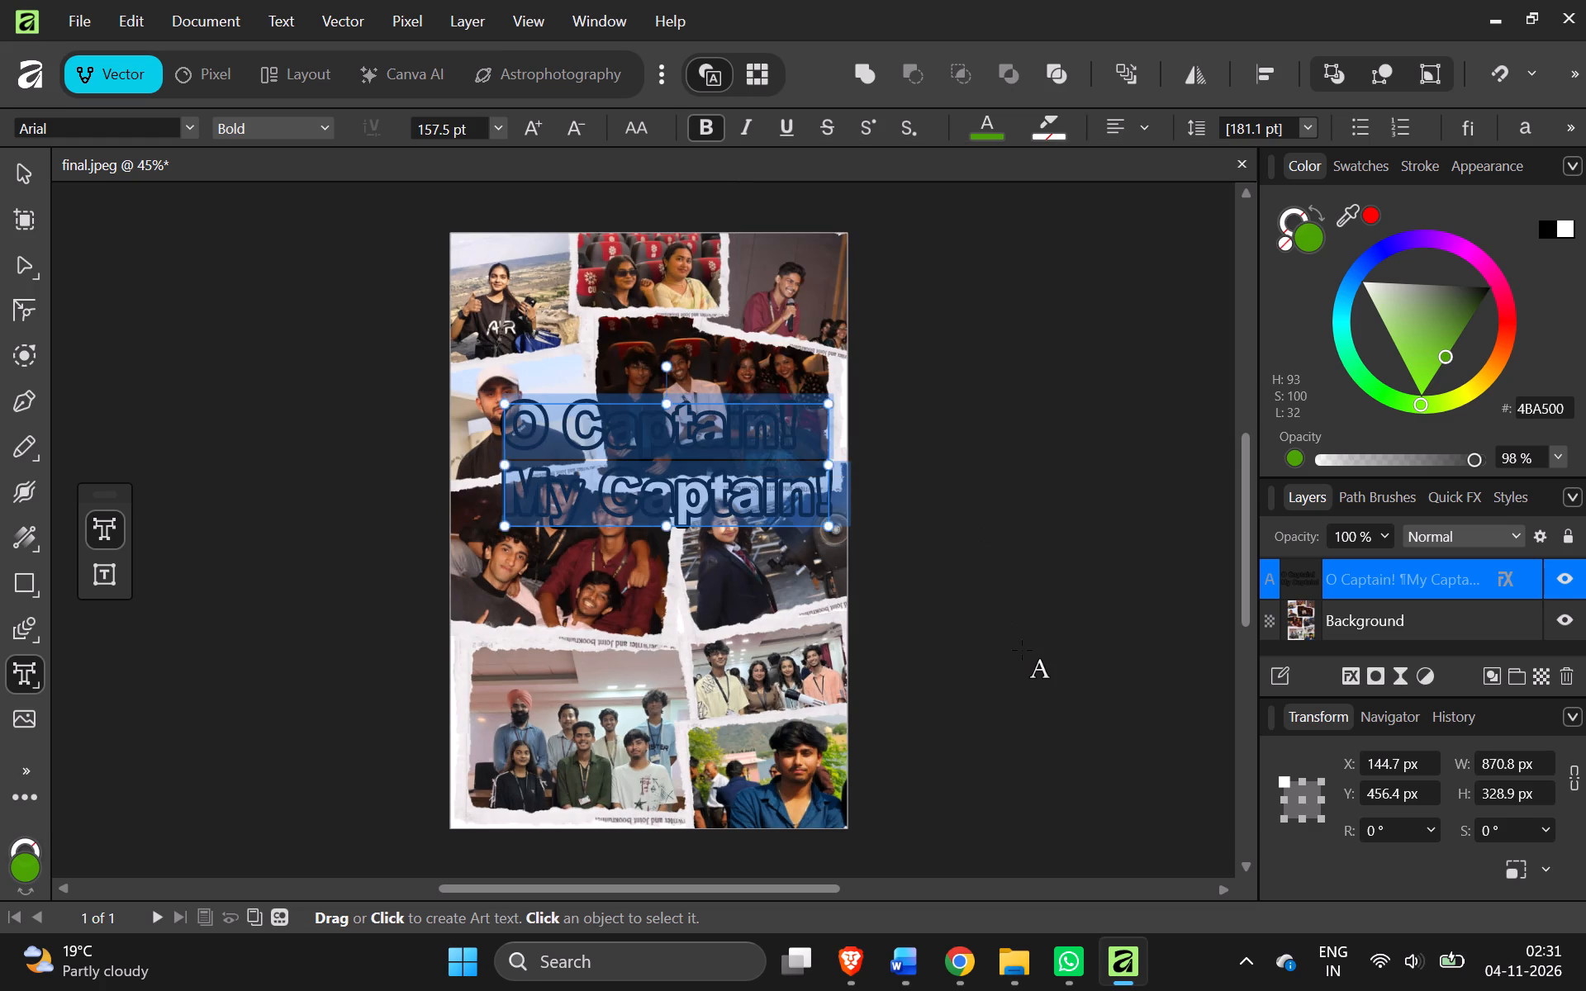
pyautogui.click(720, 451)
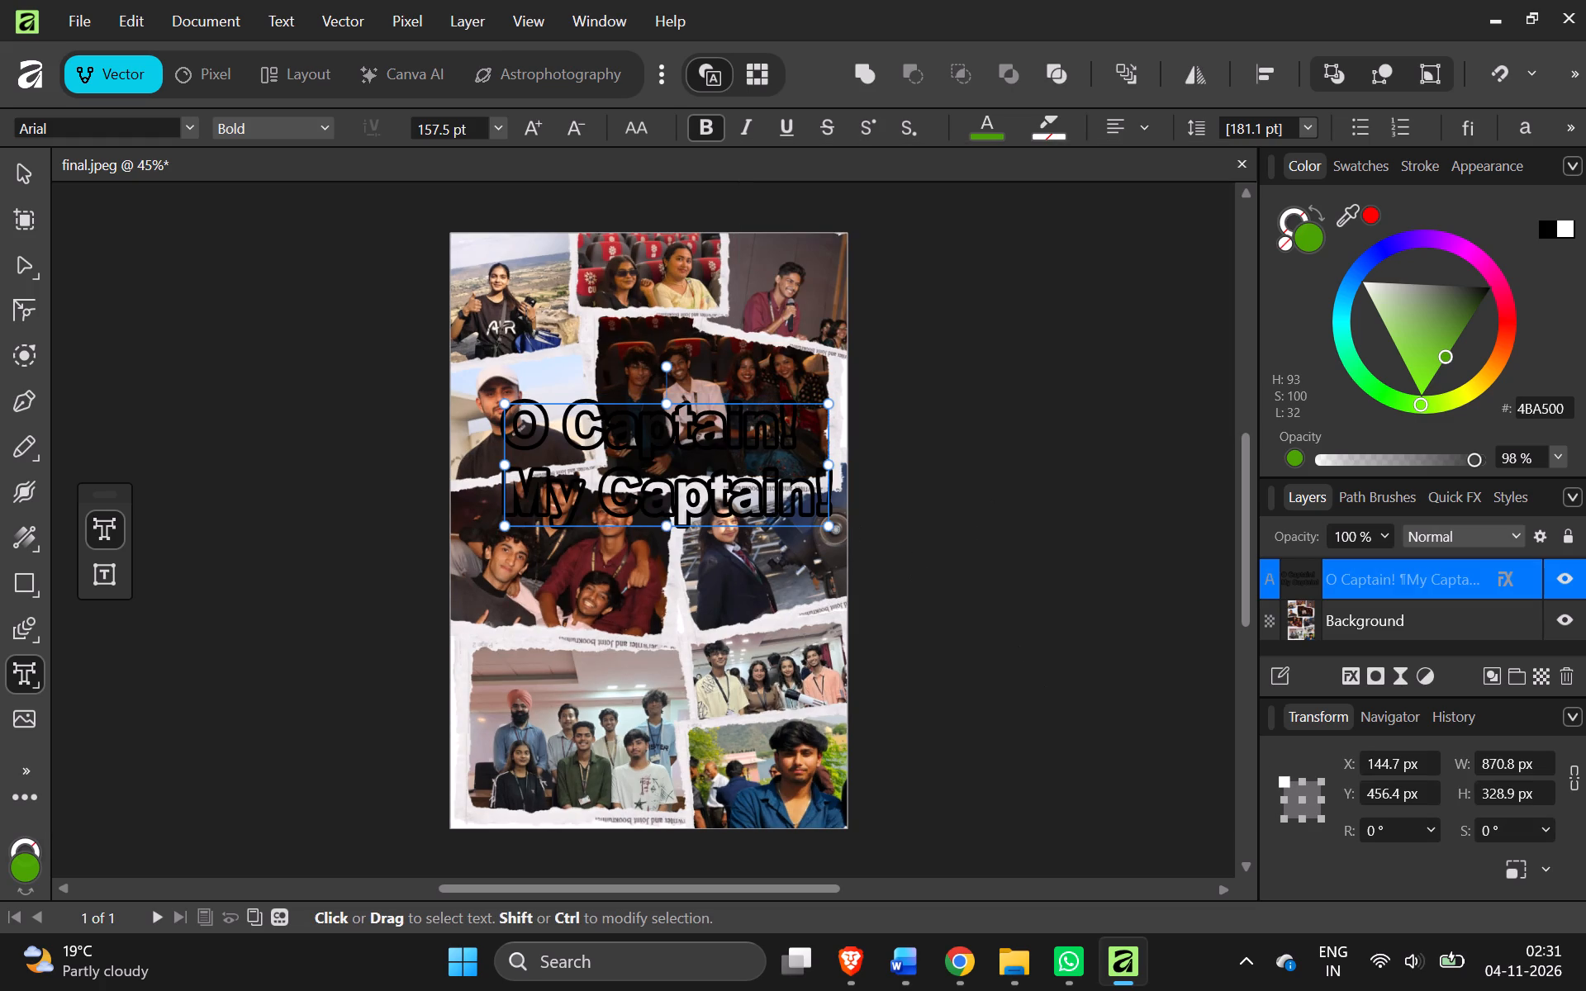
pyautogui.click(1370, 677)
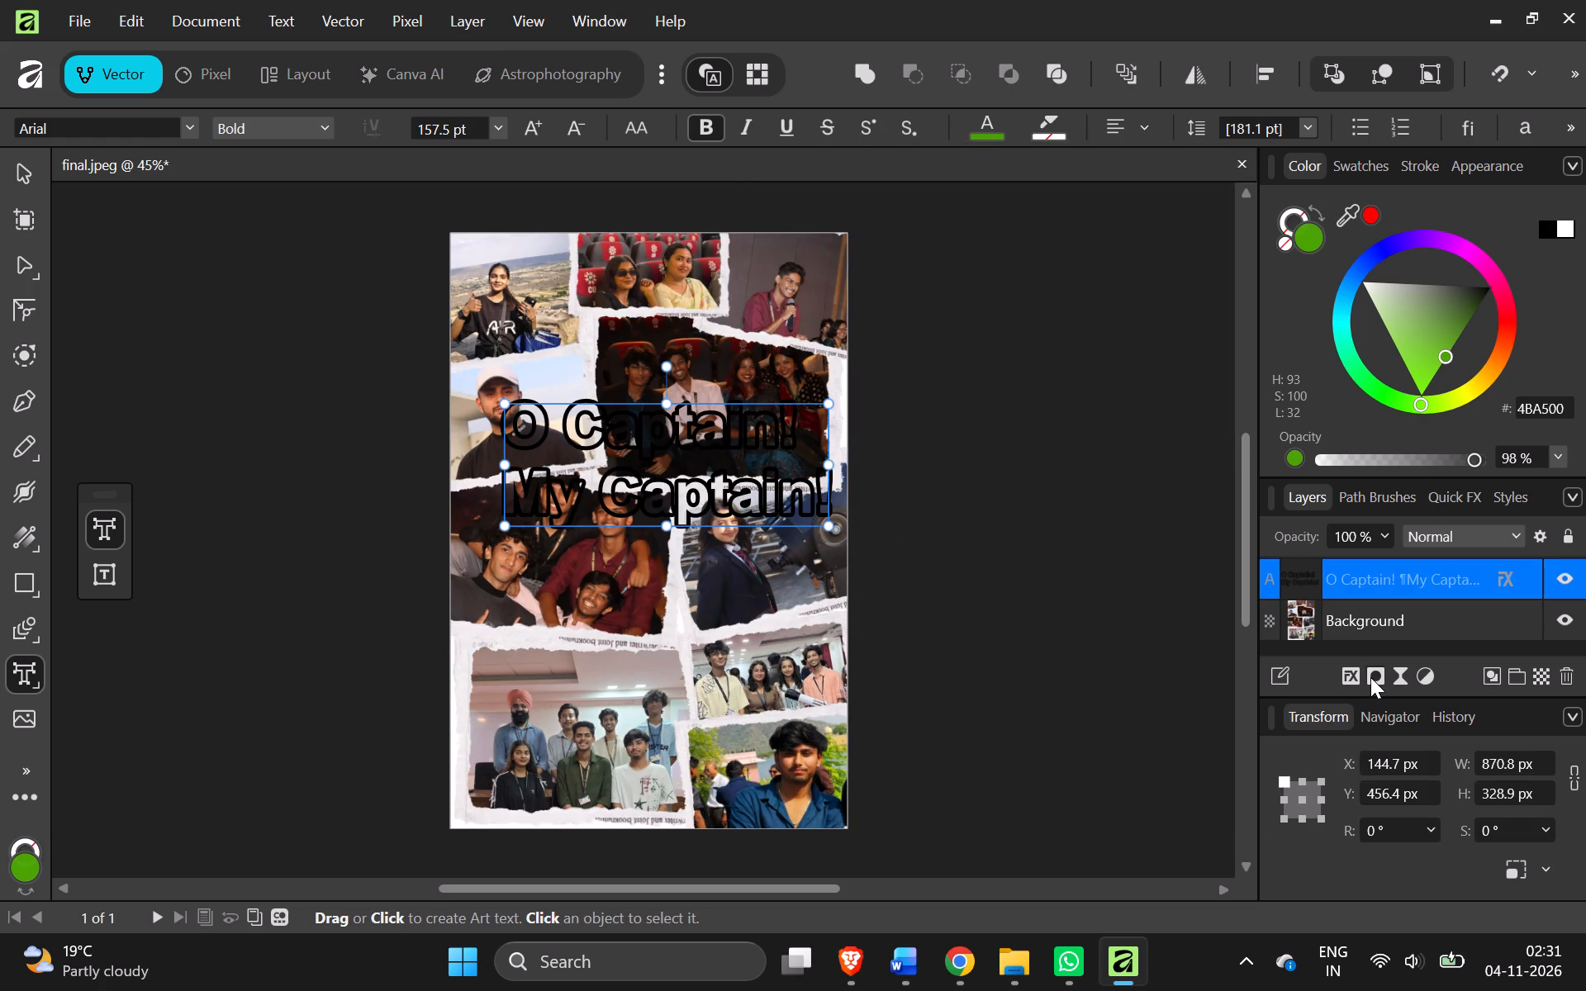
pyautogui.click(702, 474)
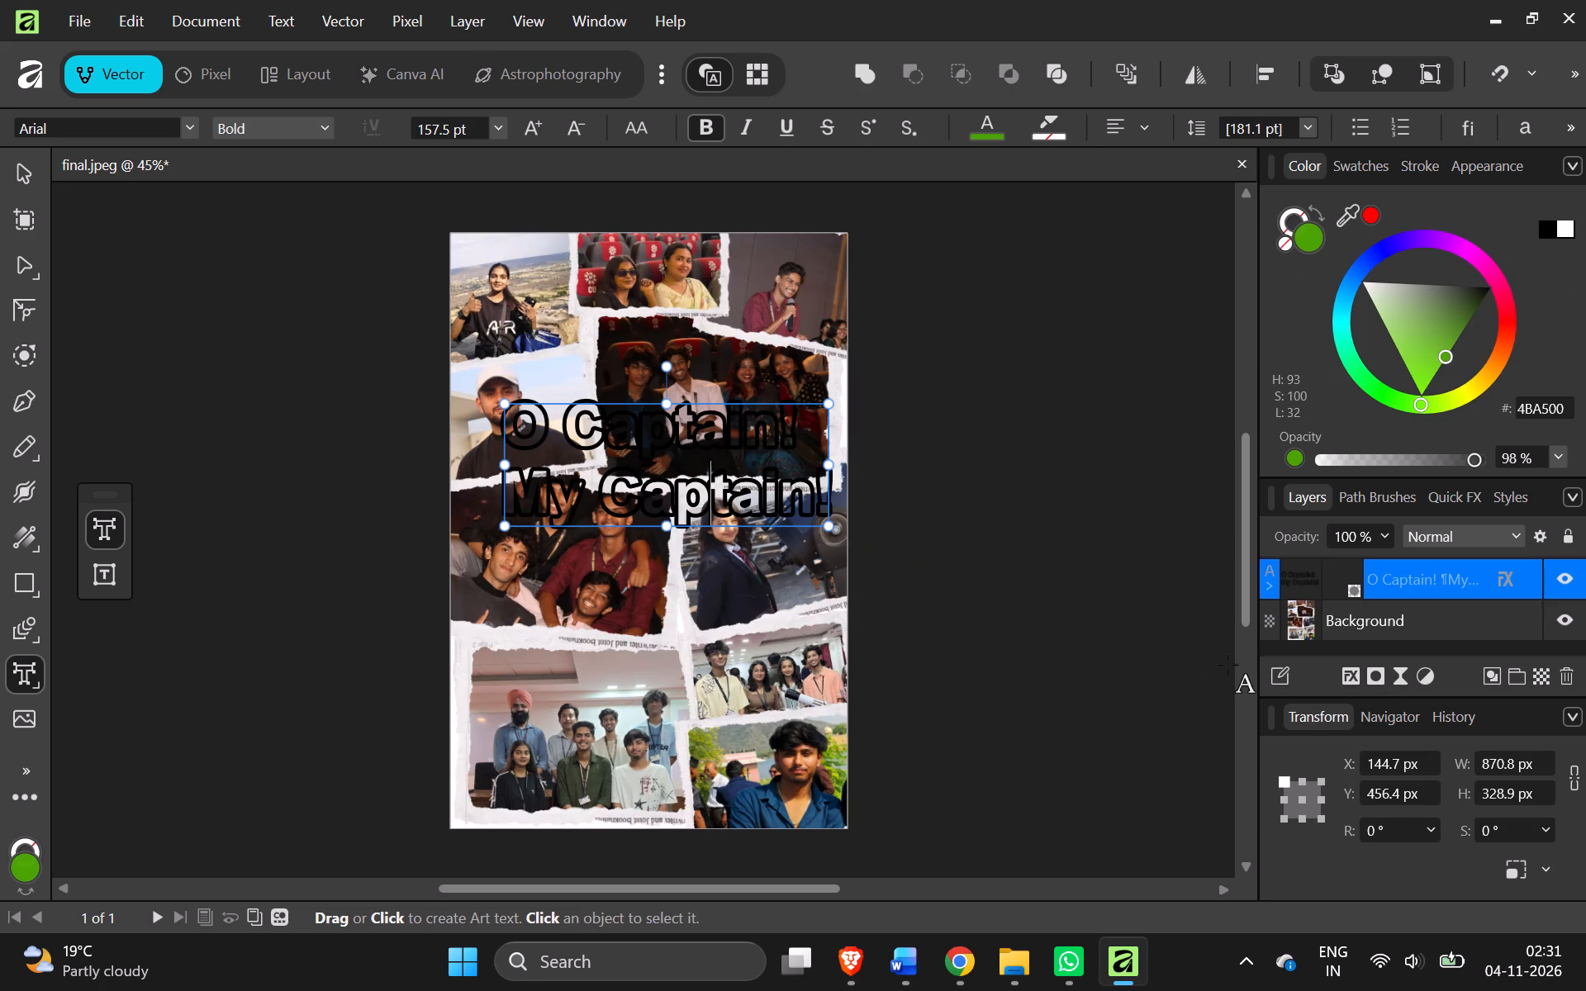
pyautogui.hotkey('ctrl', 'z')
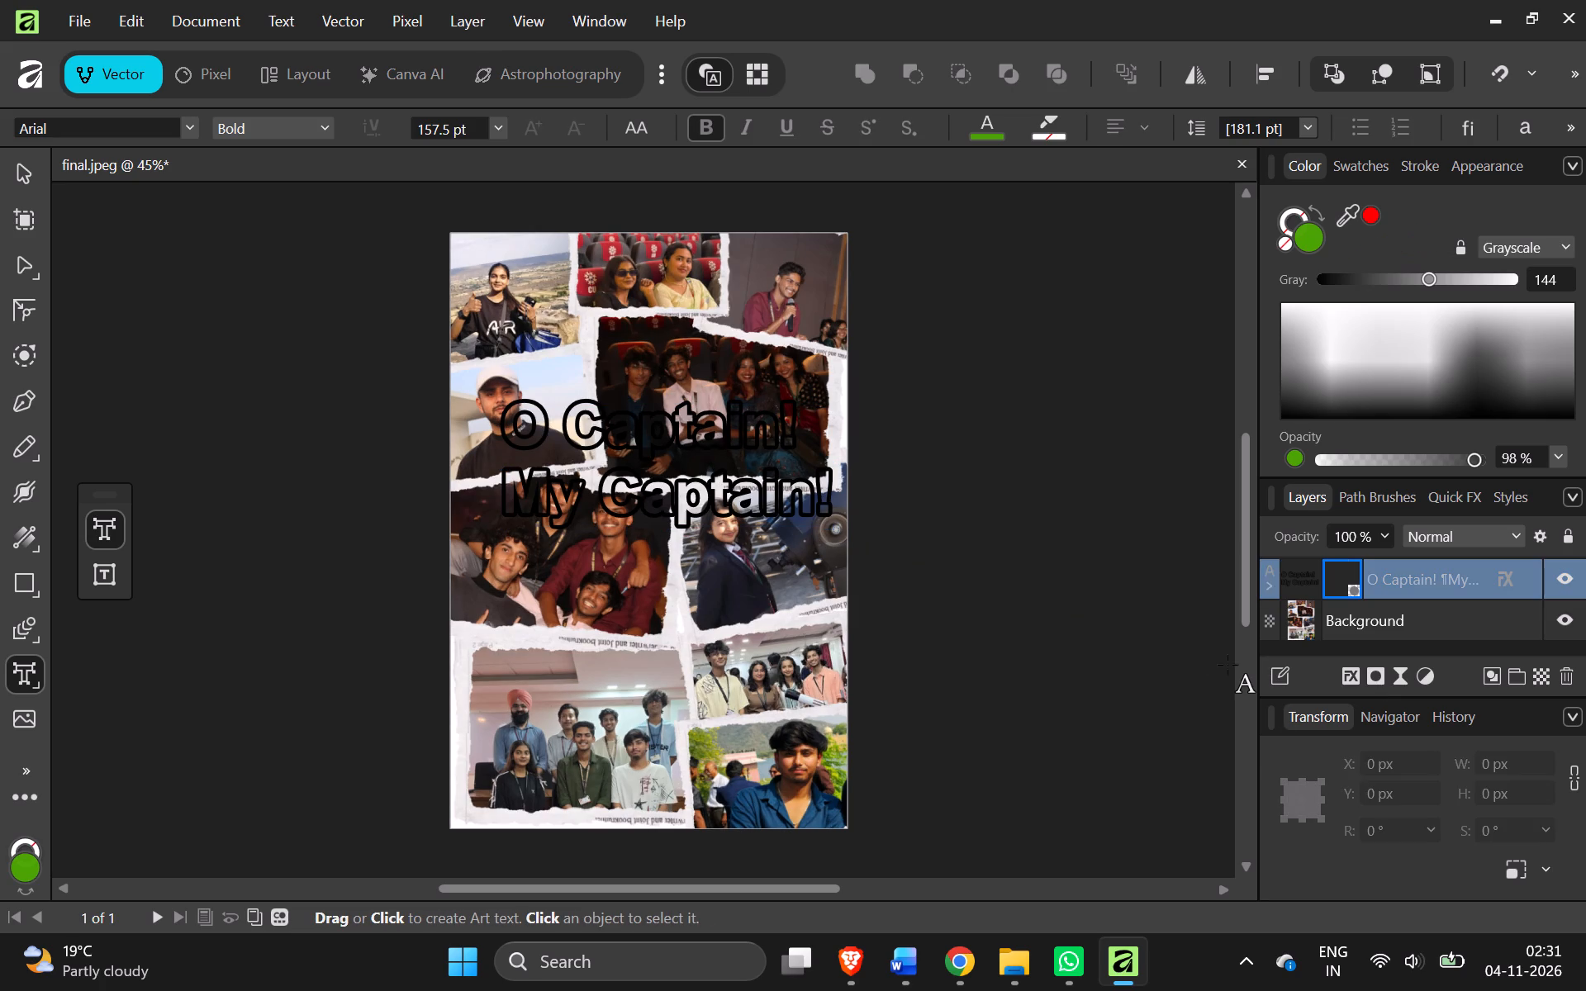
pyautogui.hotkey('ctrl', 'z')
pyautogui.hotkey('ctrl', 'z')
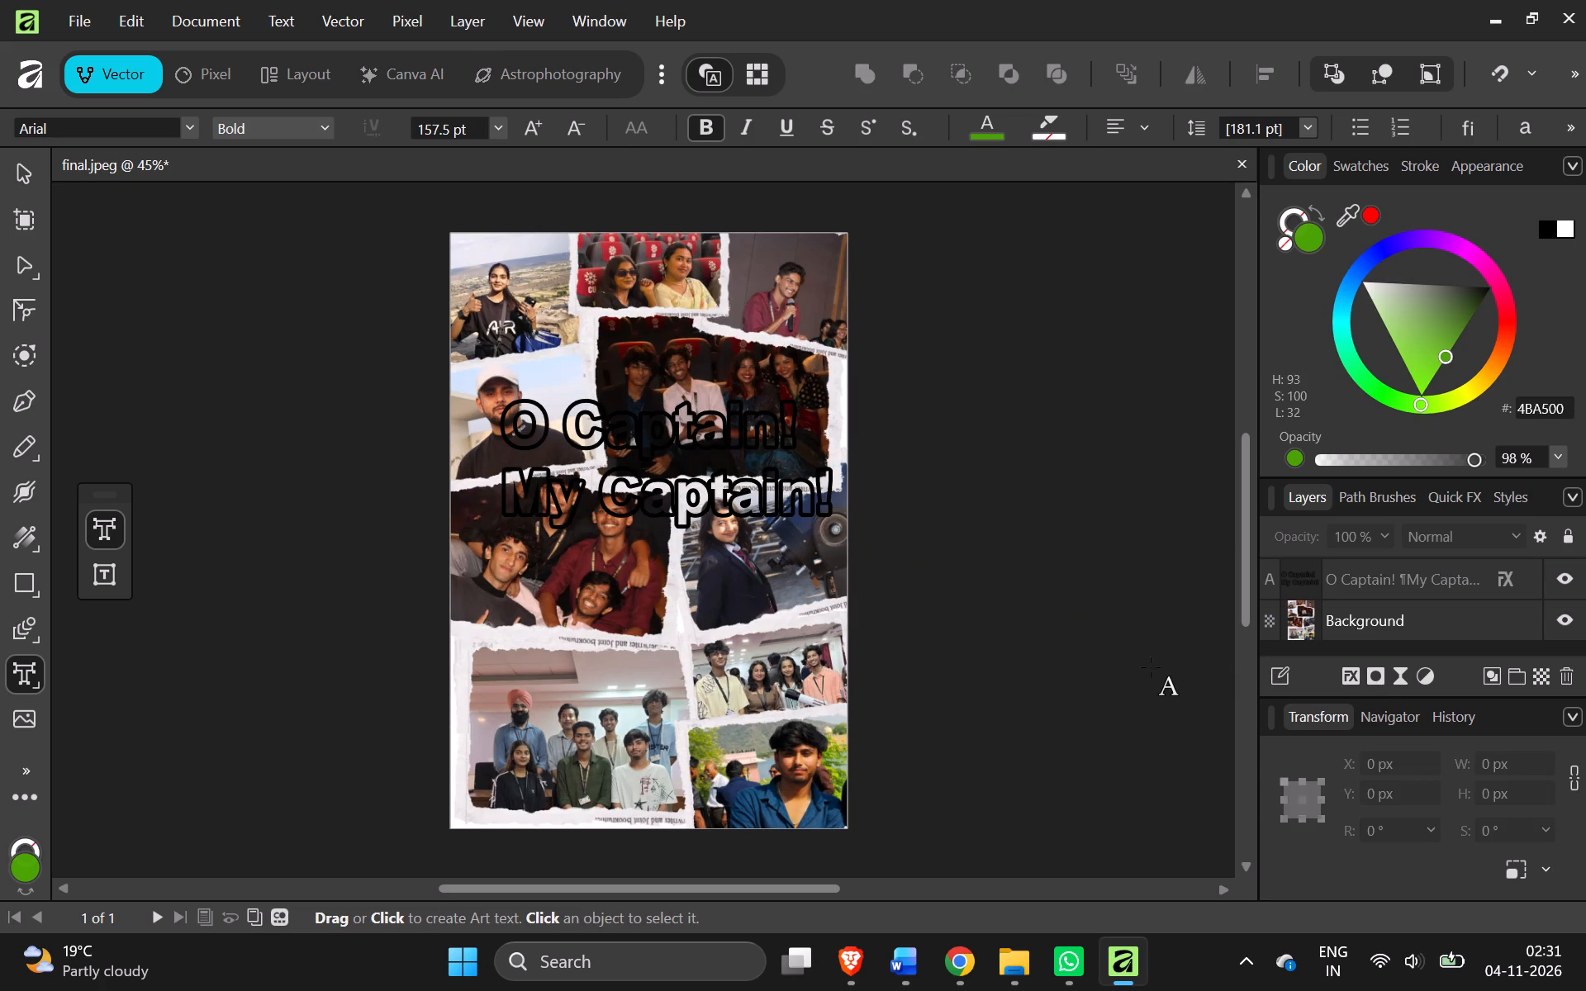
# Open the layer effects for the whole title and set its outline colour to pale amber, RGB 255, 227, 147.
pyautogui.click(631, 430)
pyautogui.hotkey('ctrl', 'a')
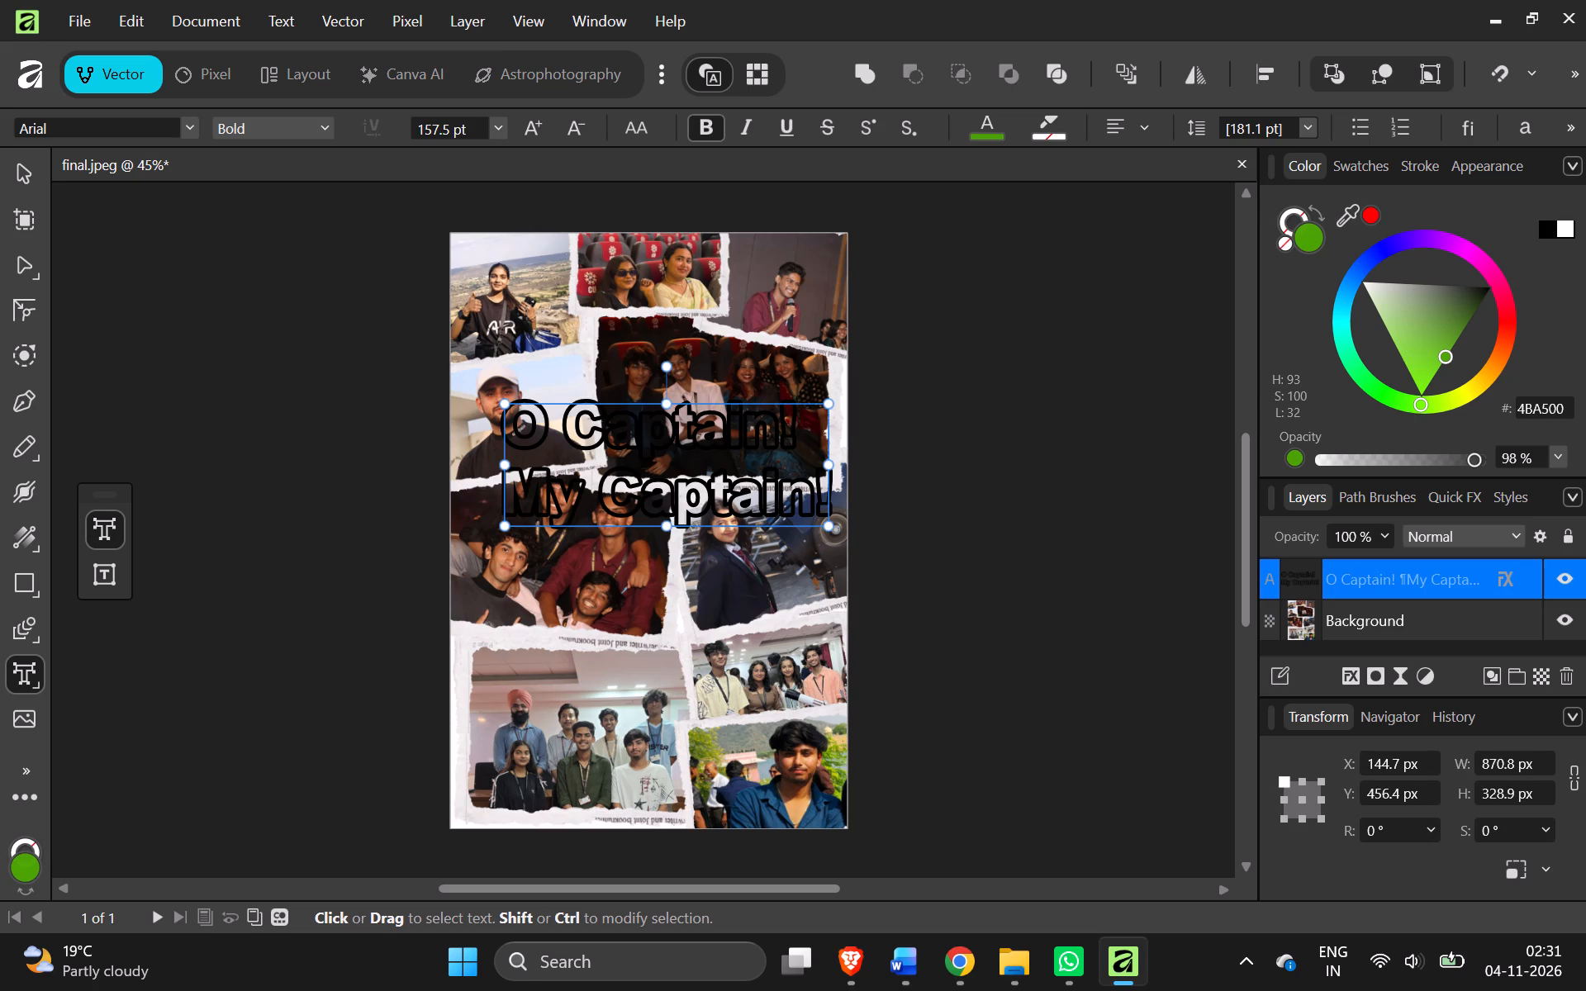
pyautogui.click(1349, 674)
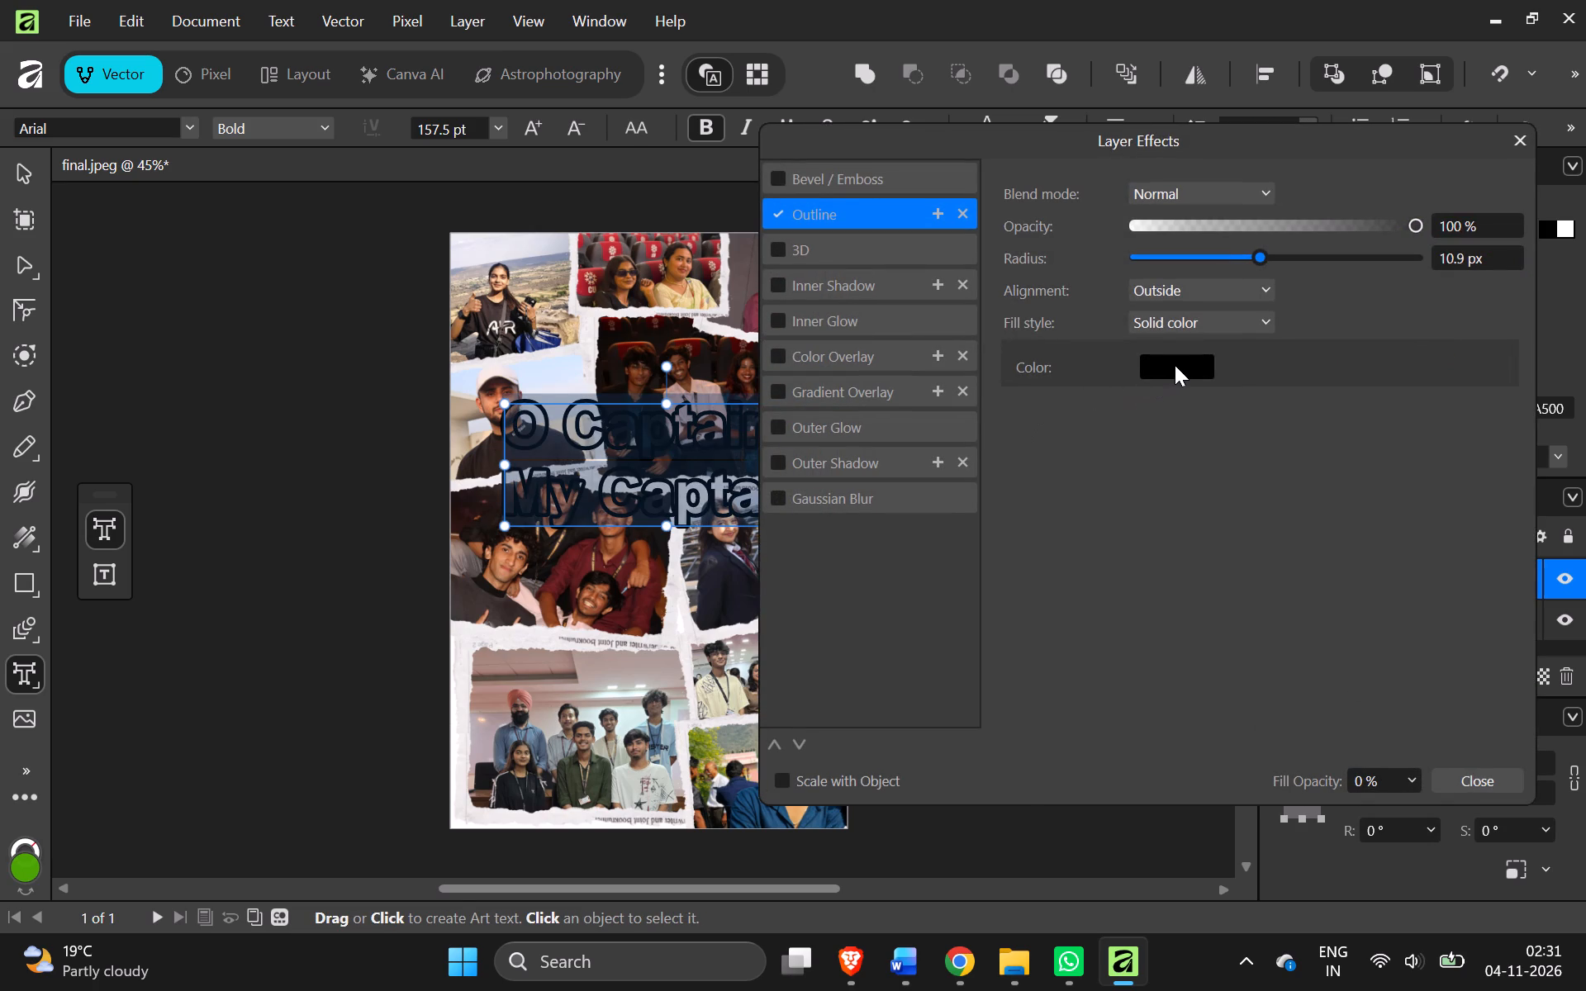
pyautogui.click(1175, 365)
pyautogui.moveTo(1137, 571); pyautogui.dragTo(1058, 550)
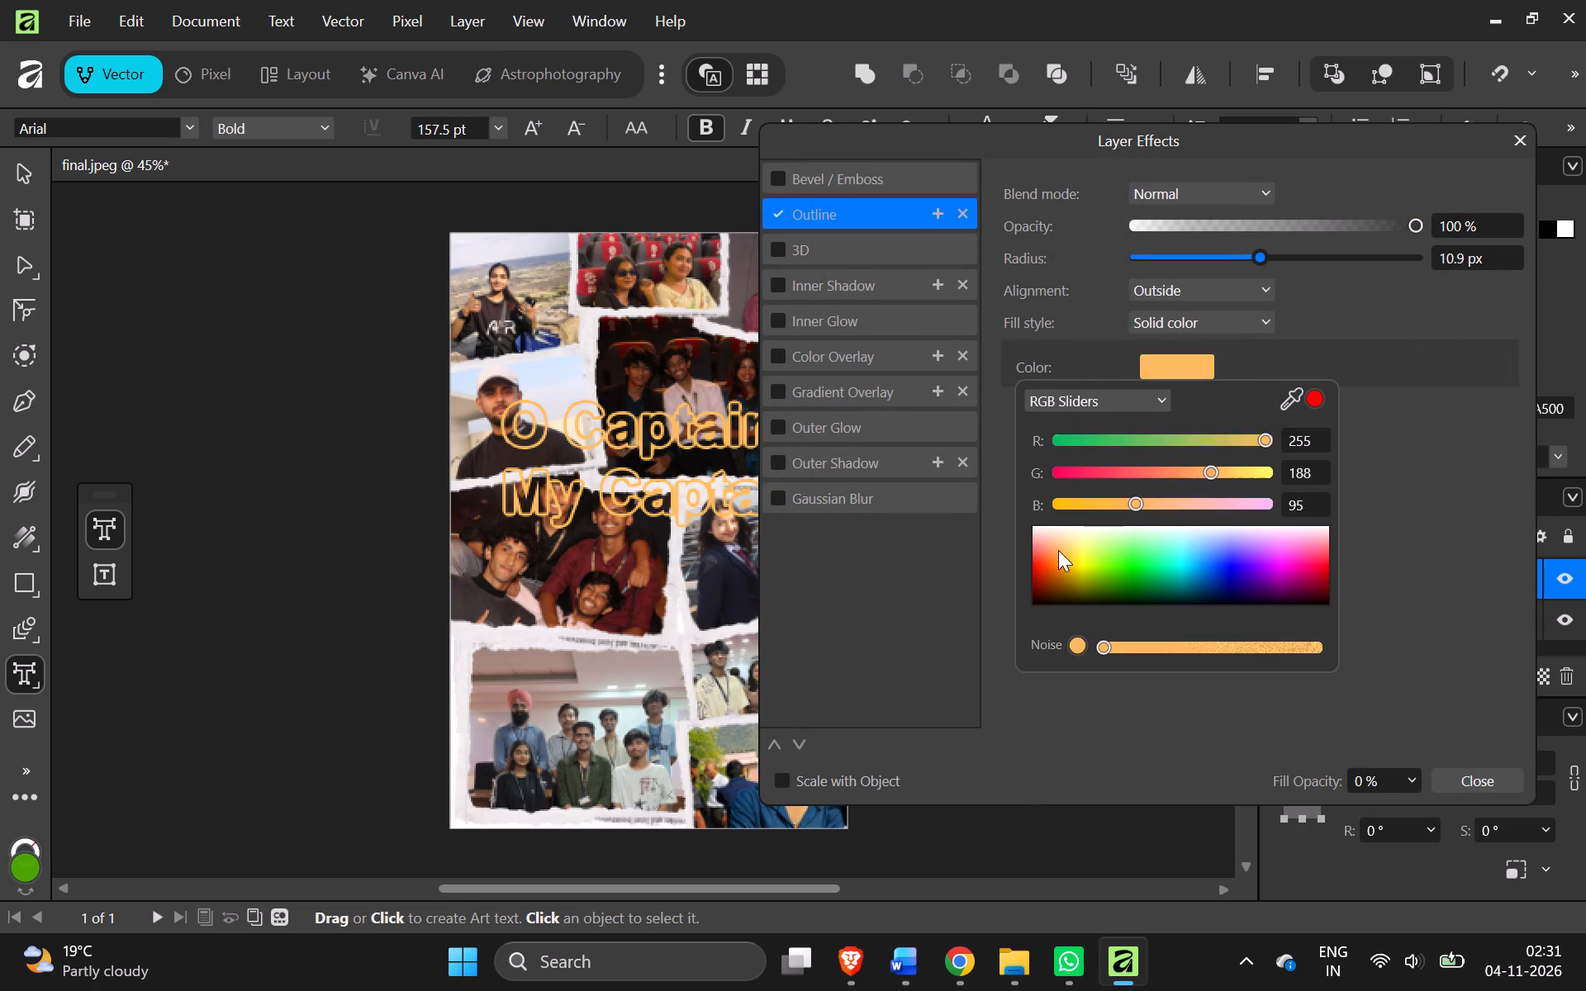
pyautogui.moveTo(1058, 550); pyautogui.dragTo(1068, 540)
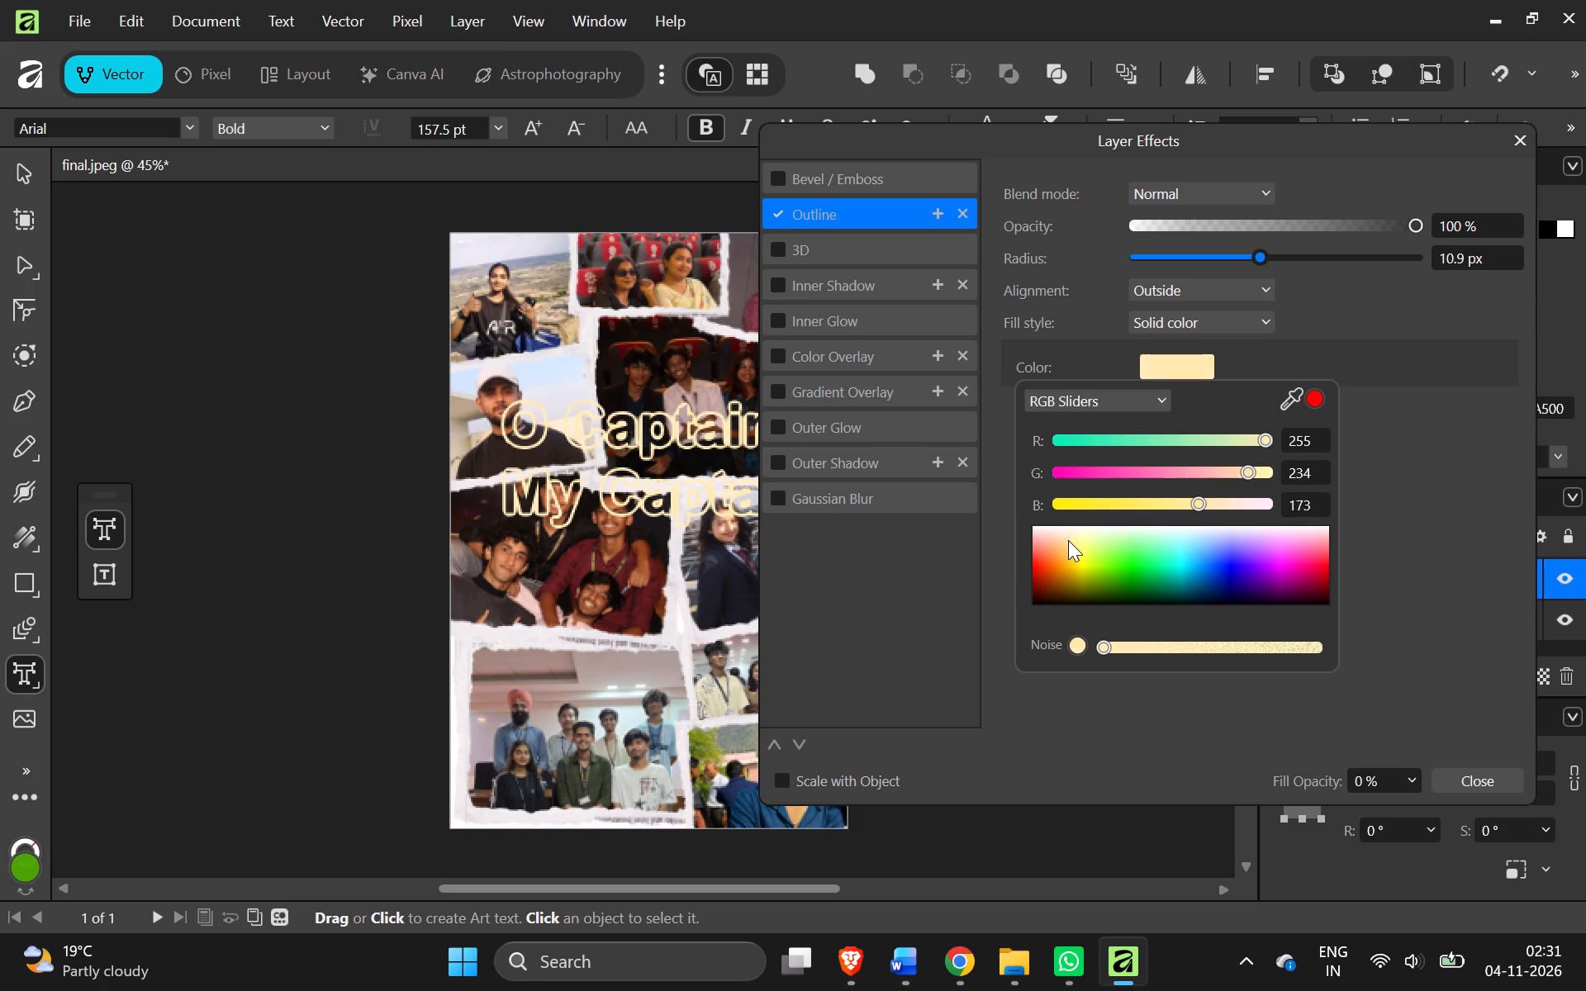
pyautogui.moveTo(1068, 540); pyautogui.dragTo(1068, 542)
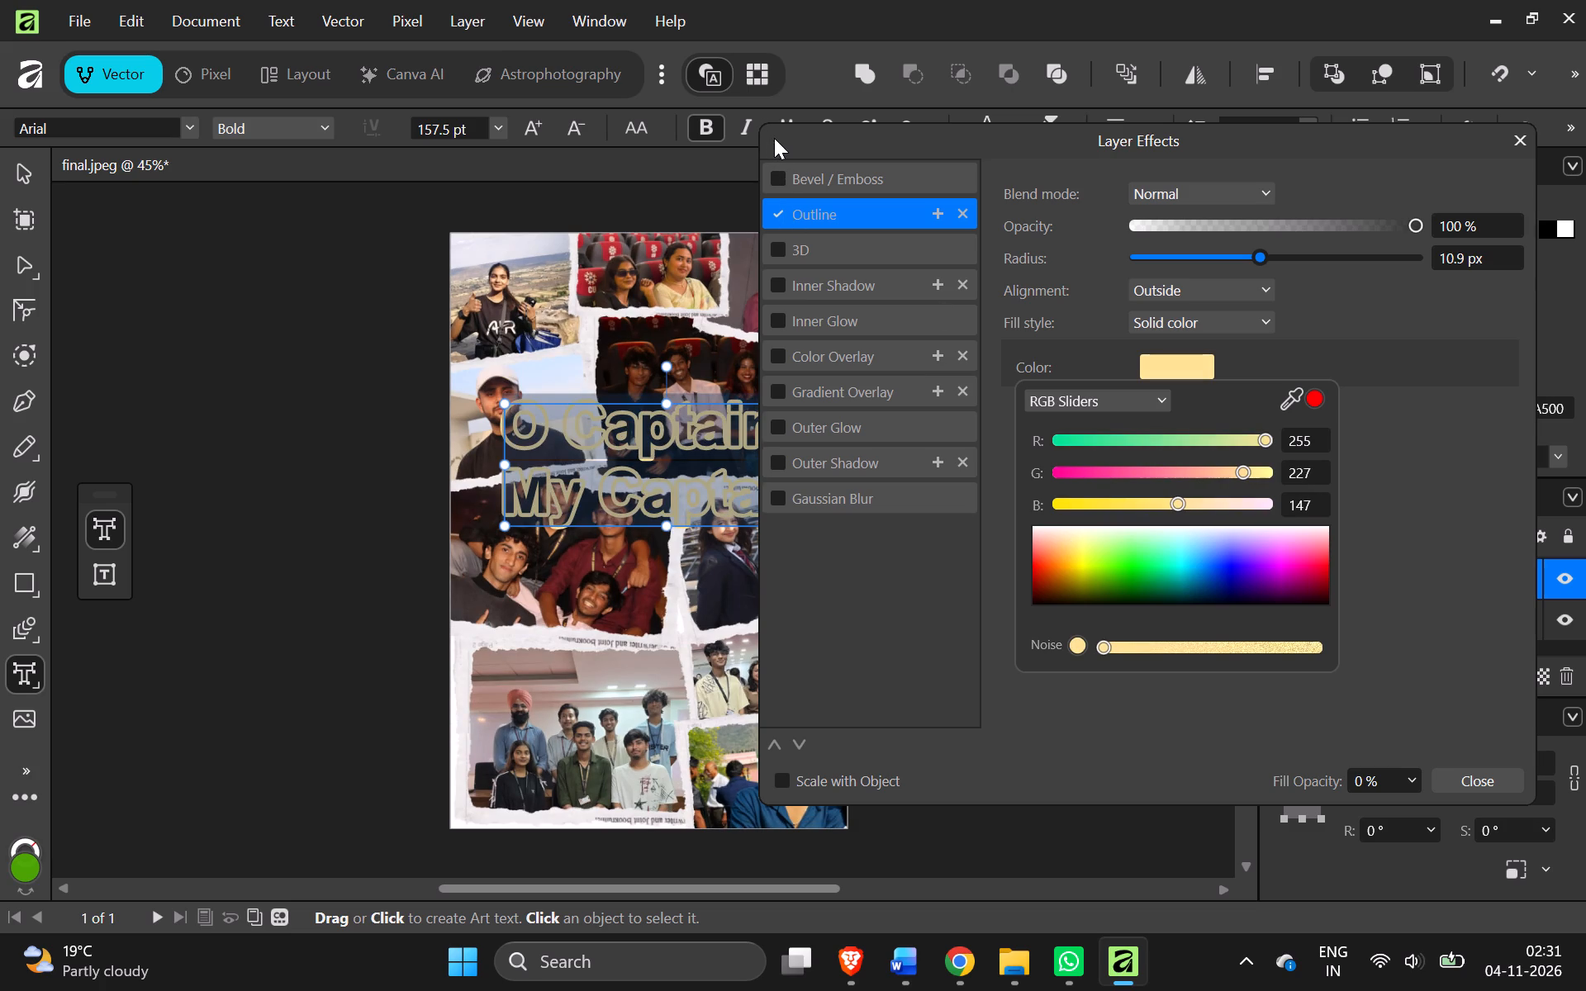
# Move the Layer Effects dialog clear of the title and open the outline colour for editing.
pyautogui.moveTo(774, 138); pyautogui.dragTo(901, 126)
pyautogui.moveTo(901, 126); pyautogui.dragTo(986, 125)
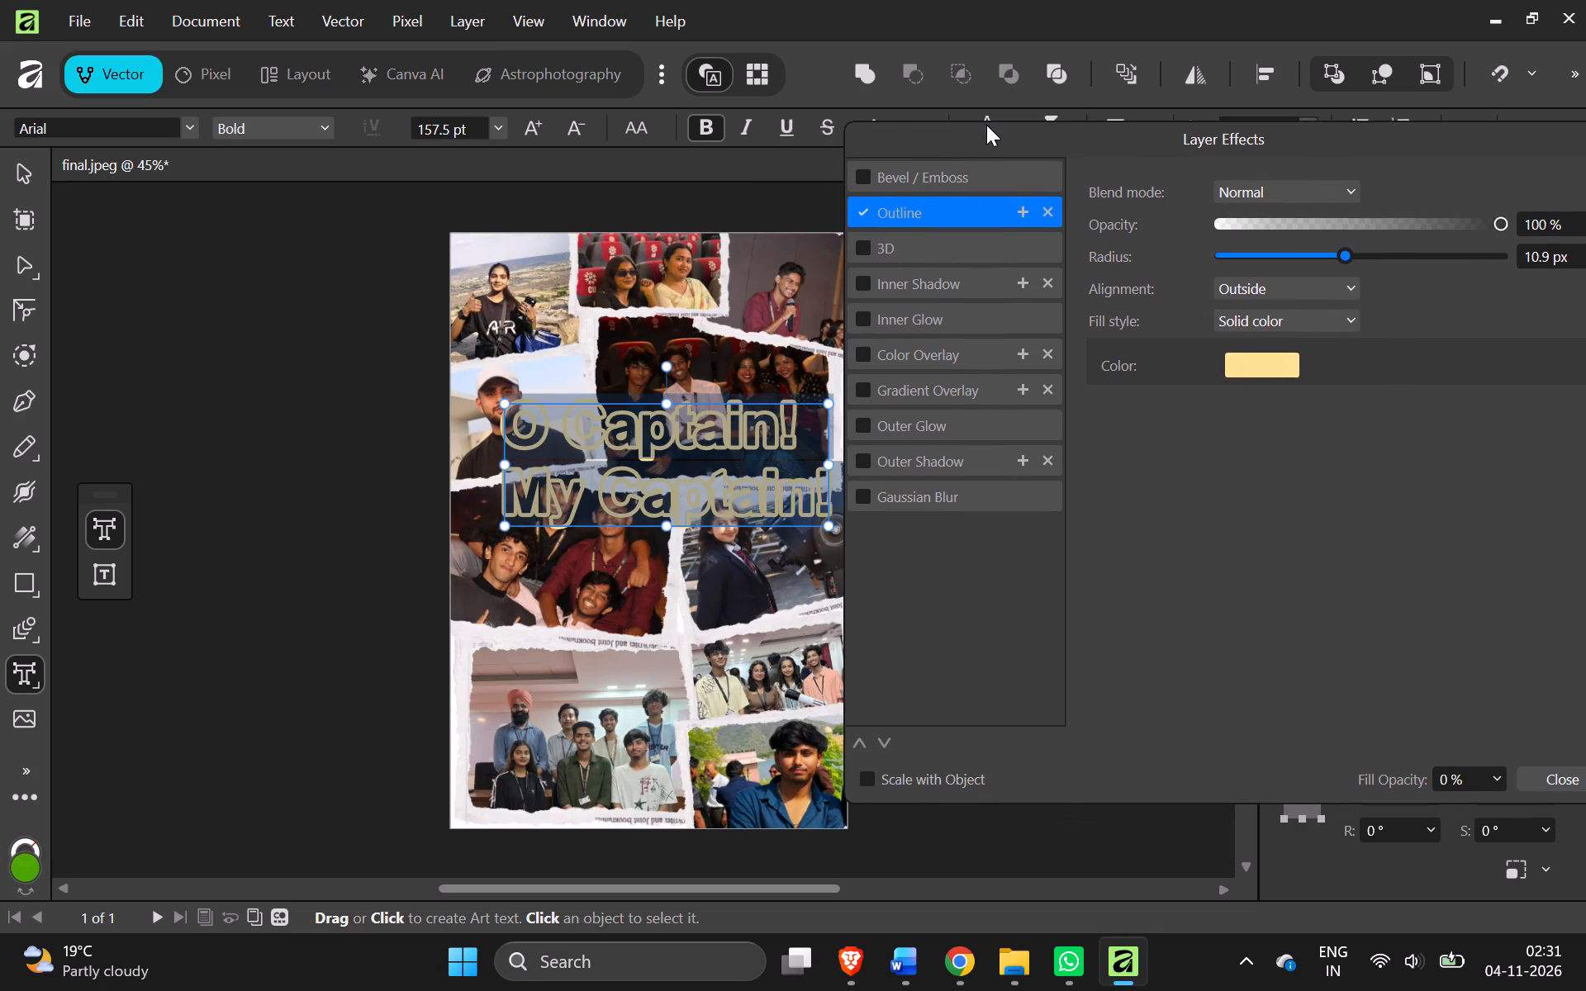
pyautogui.moveTo(986, 125); pyautogui.dragTo(986, 122)
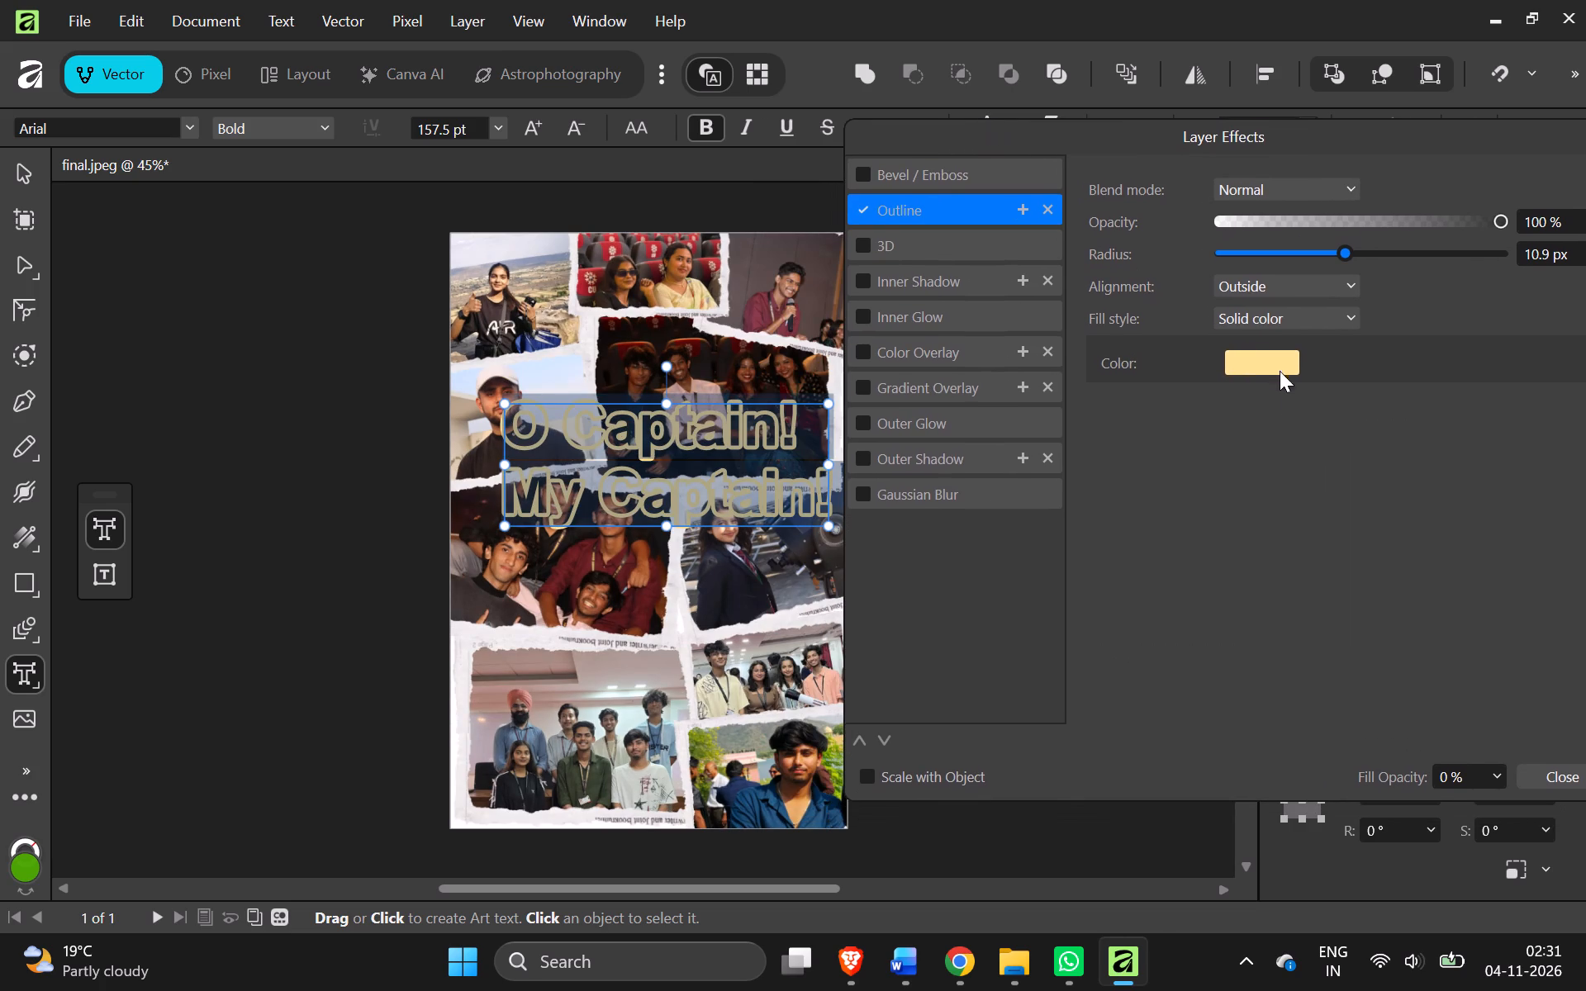
pyautogui.click(1272, 380)
pyautogui.click(1253, 358)
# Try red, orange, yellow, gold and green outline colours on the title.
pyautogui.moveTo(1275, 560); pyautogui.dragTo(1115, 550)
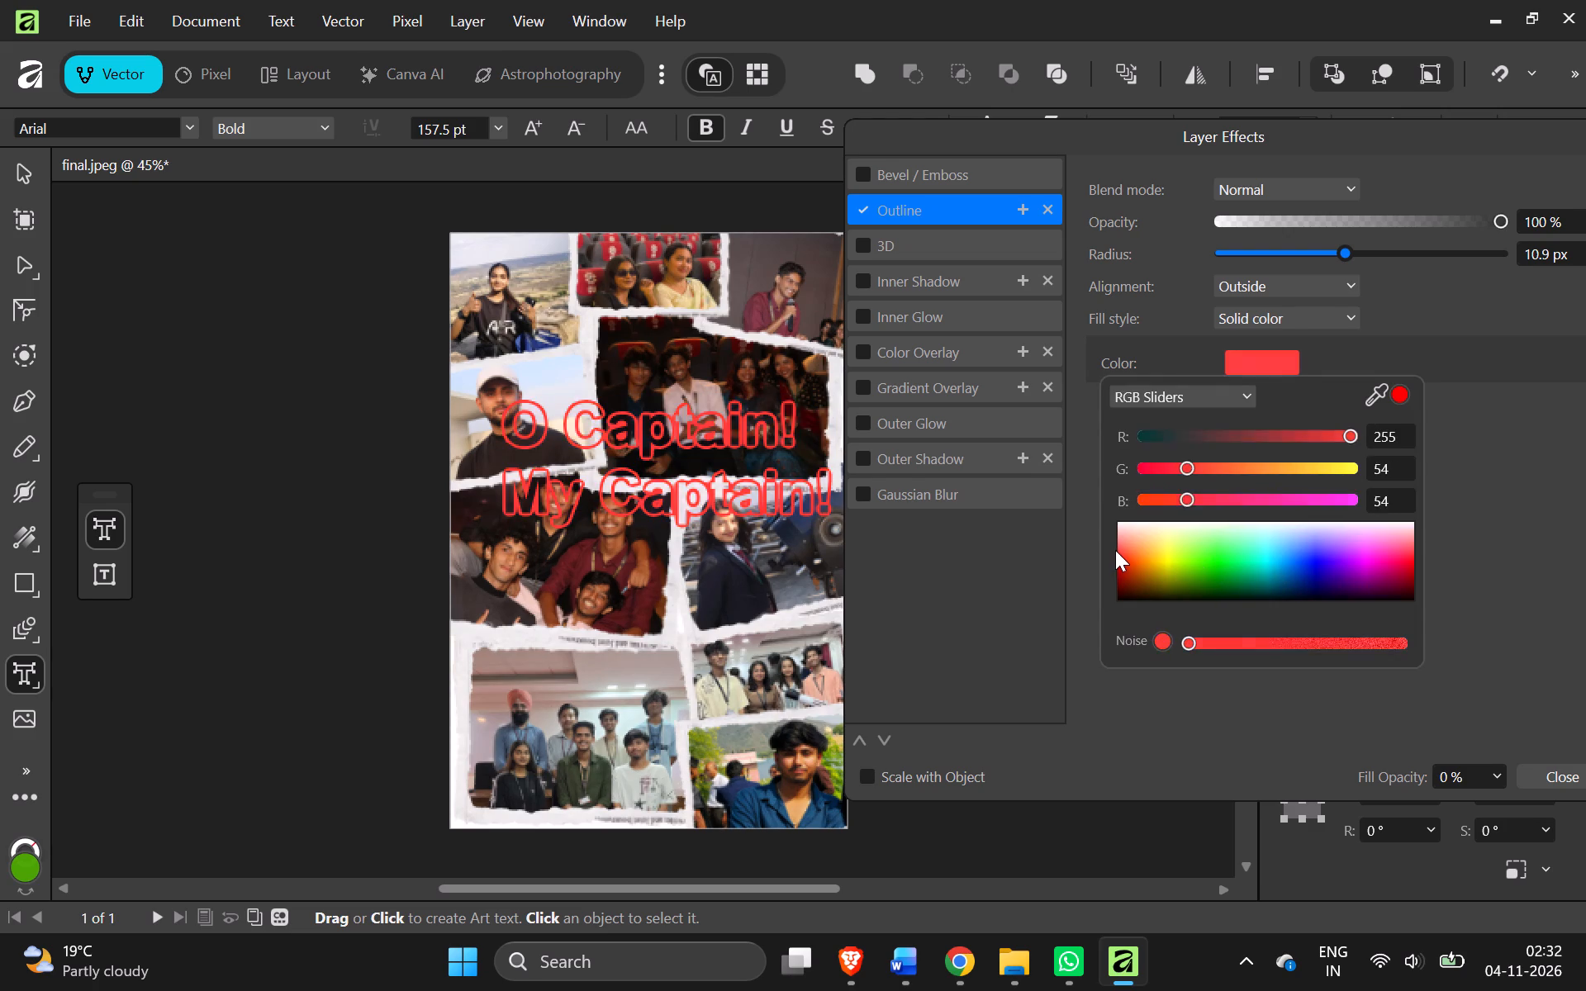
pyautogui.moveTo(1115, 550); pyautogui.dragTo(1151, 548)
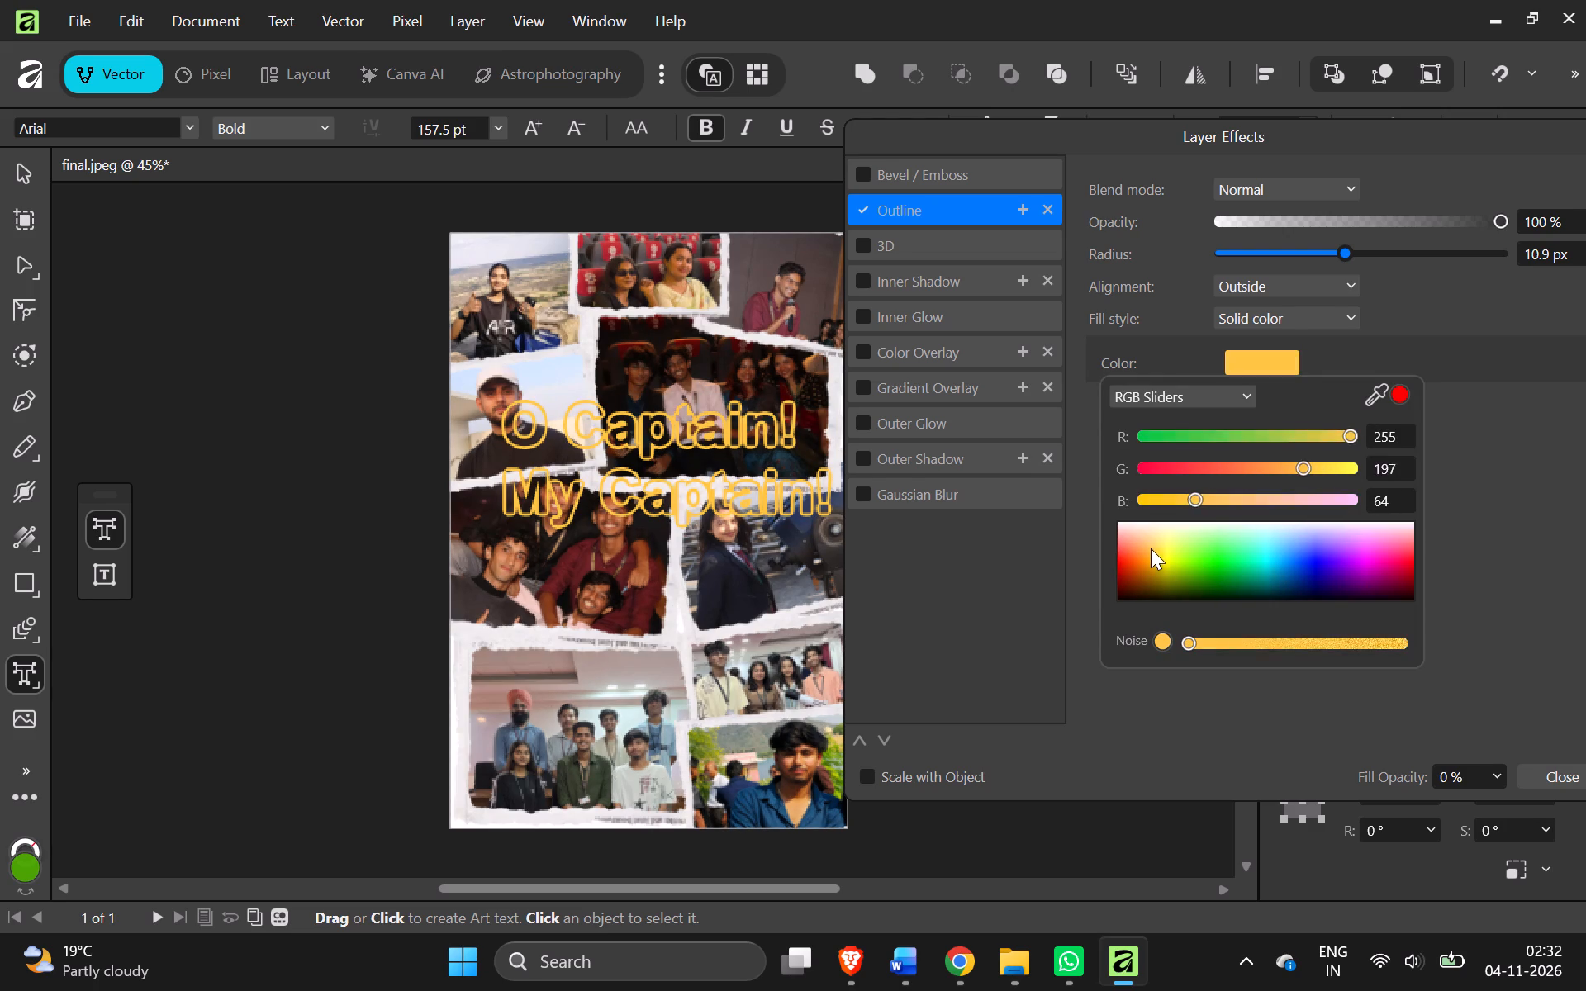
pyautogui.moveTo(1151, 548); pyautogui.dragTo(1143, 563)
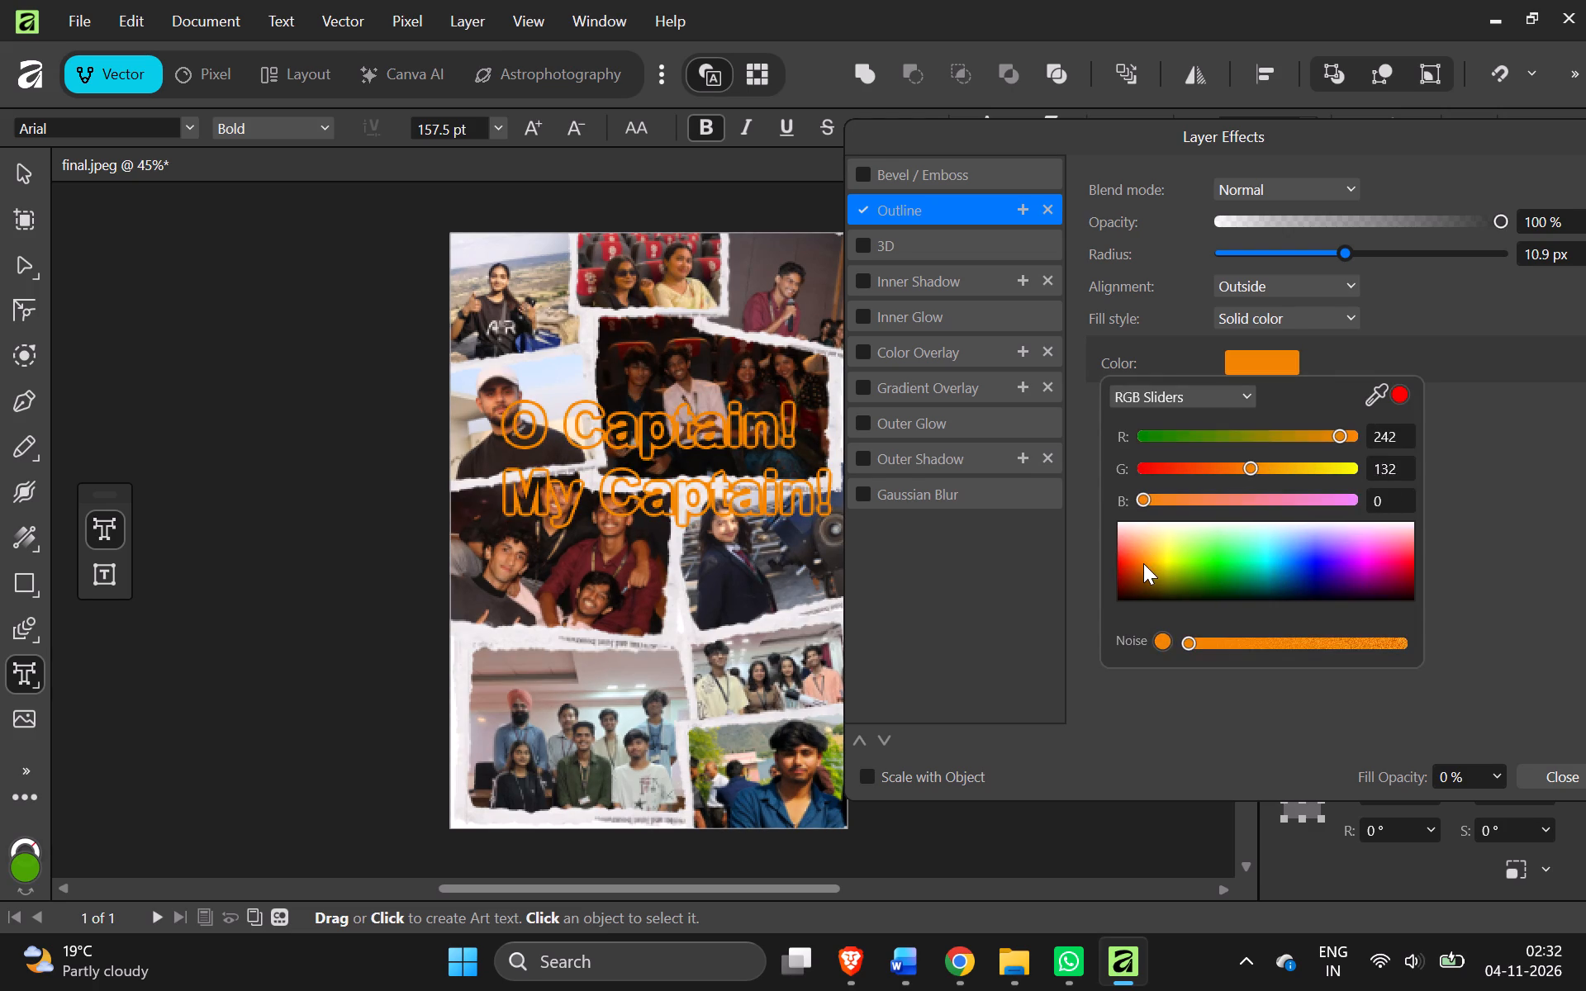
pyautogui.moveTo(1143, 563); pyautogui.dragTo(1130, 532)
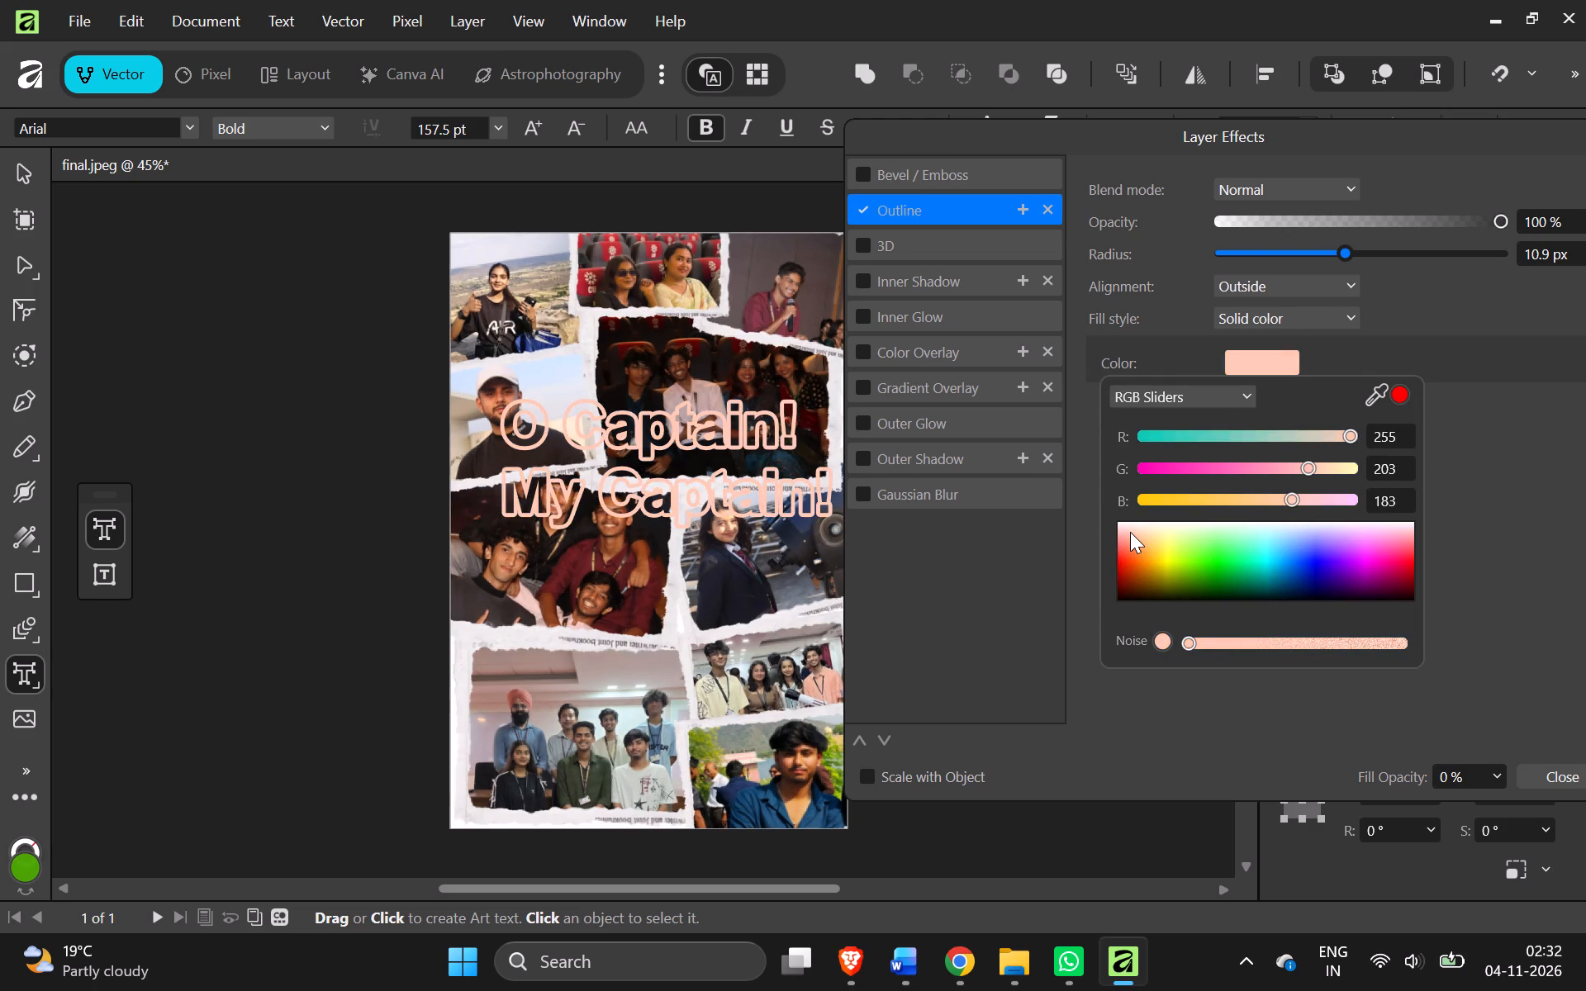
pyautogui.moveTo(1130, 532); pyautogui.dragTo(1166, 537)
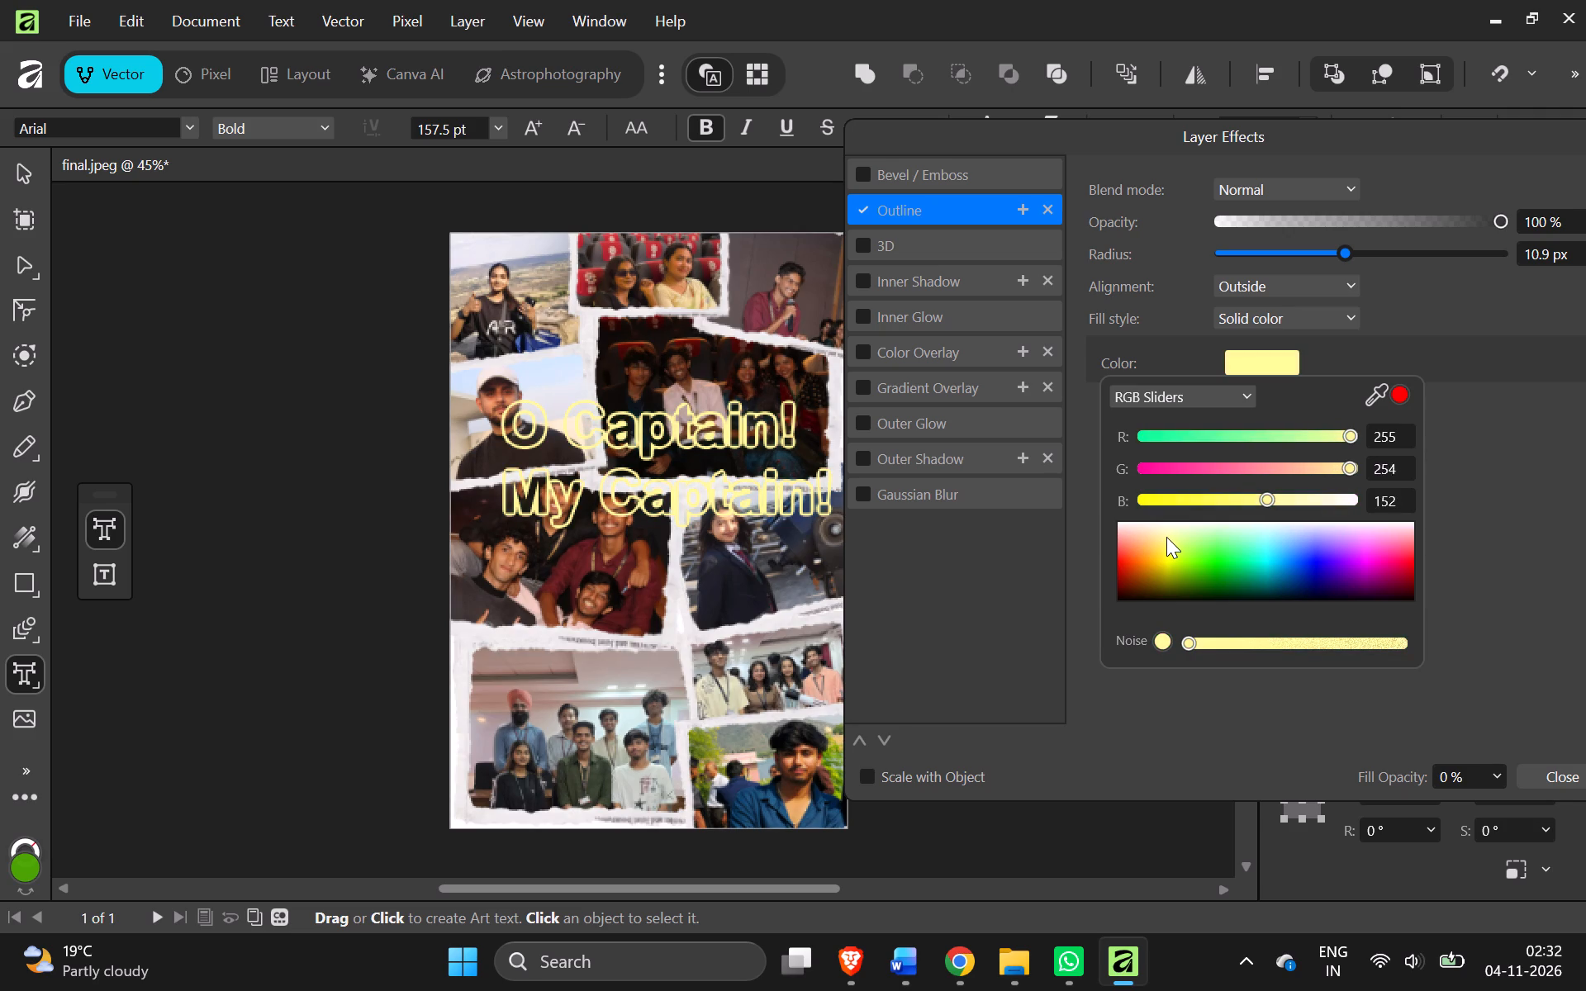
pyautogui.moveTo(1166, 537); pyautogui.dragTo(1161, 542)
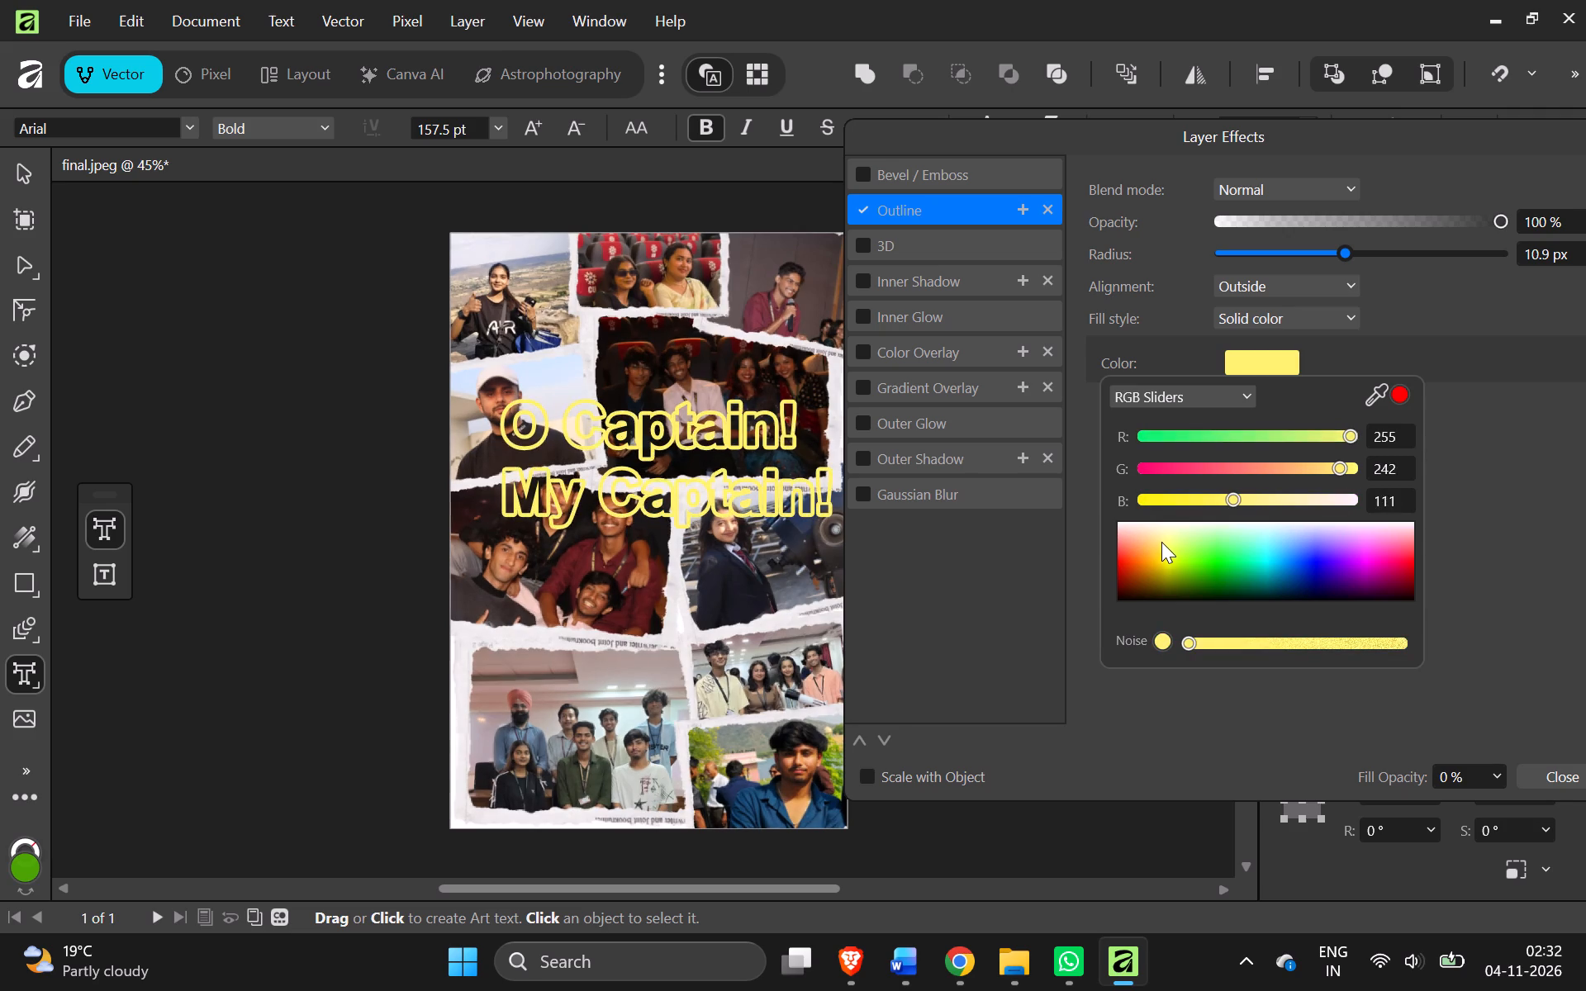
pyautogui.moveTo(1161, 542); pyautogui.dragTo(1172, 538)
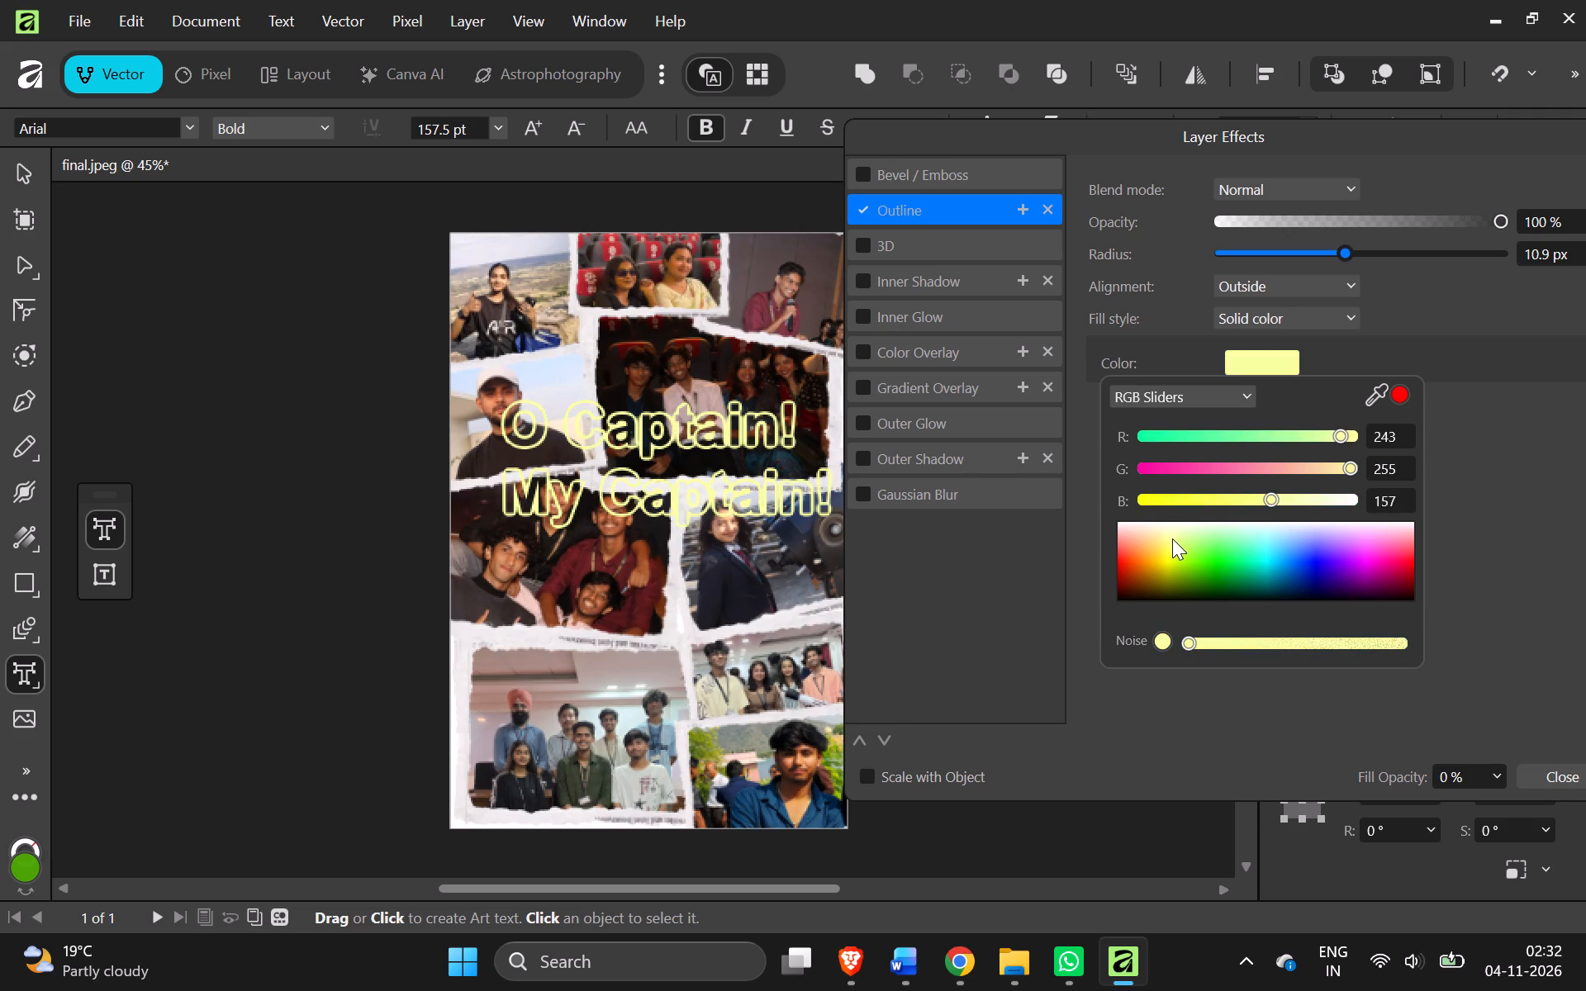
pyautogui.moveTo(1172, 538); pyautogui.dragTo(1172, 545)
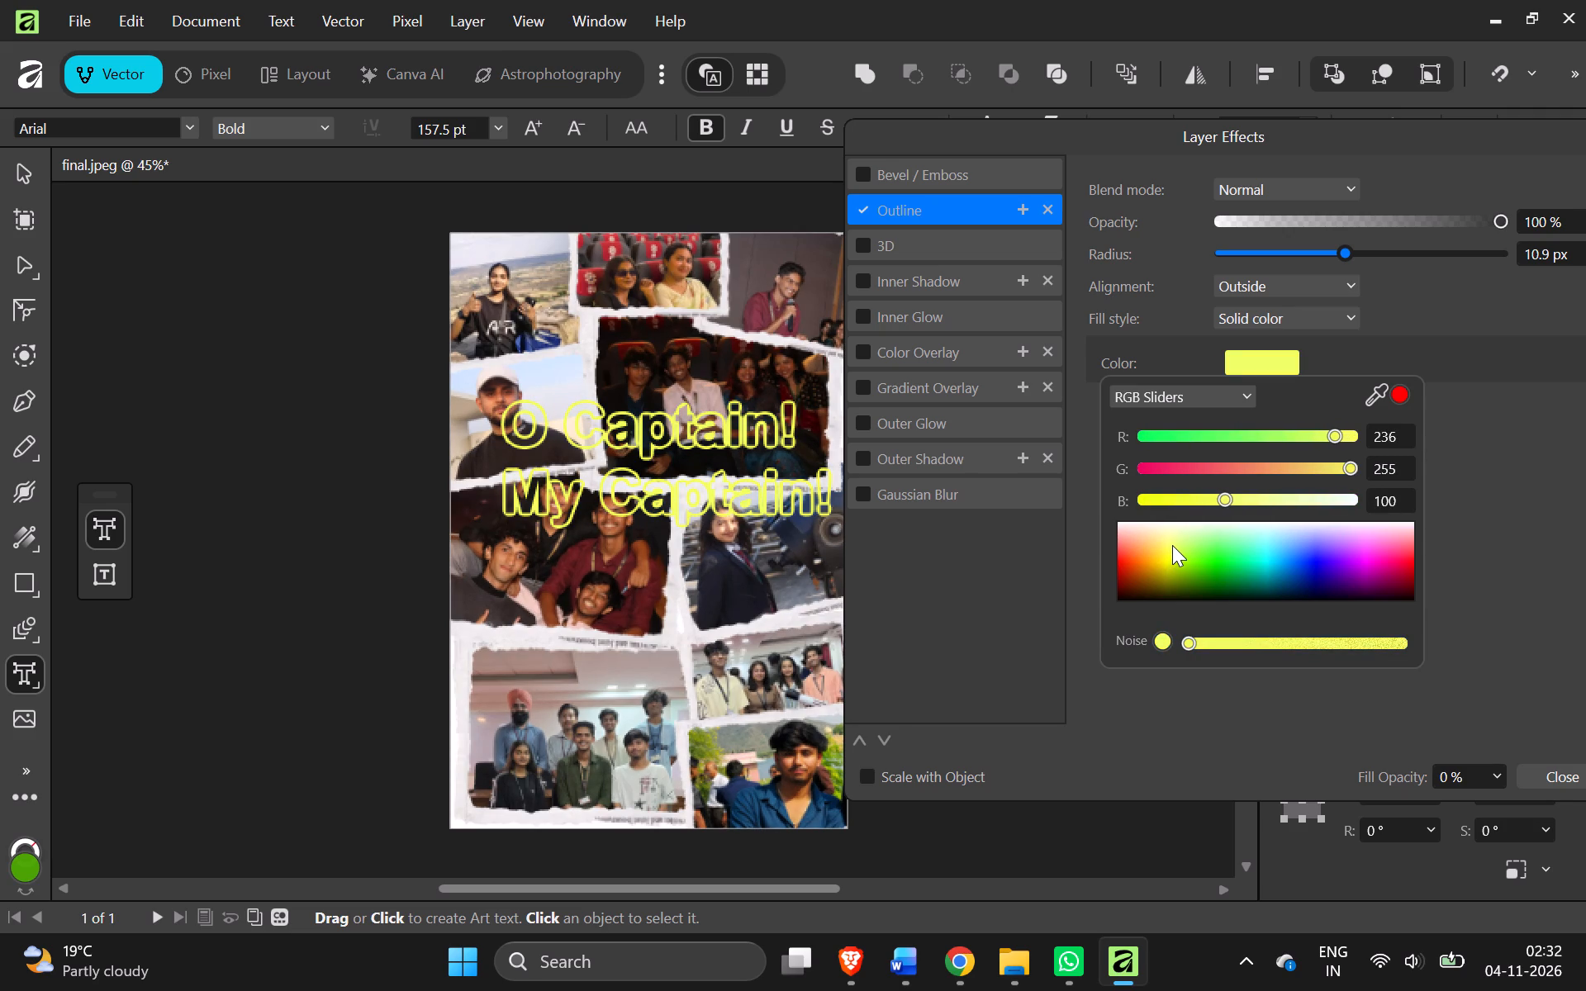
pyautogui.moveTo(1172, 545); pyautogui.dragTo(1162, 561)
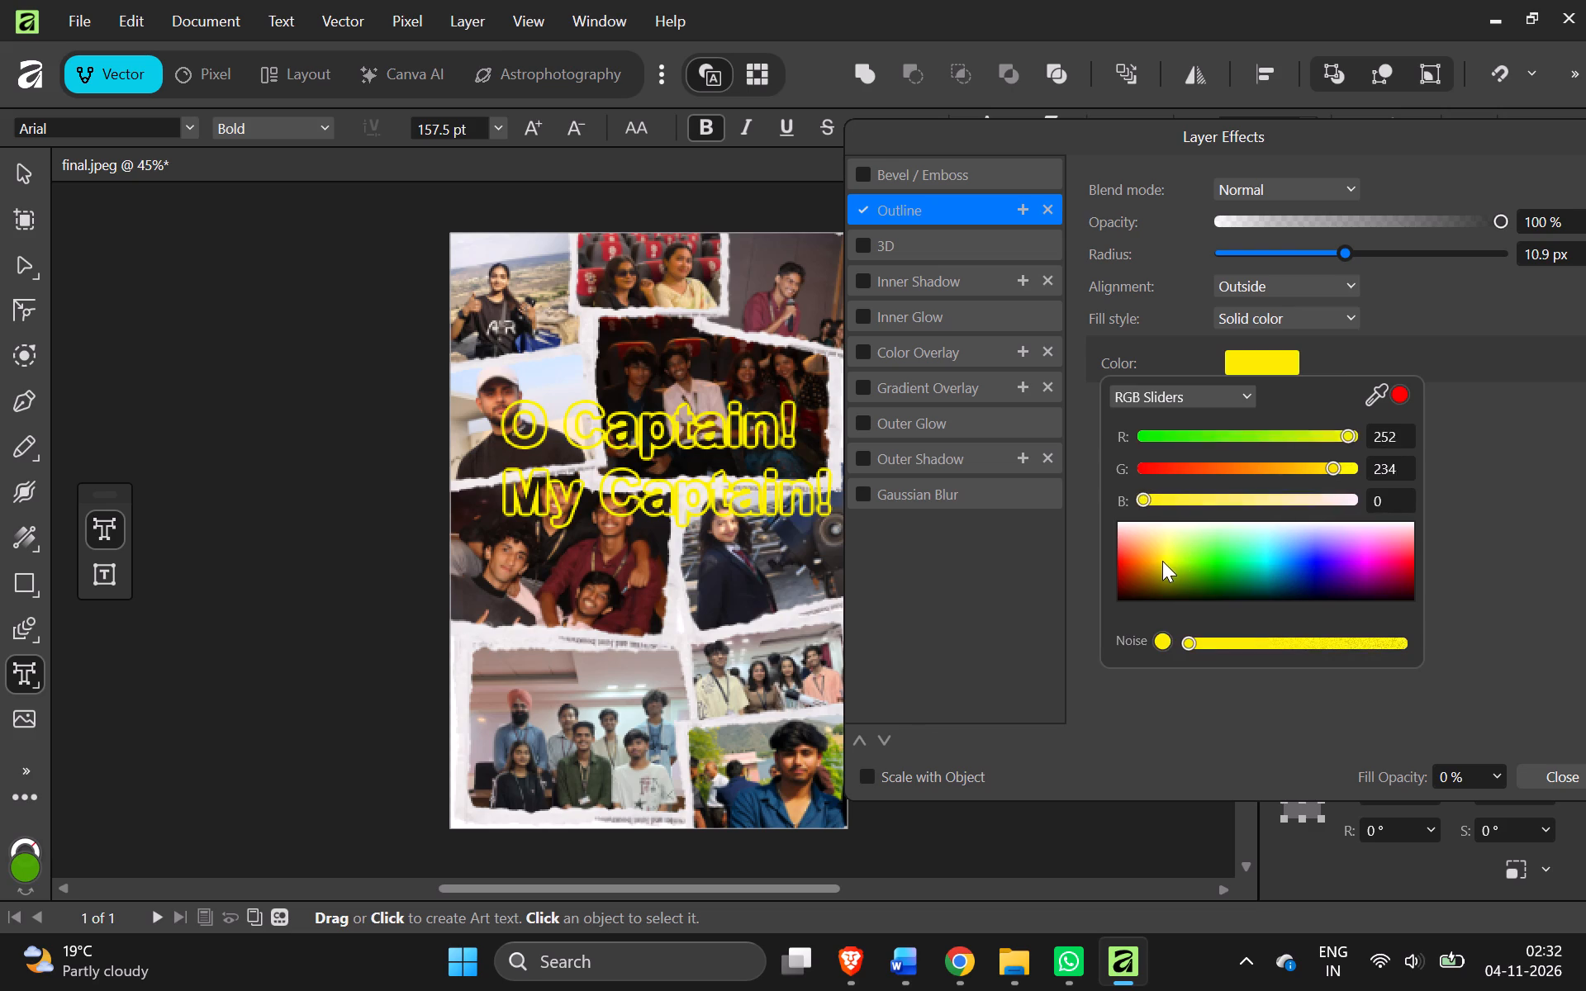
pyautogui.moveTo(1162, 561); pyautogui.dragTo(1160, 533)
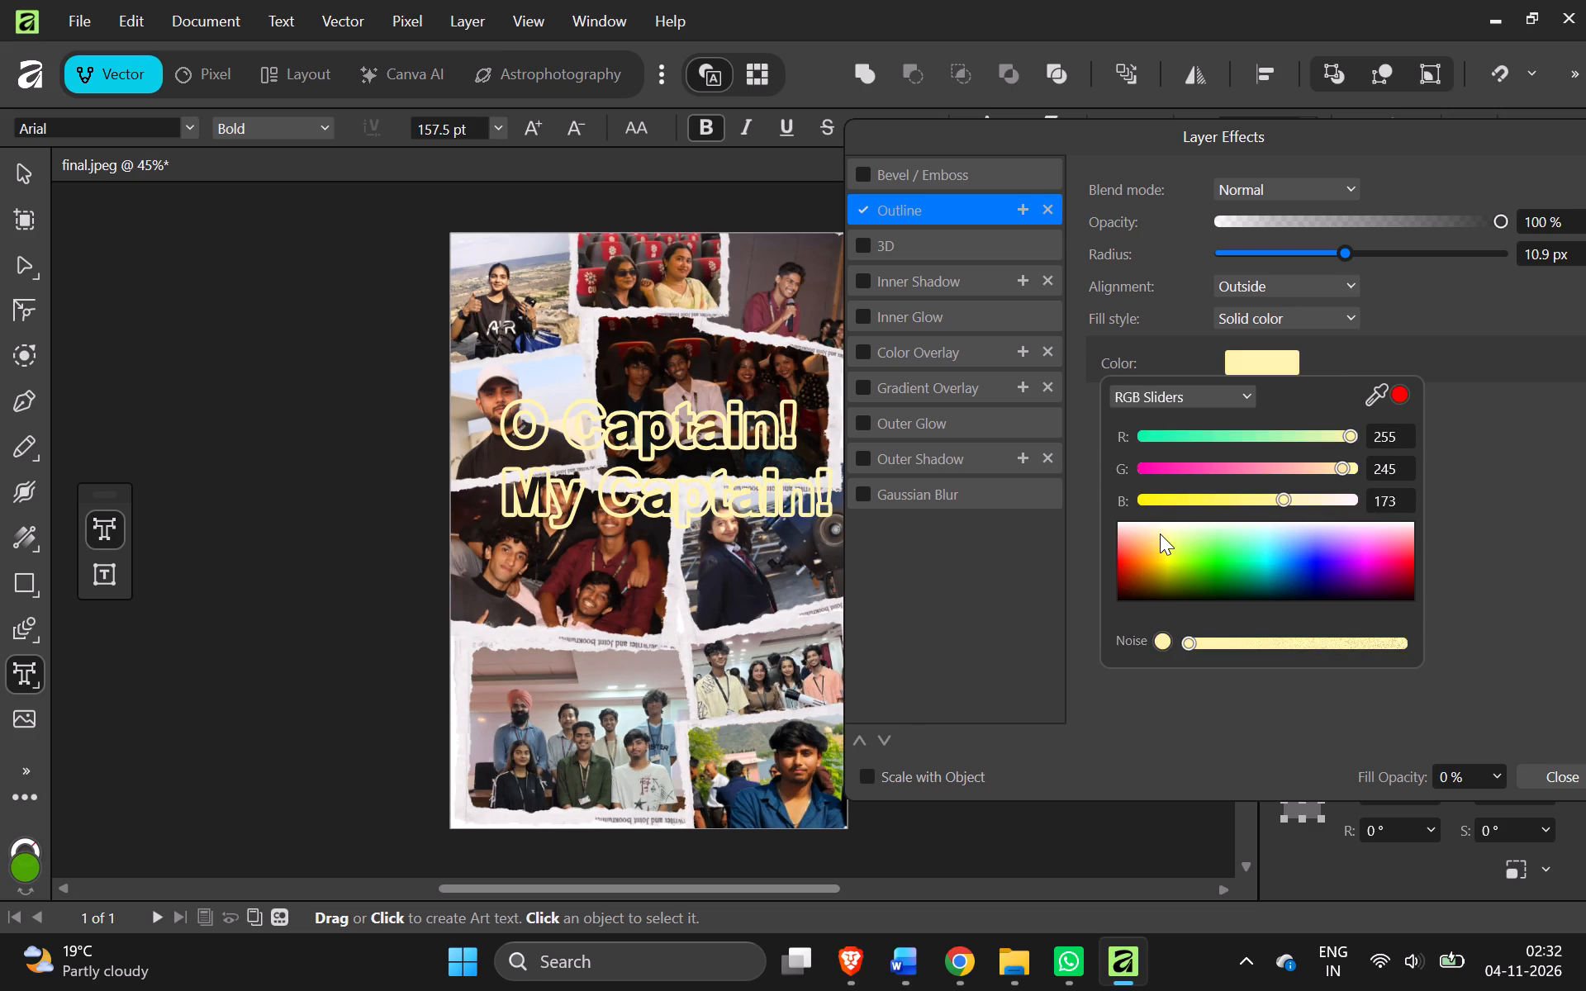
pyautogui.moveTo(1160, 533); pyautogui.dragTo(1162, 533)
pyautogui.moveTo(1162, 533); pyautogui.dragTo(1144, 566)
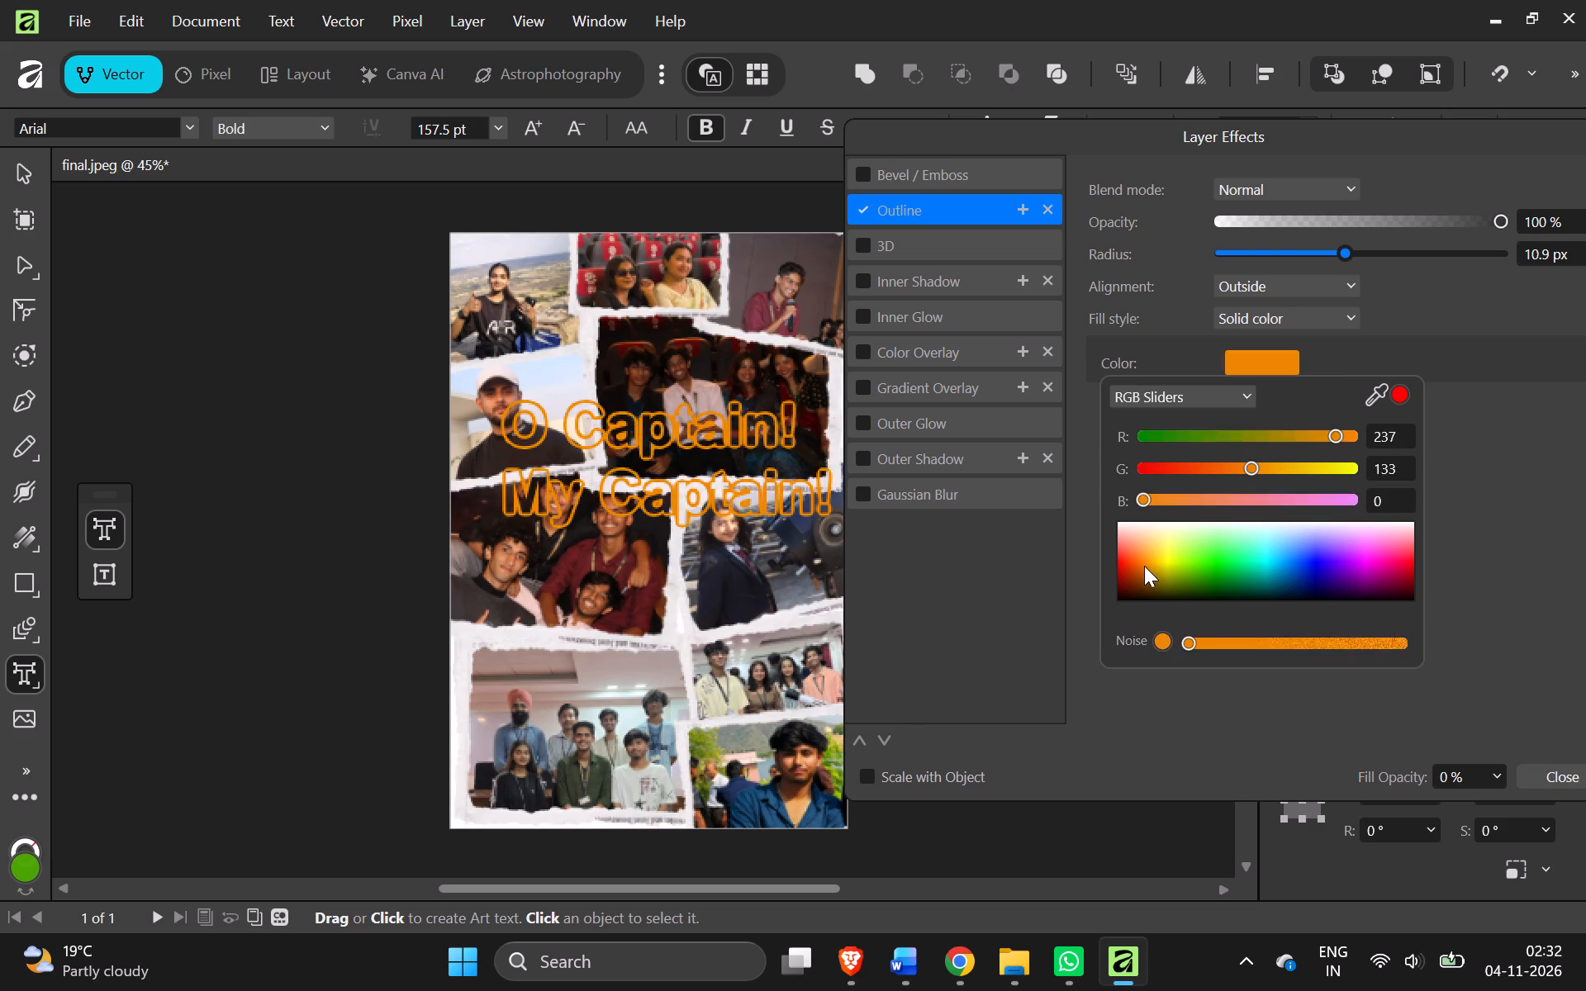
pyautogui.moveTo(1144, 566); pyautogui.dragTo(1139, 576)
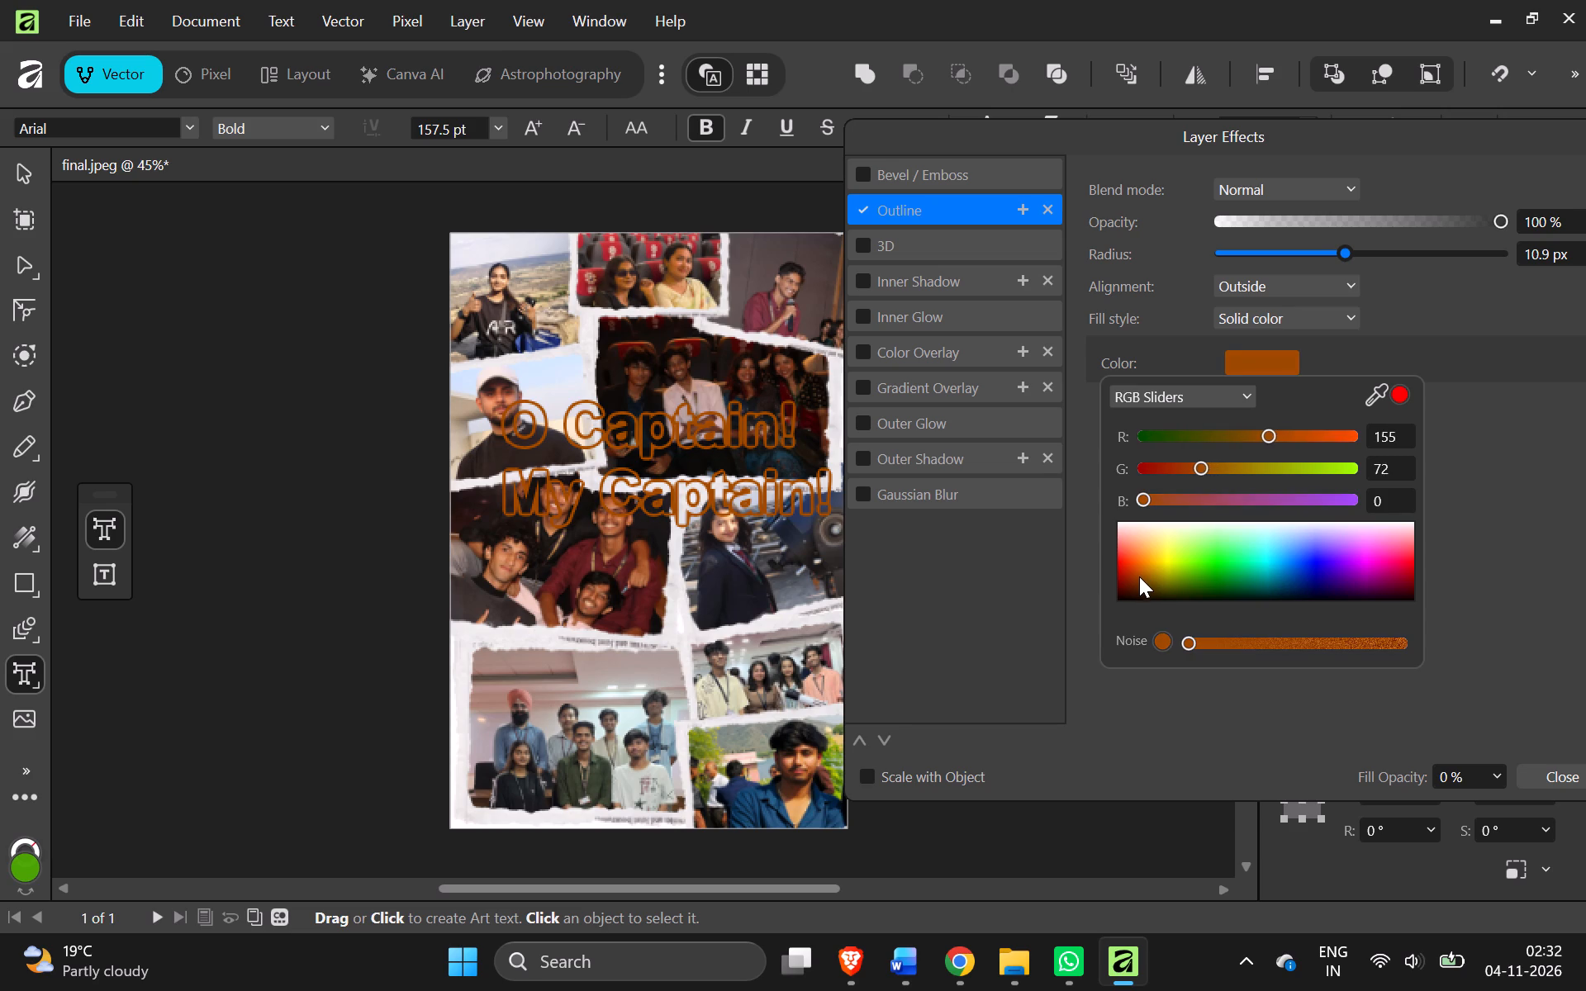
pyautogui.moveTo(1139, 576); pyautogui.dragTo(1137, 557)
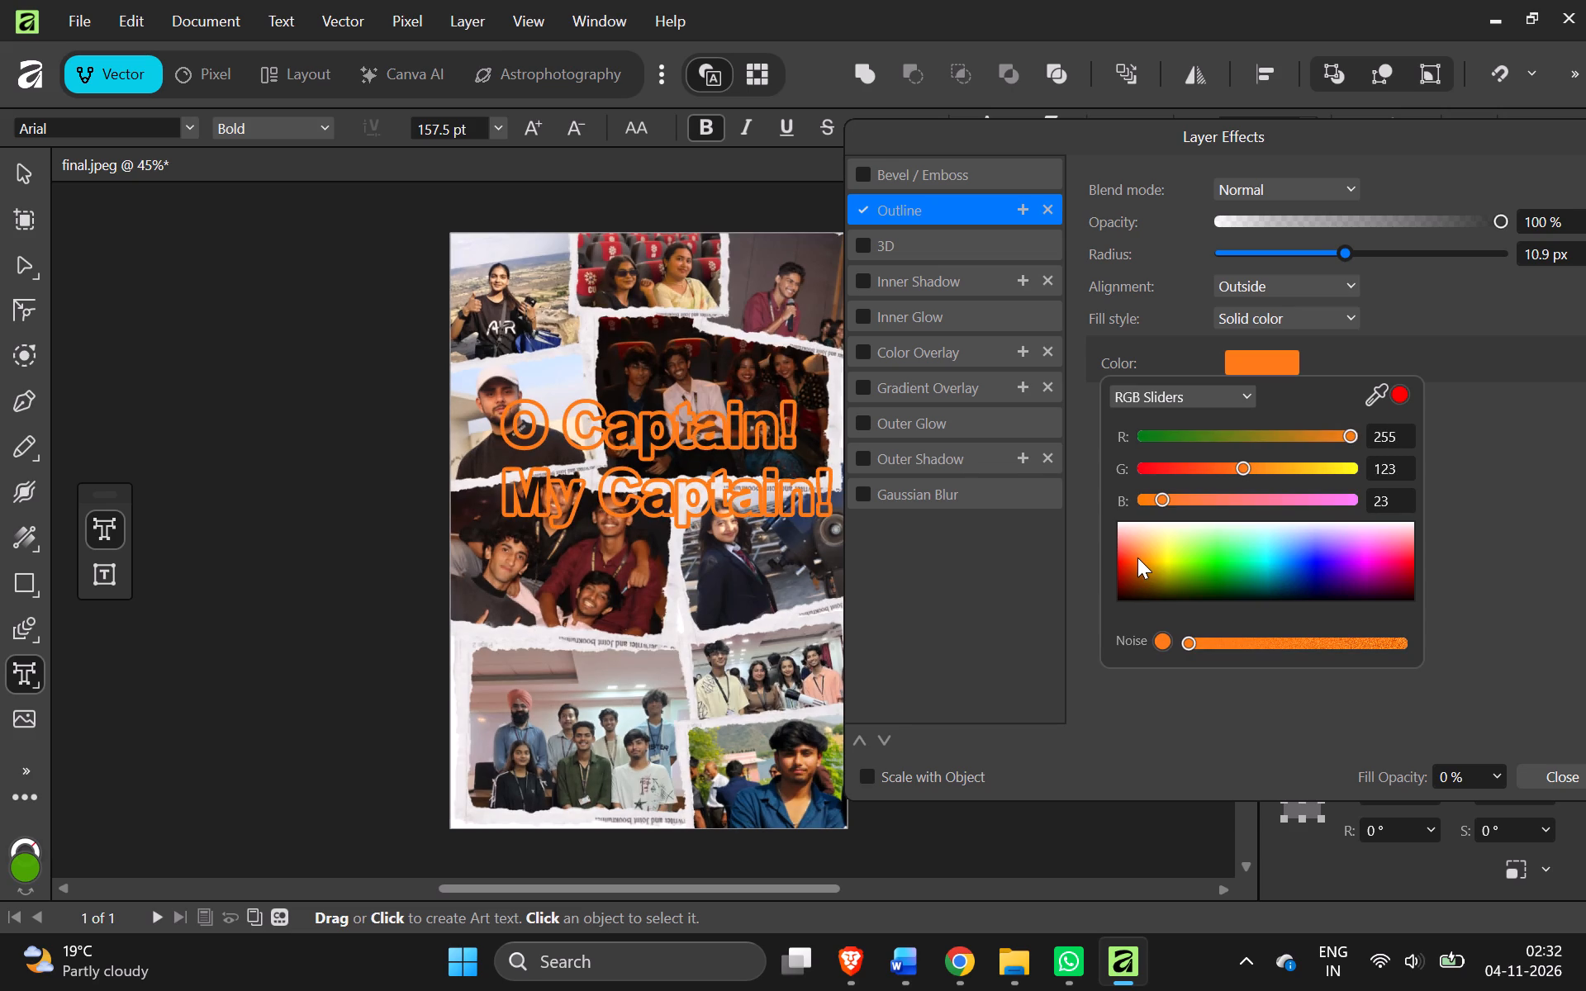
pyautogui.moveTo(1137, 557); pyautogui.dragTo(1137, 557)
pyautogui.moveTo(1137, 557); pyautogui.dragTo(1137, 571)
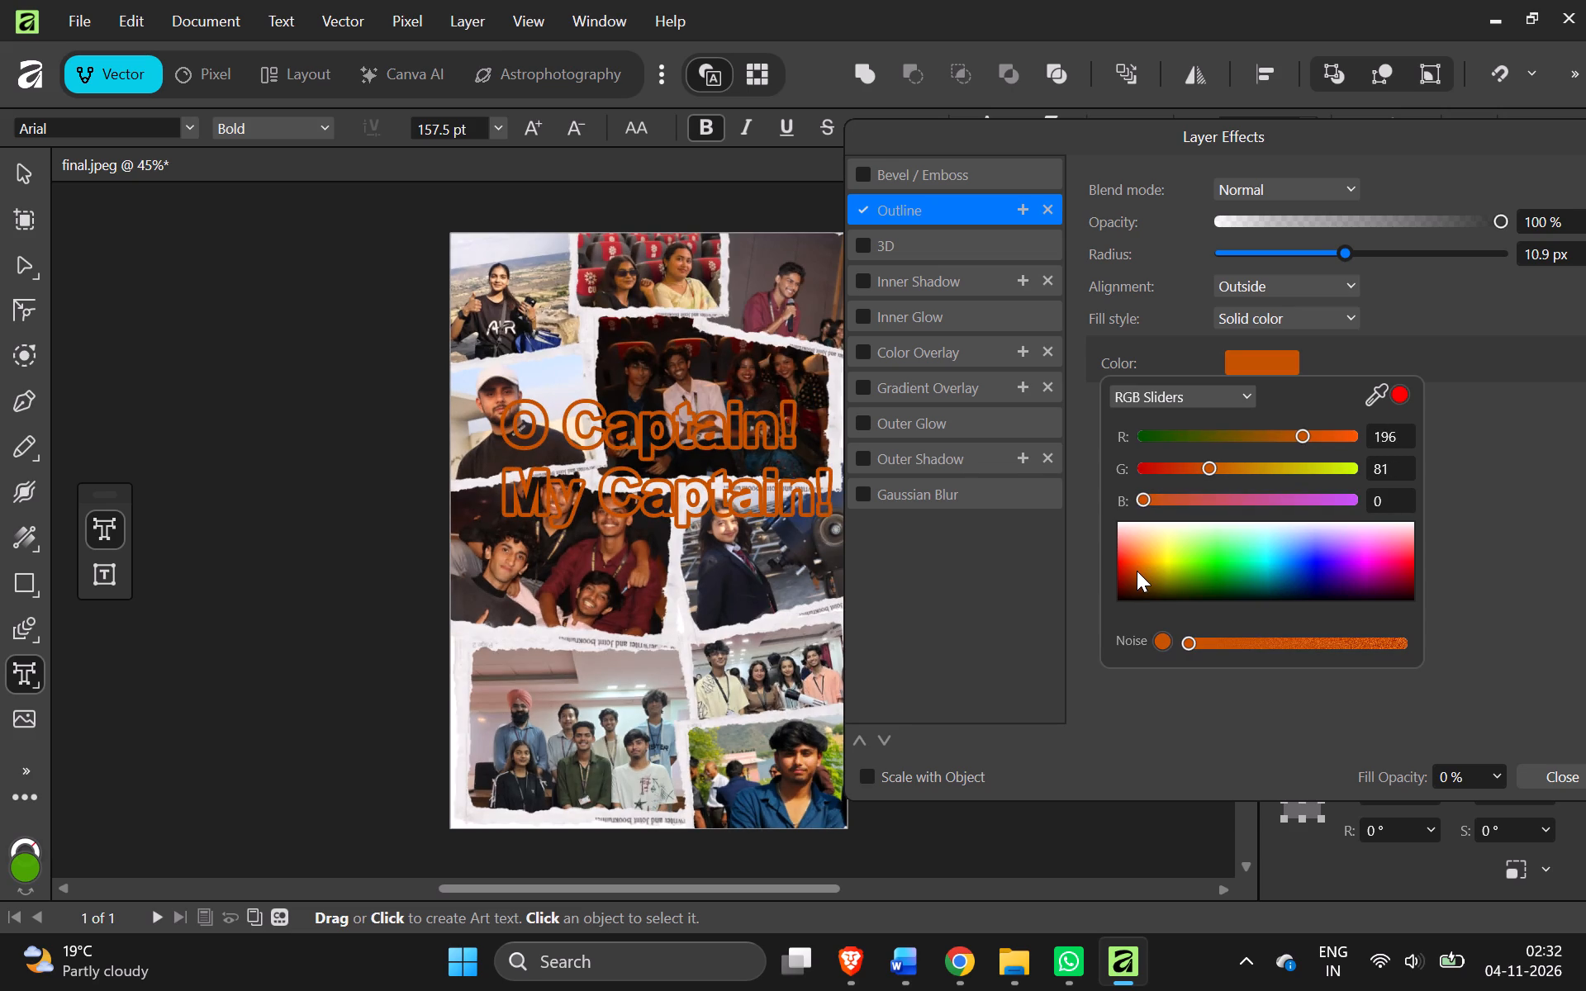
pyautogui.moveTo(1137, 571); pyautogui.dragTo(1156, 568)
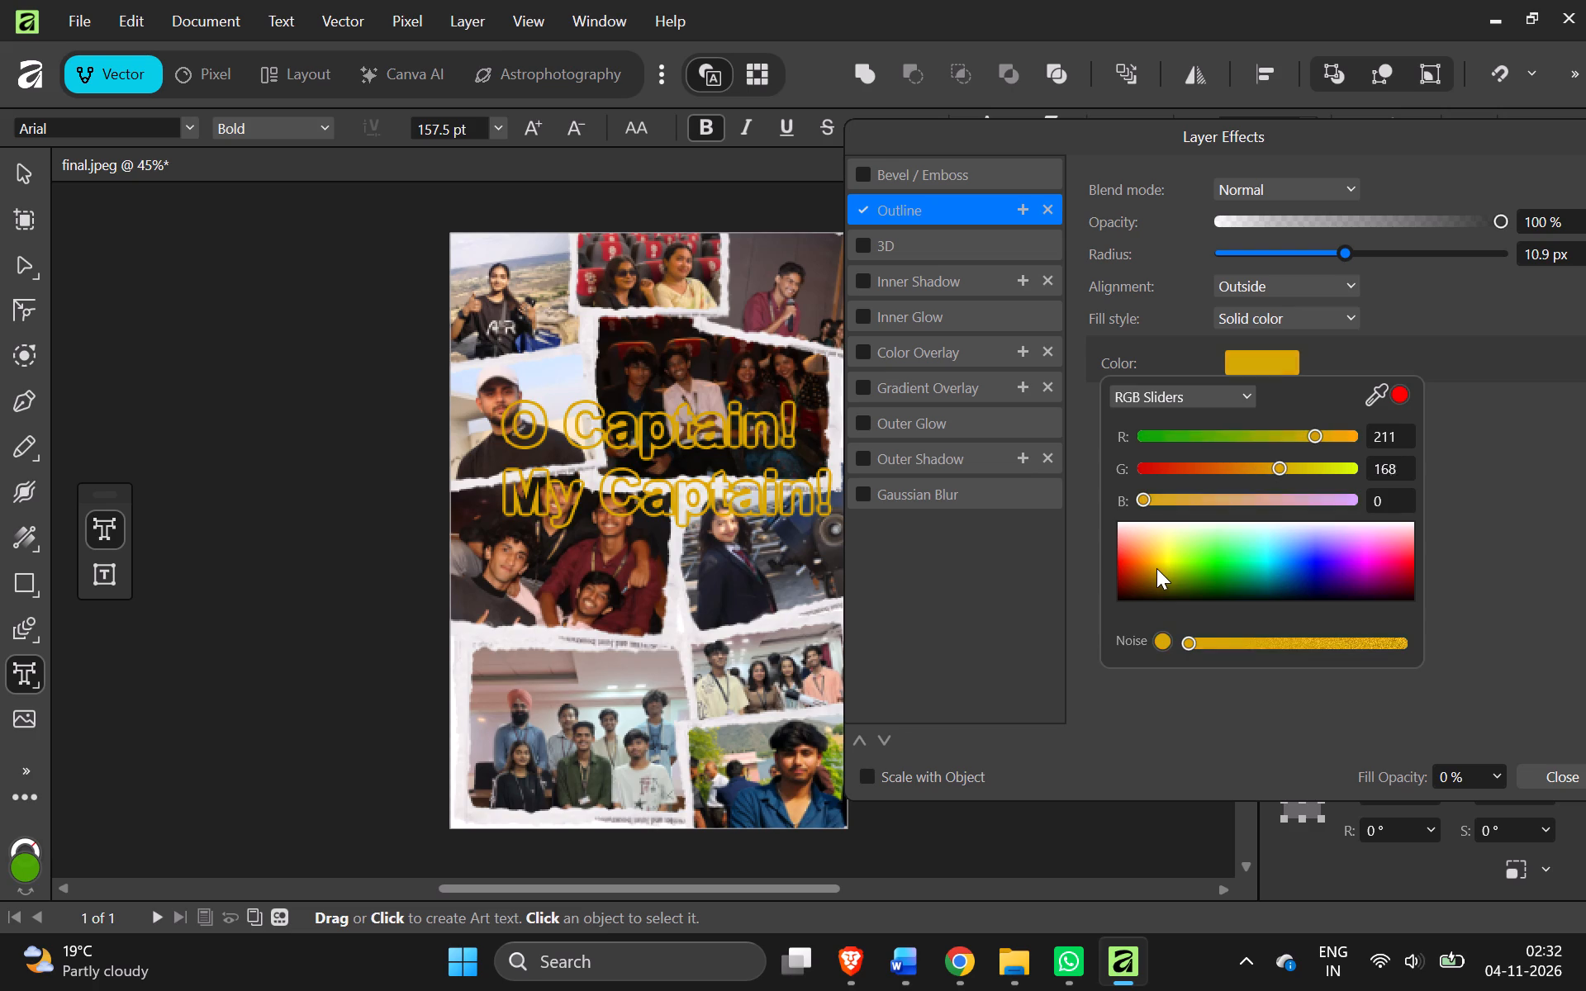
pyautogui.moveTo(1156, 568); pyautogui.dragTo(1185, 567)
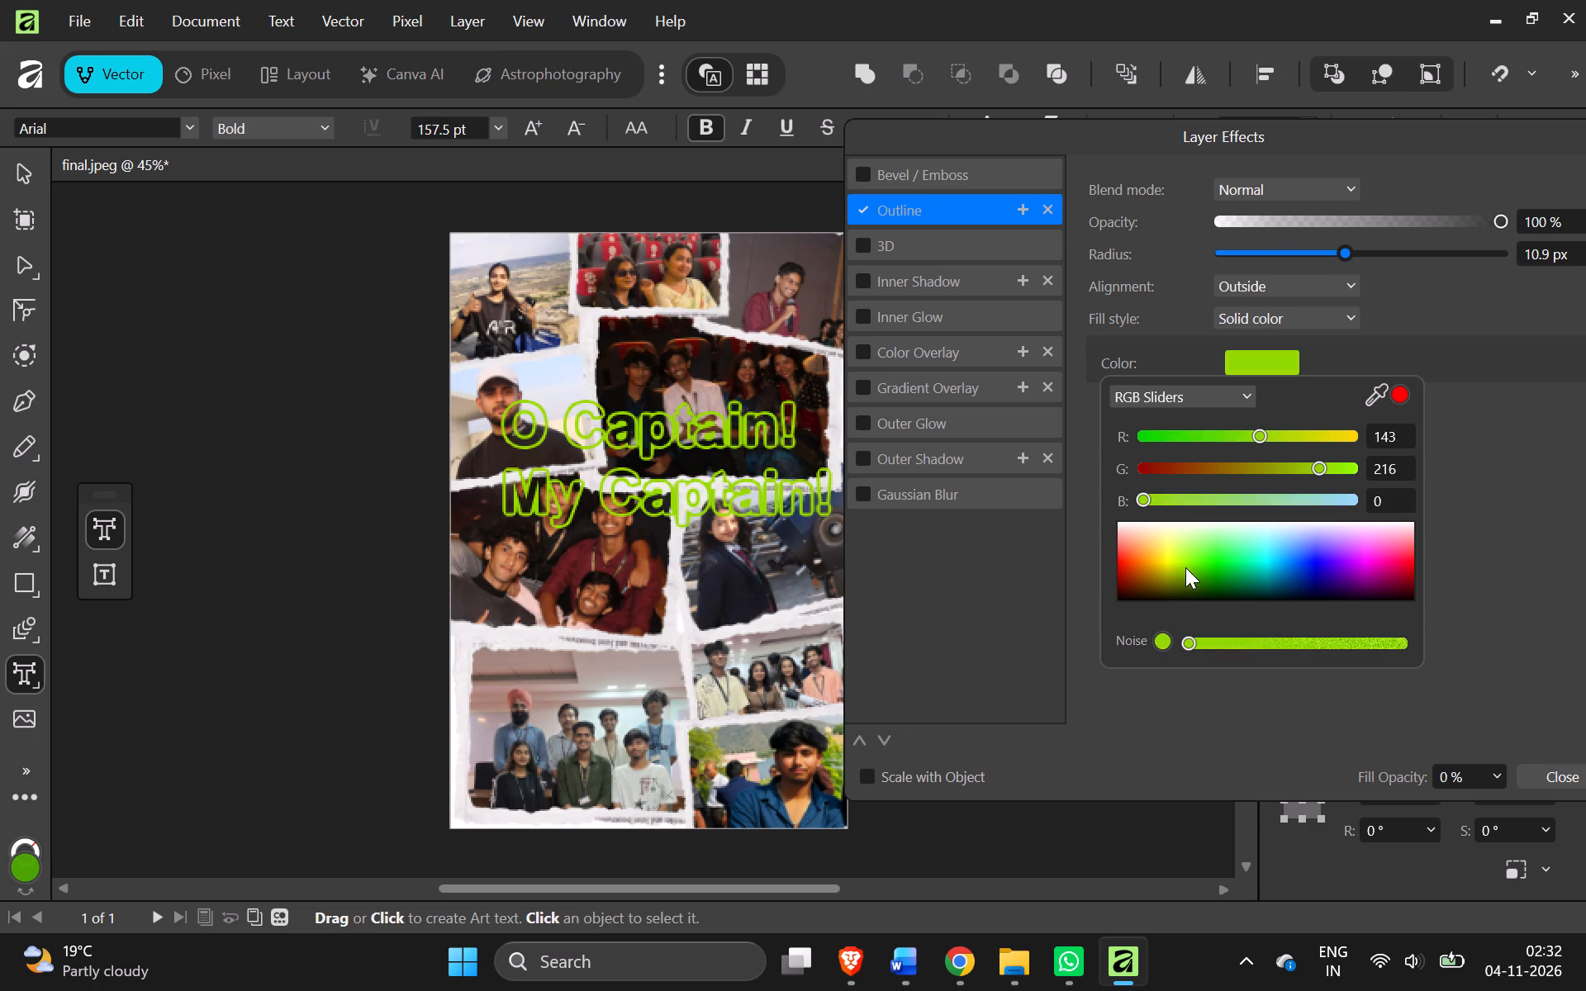
# Set the title's outline colour to blue, RGB 75, 90, 255, and close the colour picker.
pyautogui.moveTo(1185, 567); pyautogui.dragTo(1261, 556)
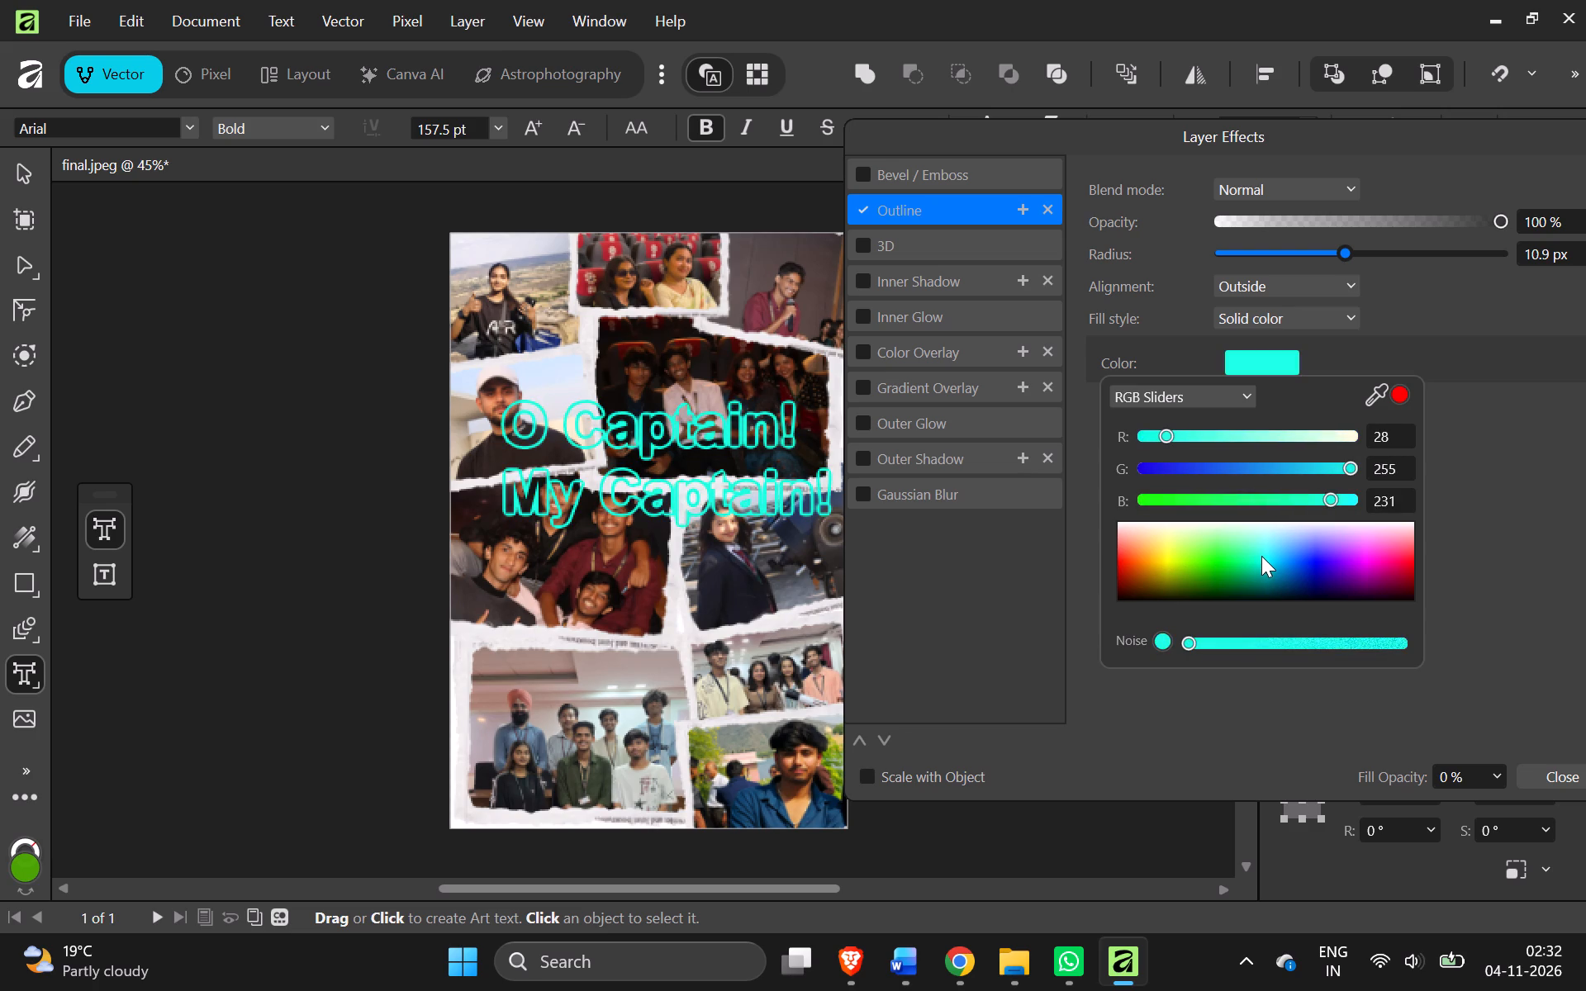
pyautogui.moveTo(1261, 556); pyautogui.dragTo(1294, 553)
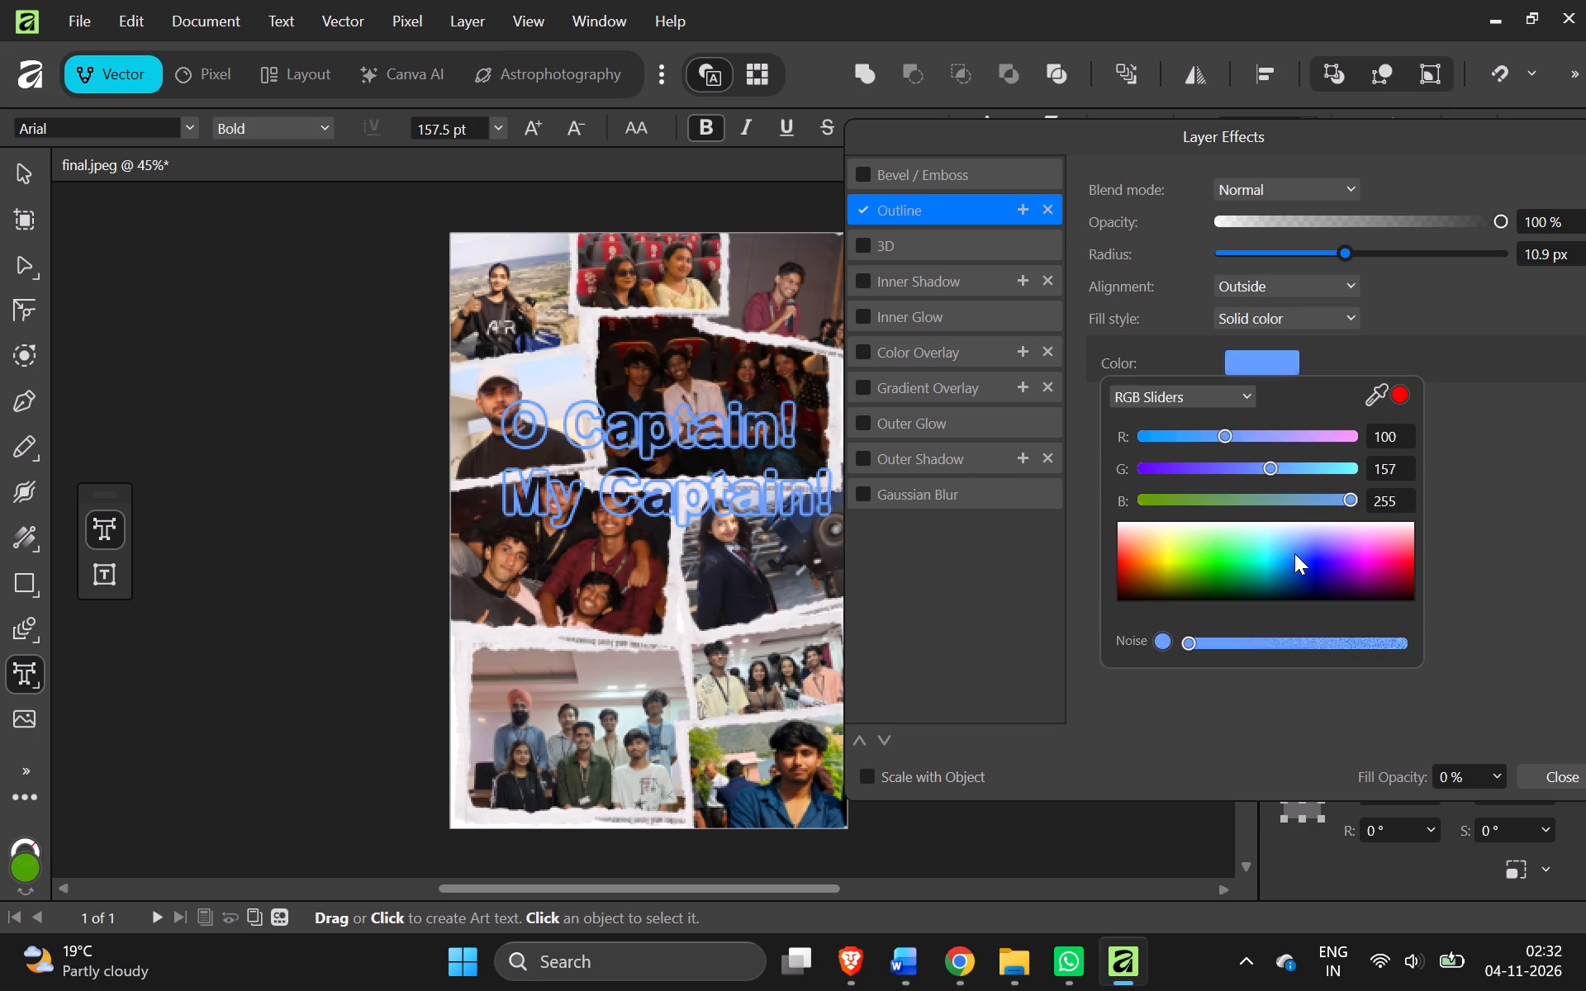
pyautogui.moveTo(1294, 553); pyautogui.dragTo(1303, 555)
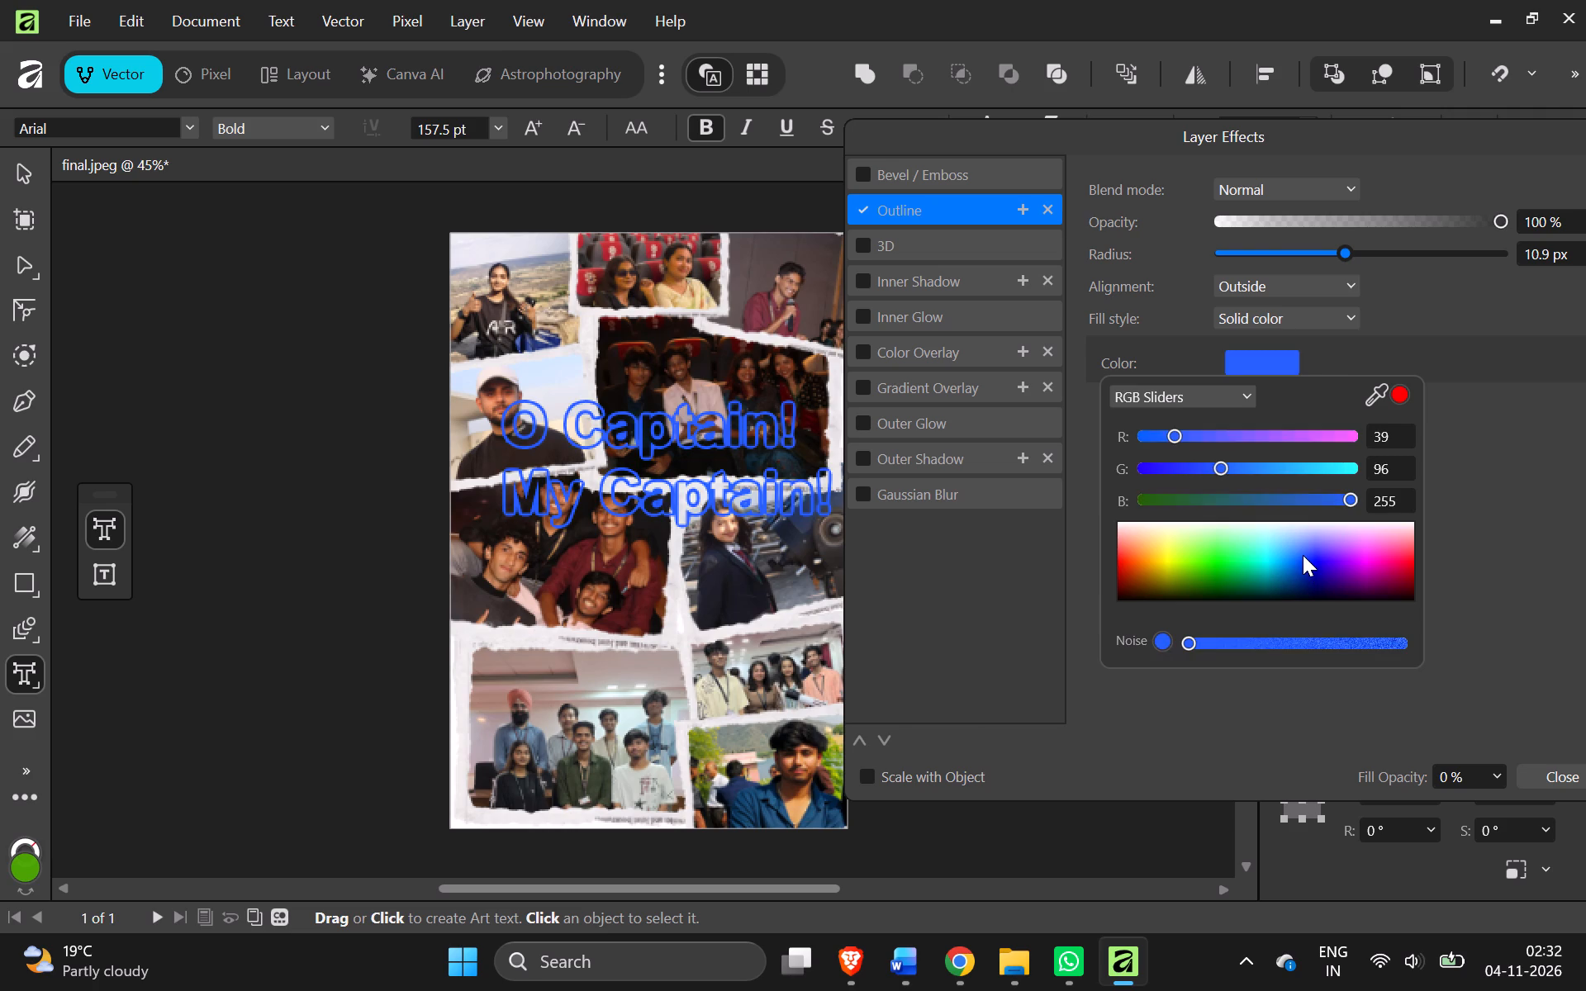
pyautogui.moveTo(1303, 555); pyautogui.dragTo(1318, 555)
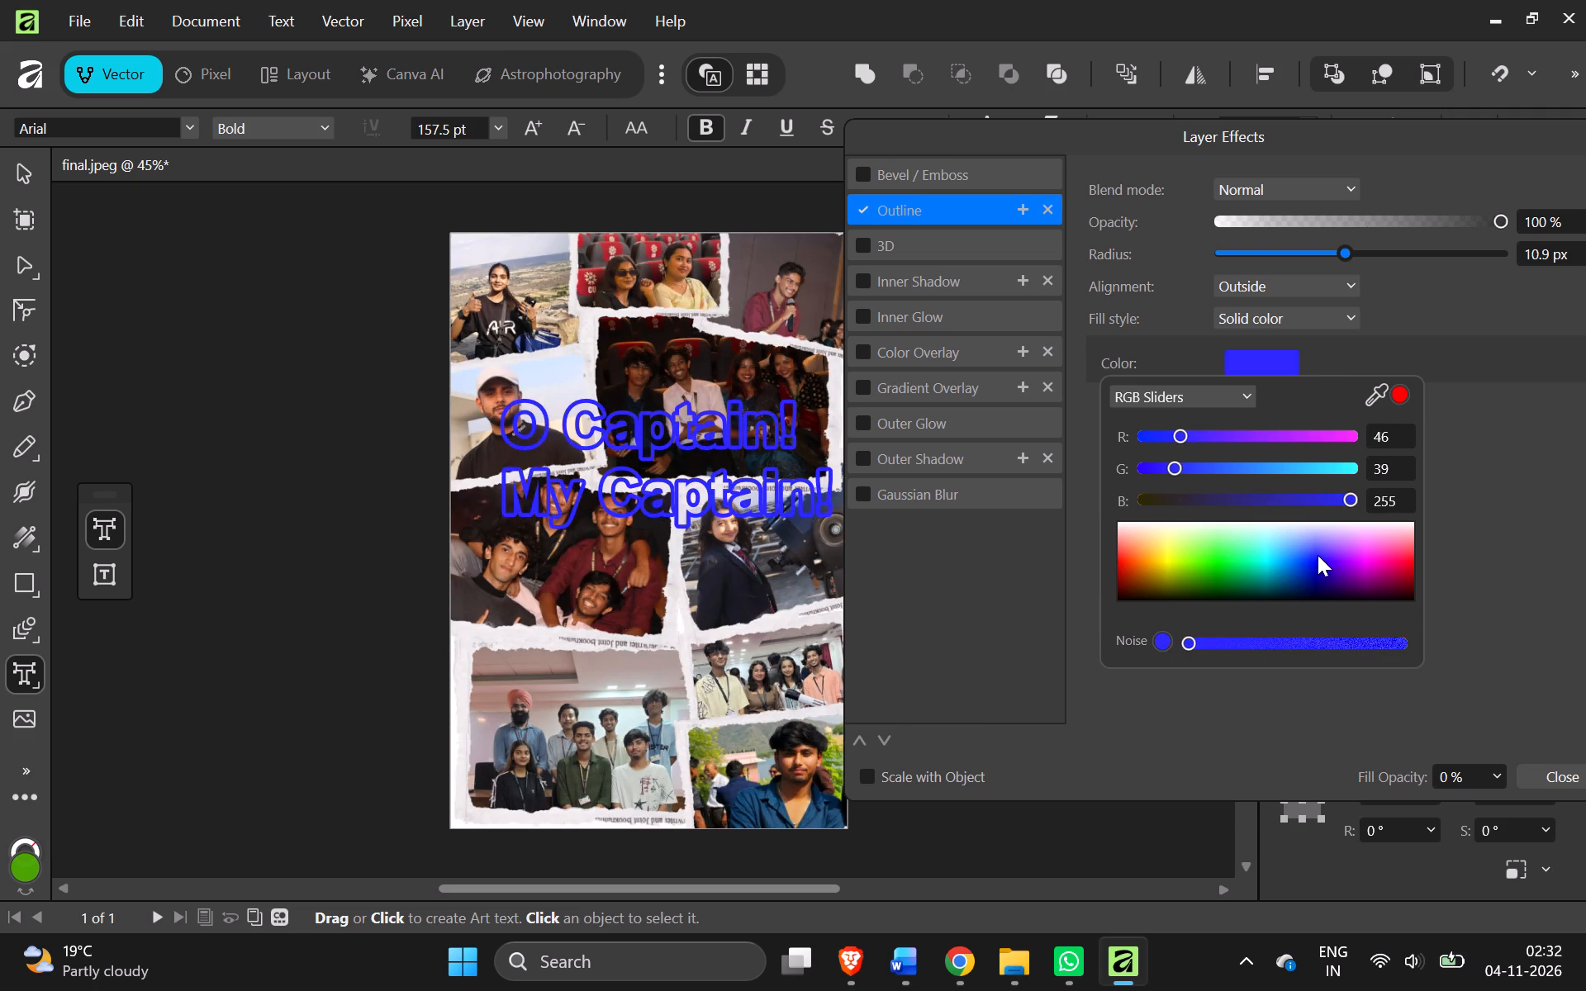
pyautogui.moveTo(1318, 555); pyautogui.dragTo(1310, 540)
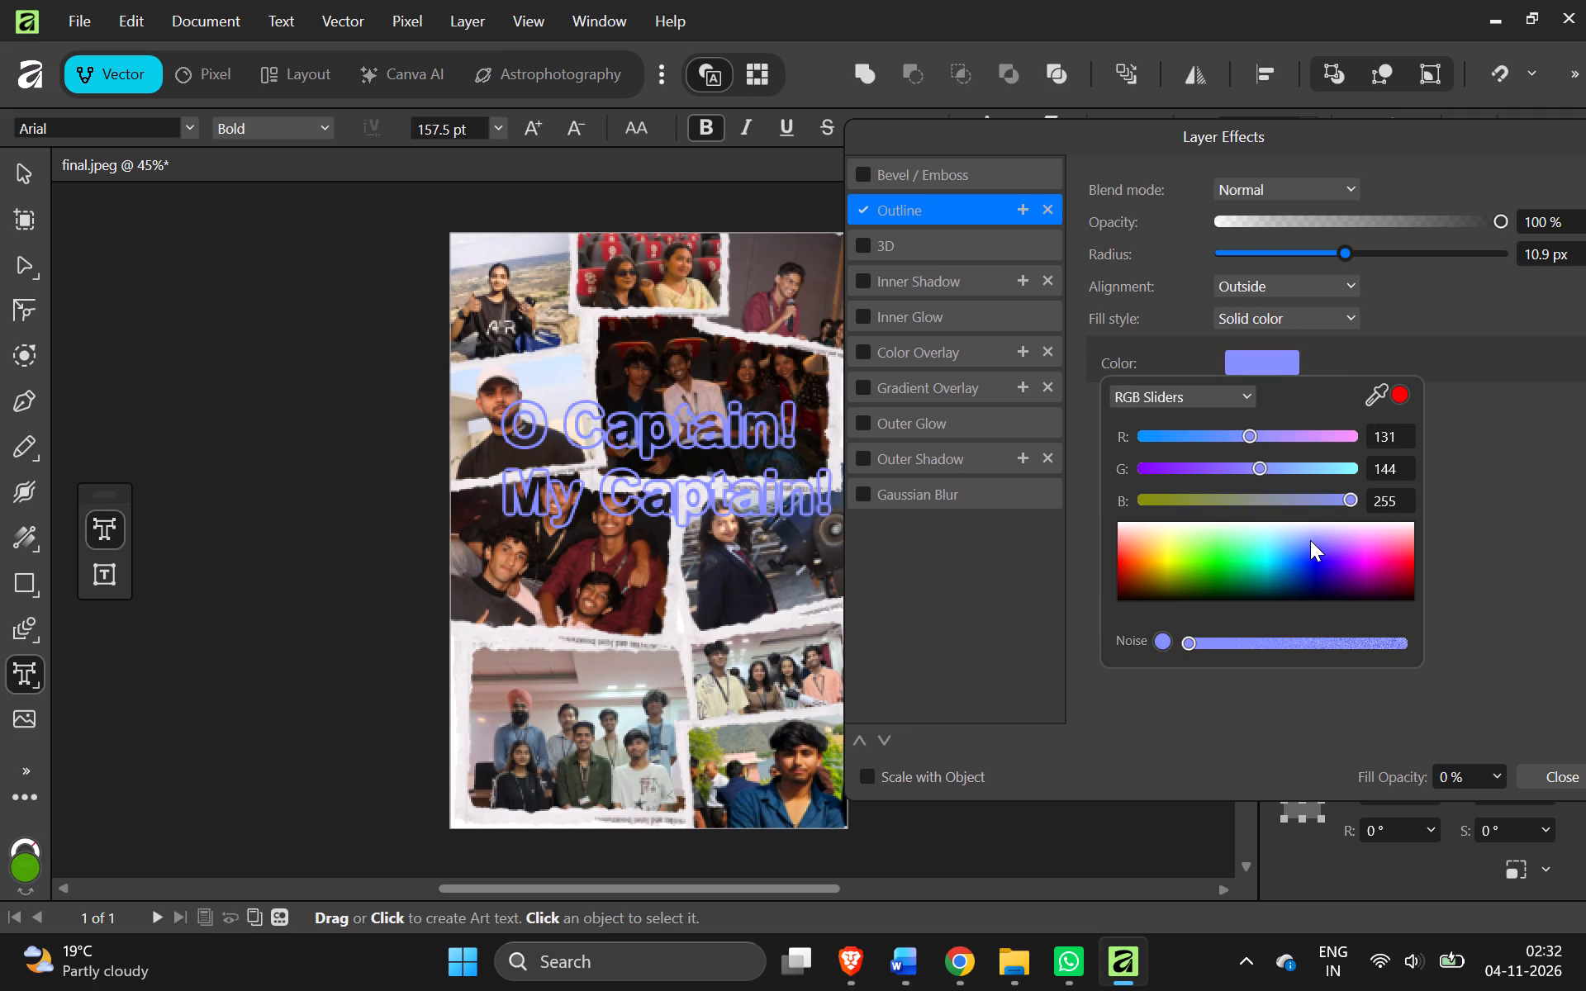
pyautogui.moveTo(1310, 540); pyautogui.dragTo(1310, 543)
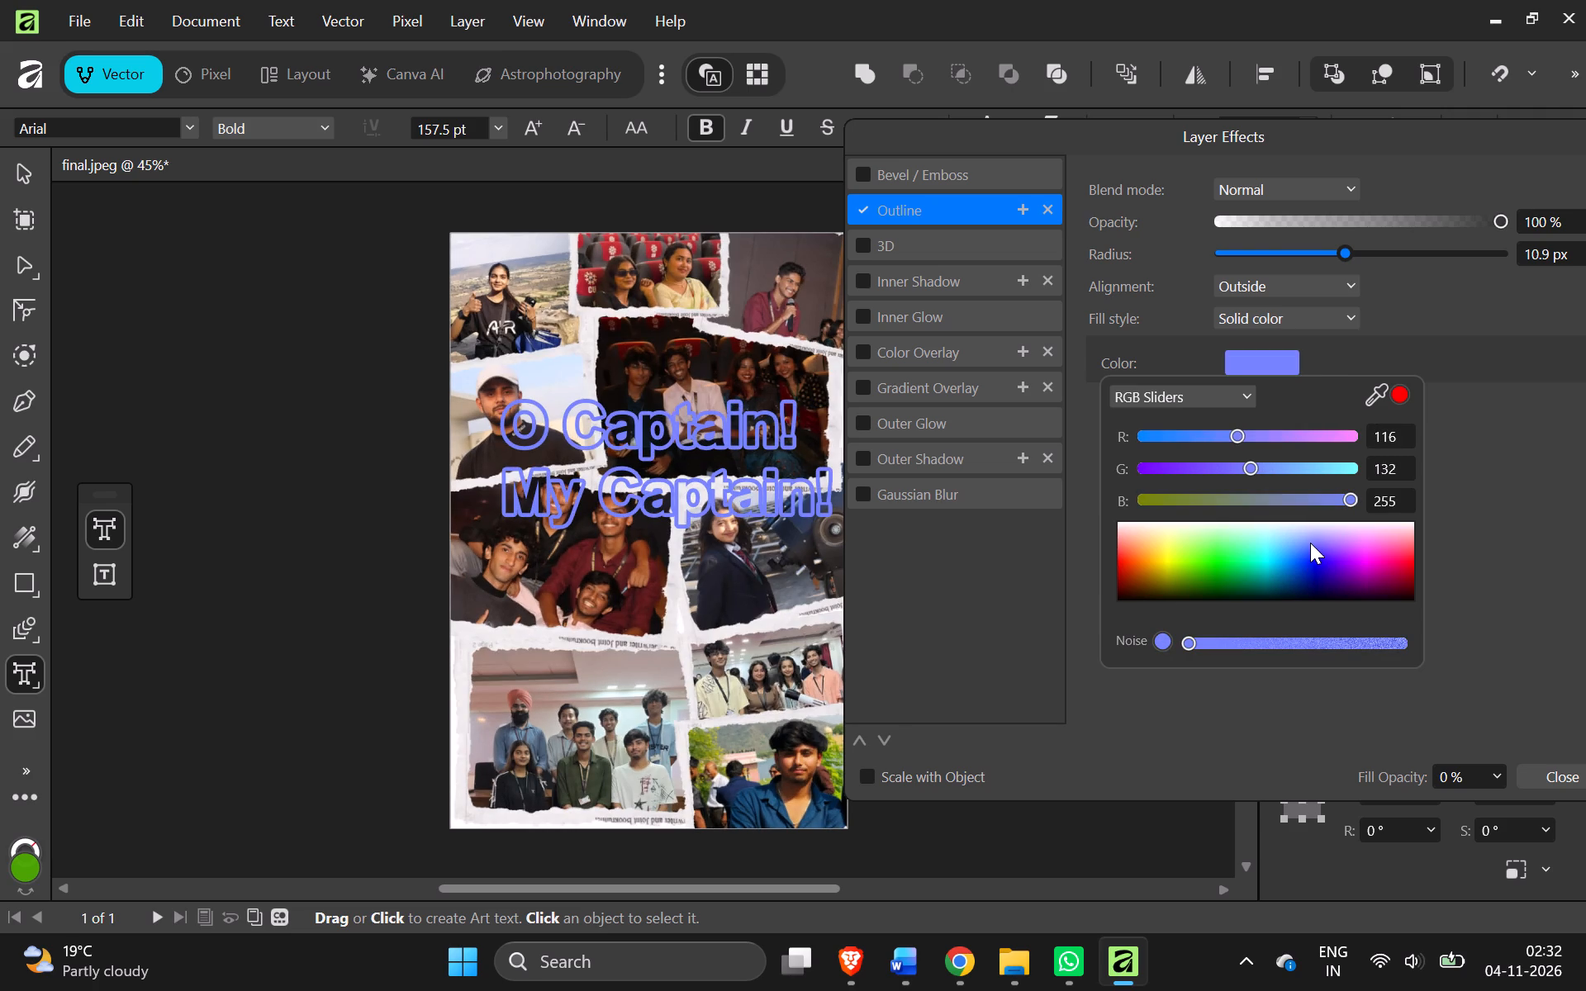
pyautogui.moveTo(1310, 543); pyautogui.dragTo(1308, 543)
pyautogui.moveTo(1308, 543); pyautogui.dragTo(1308, 543)
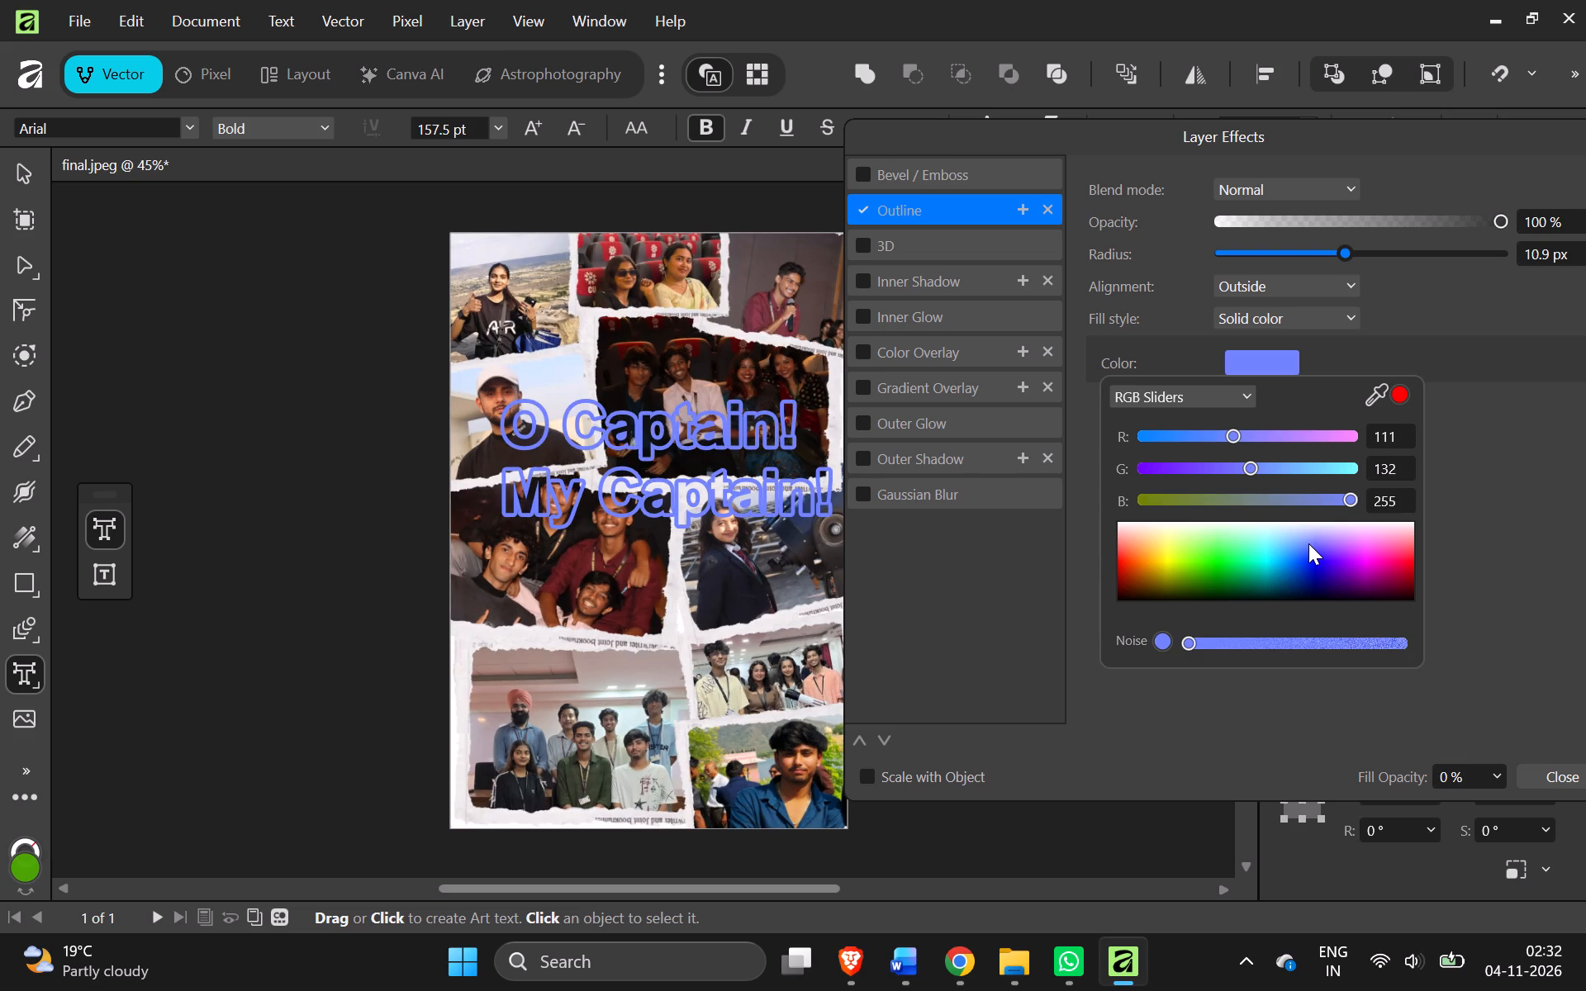
pyautogui.moveTo(1308, 543); pyautogui.dragTo(1315, 554)
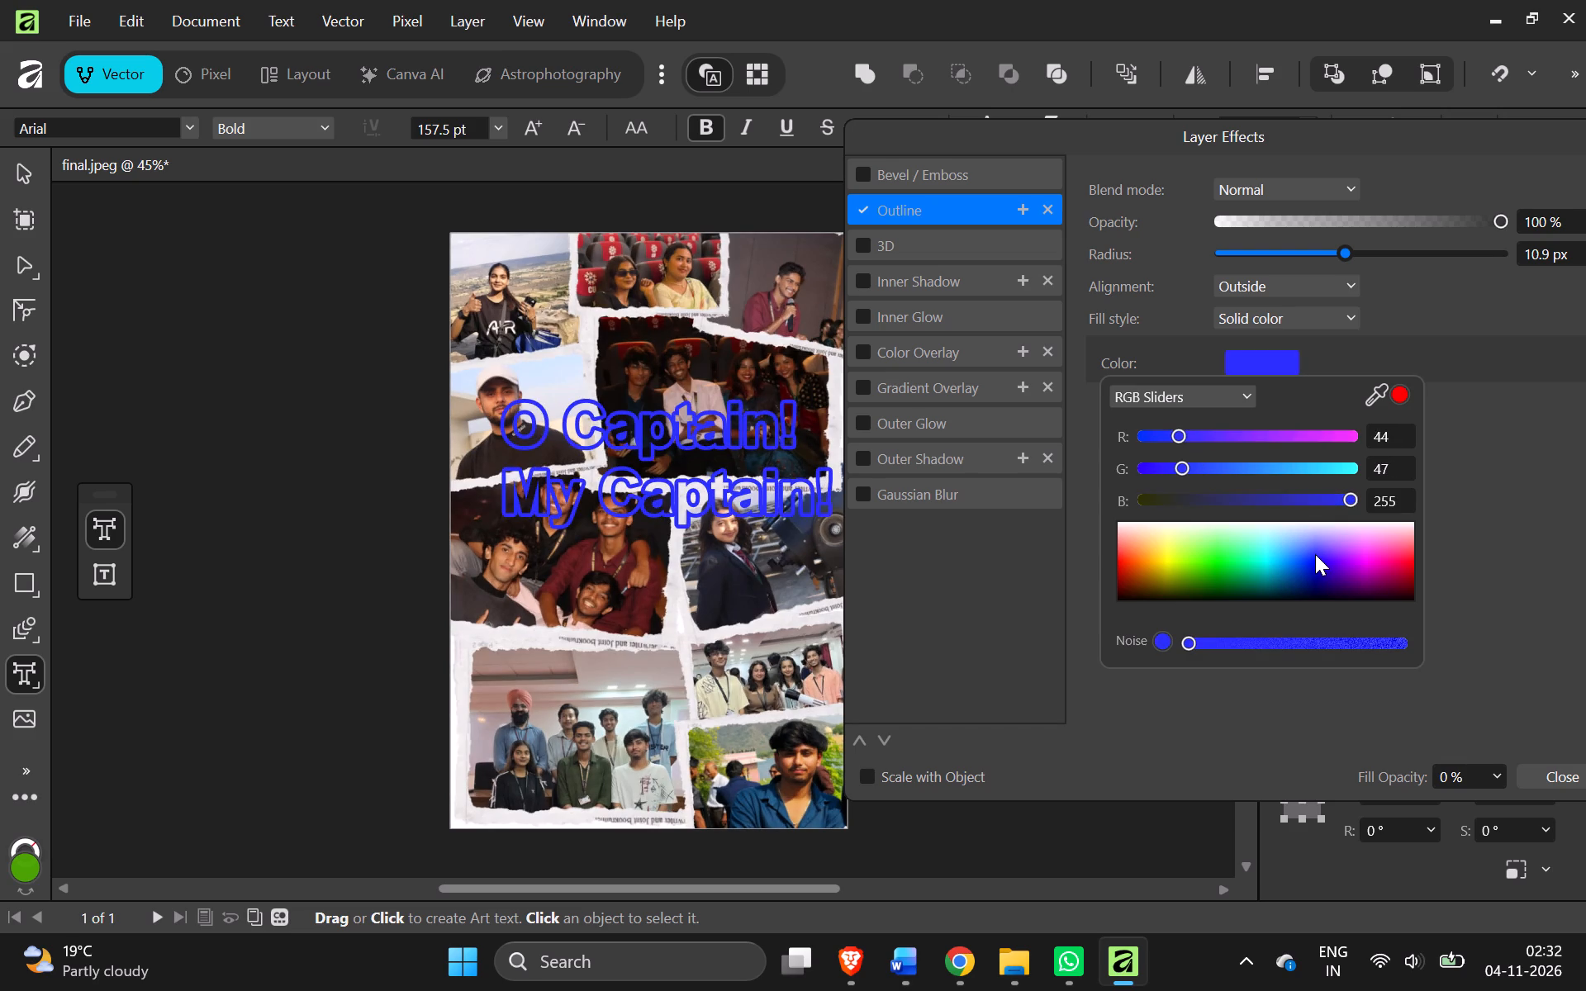
pyautogui.moveTo(1315, 554); pyautogui.dragTo(1315, 549)
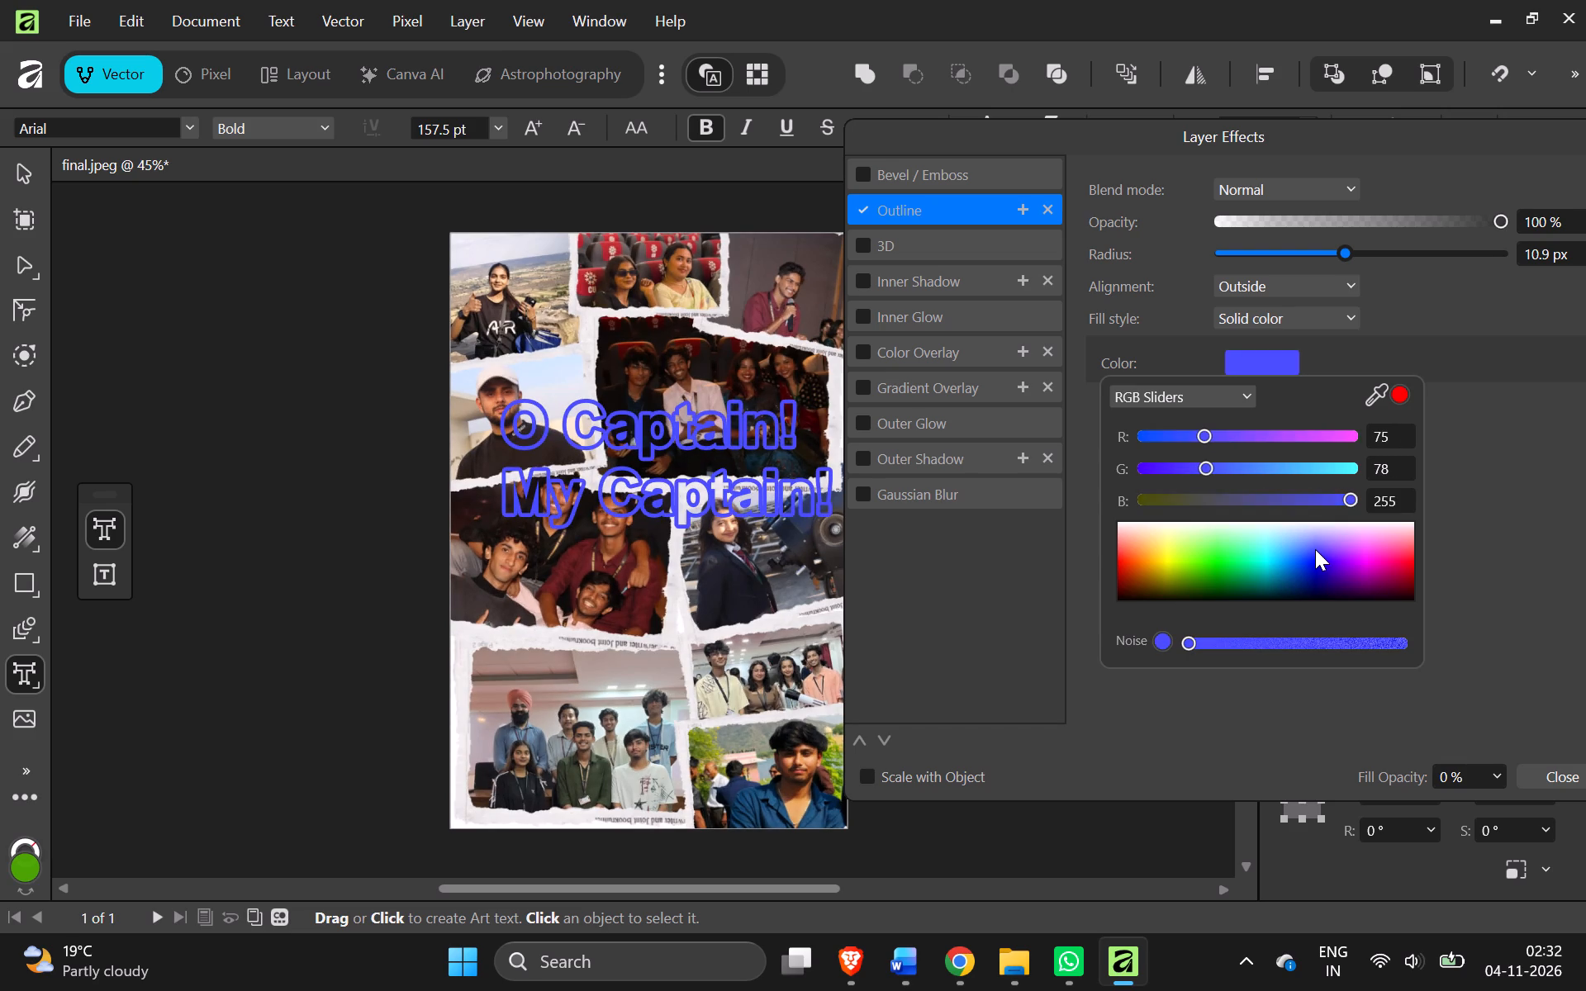
pyautogui.moveTo(1315, 549); pyautogui.dragTo(1311, 549)
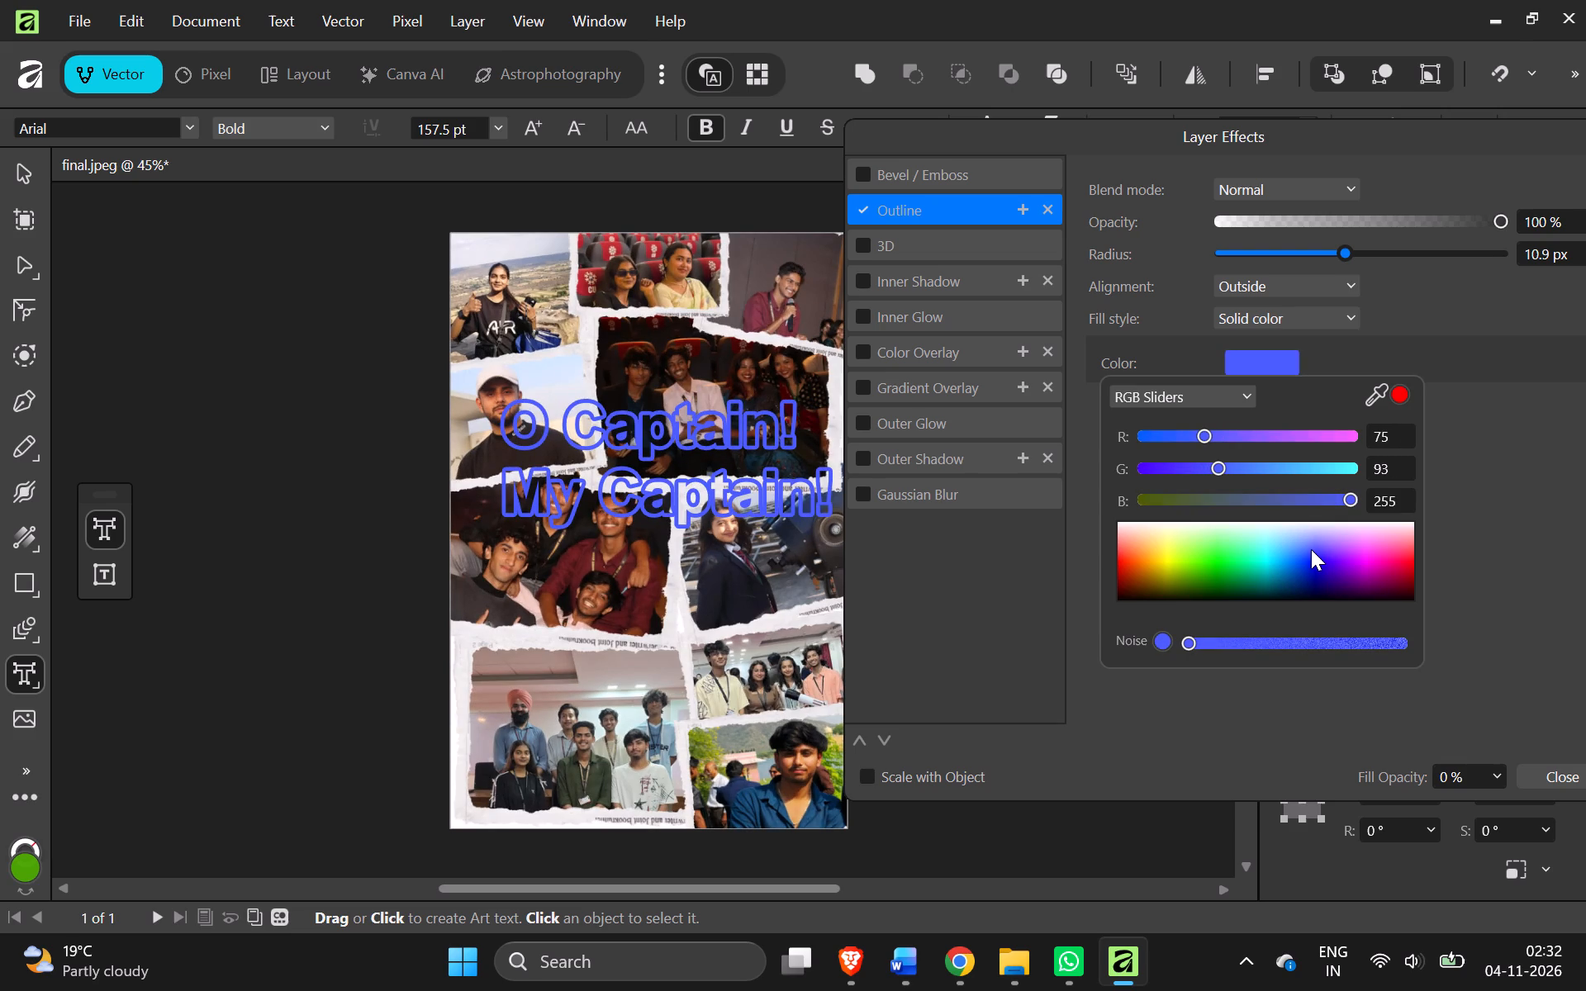
pyautogui.moveTo(1311, 549); pyautogui.dragTo(1312, 549)
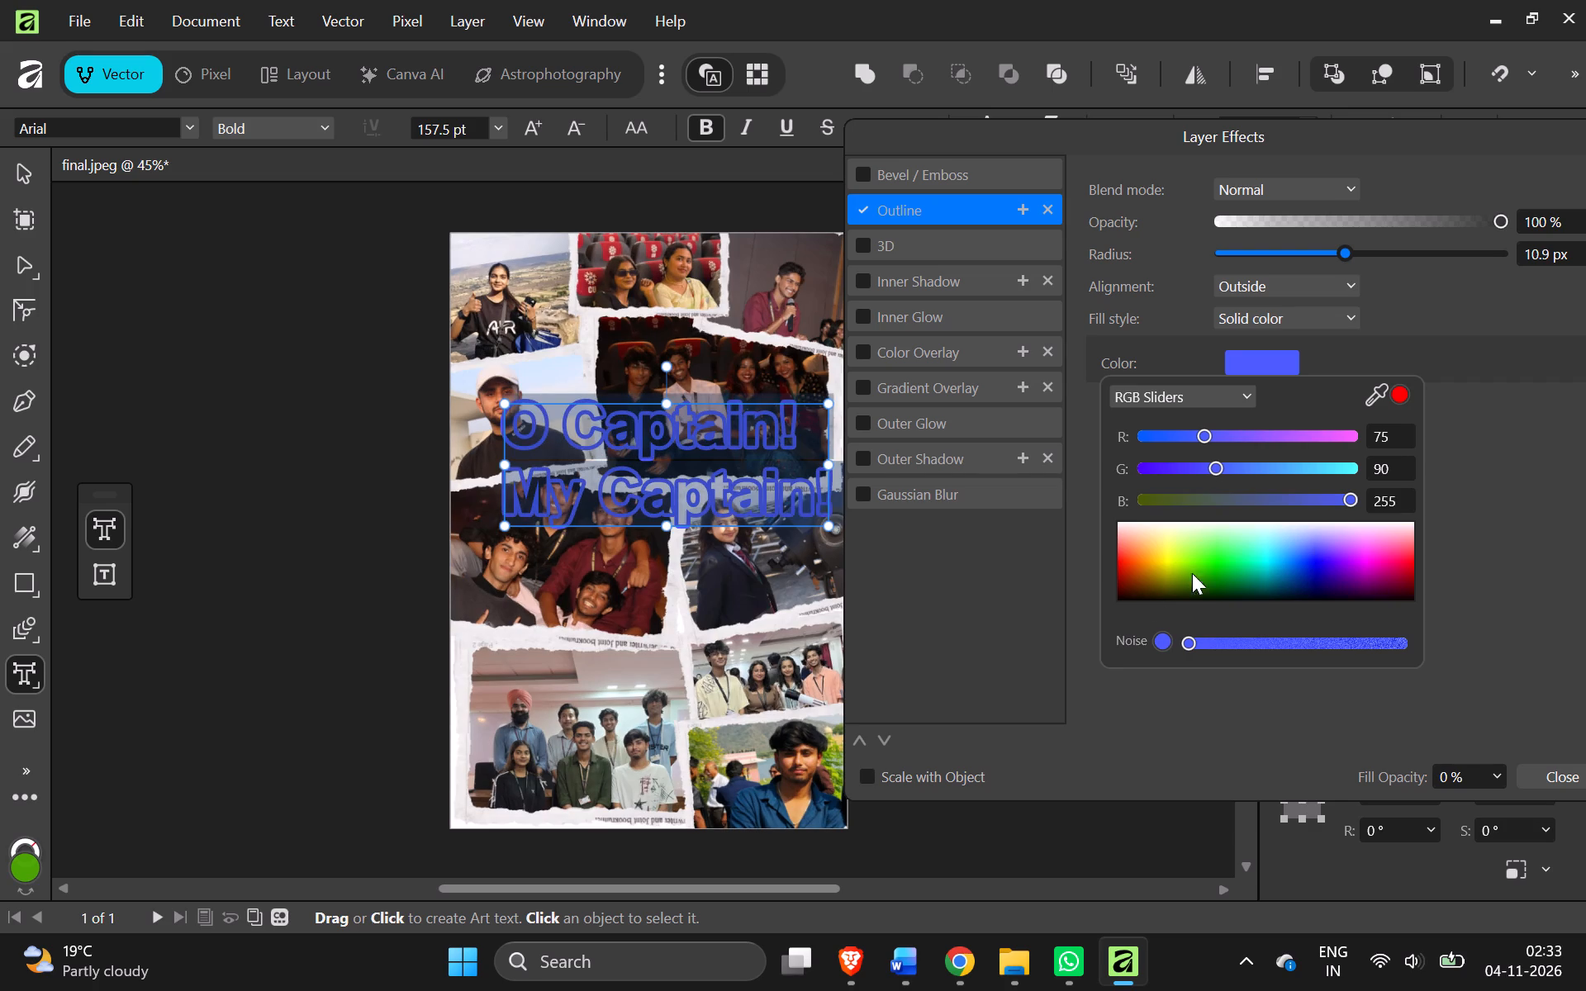
pyautogui.click(655, 466)
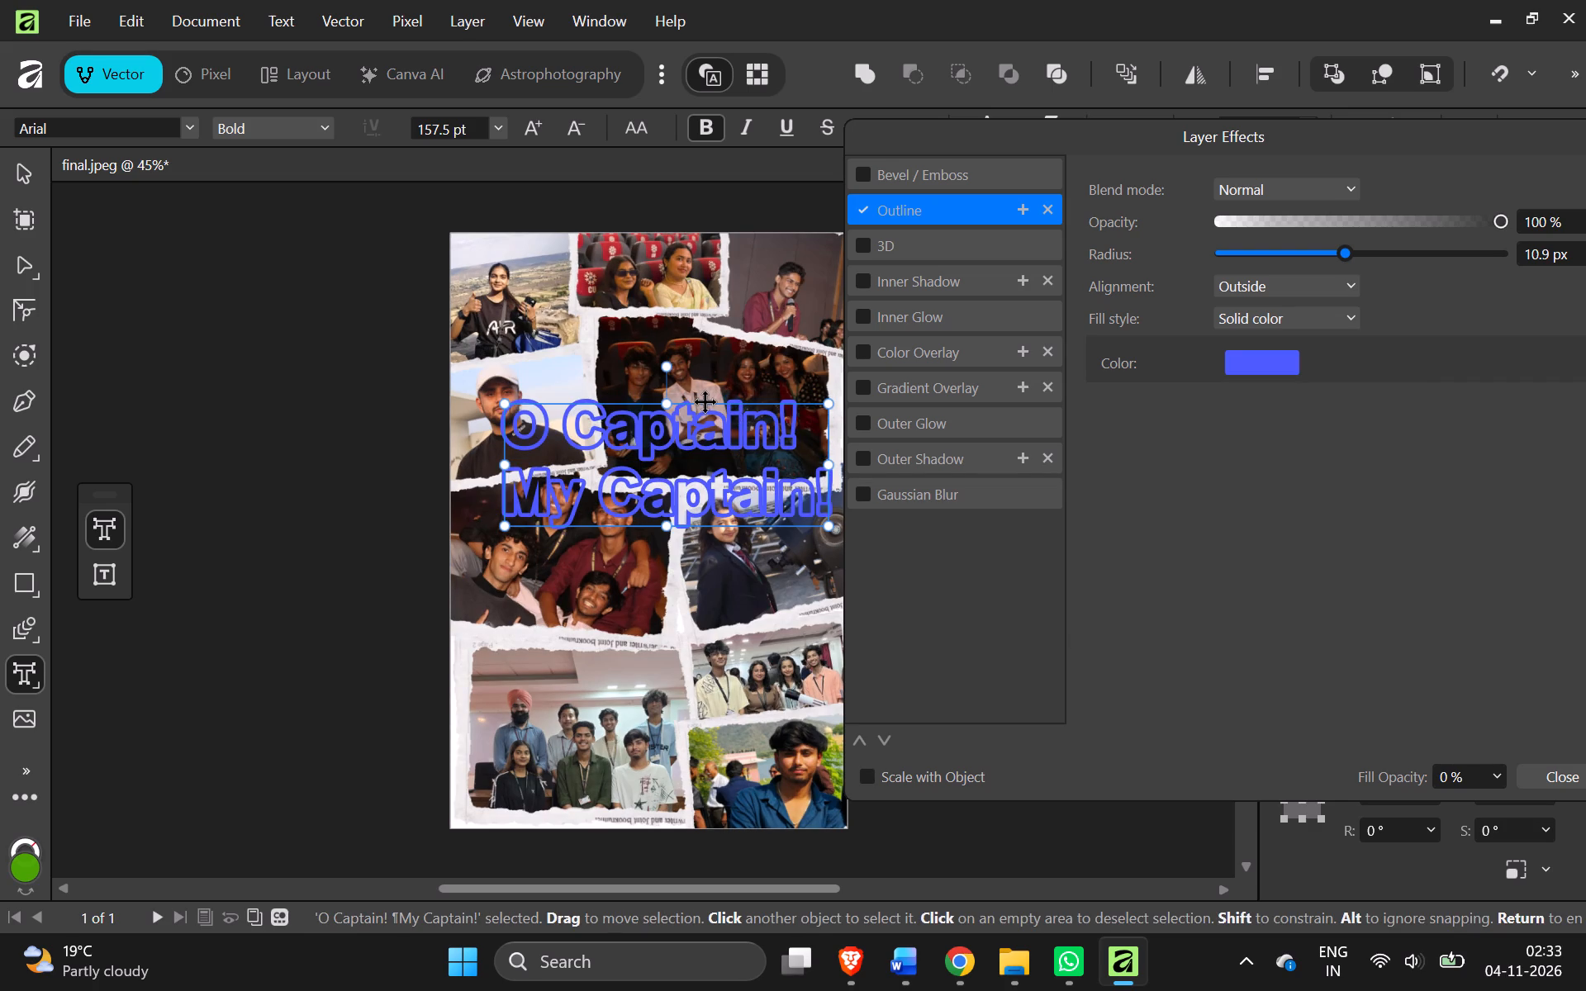
# Move the title lower on the collage, over the middle row of photos.
pyautogui.moveTo(705, 402); pyautogui.dragTo(702, 462)
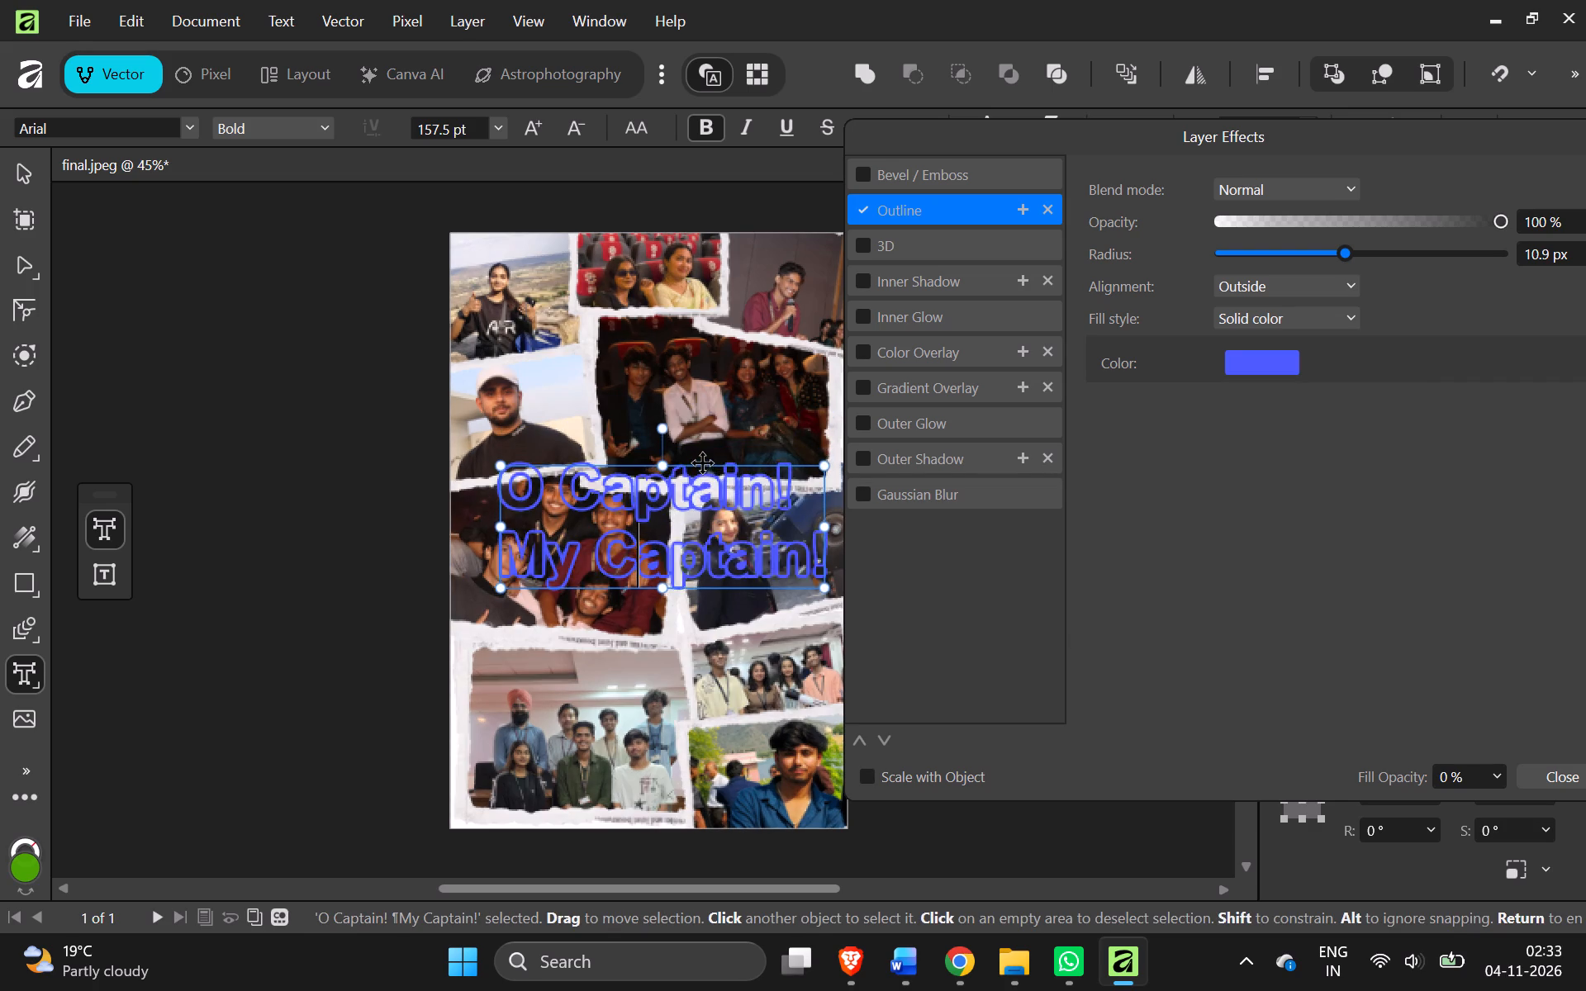
# Move the title down across the lower photos and scale it down proportionally to about 62.3 pt.
pyautogui.moveTo(702, 462); pyautogui.dragTo(711, 574)
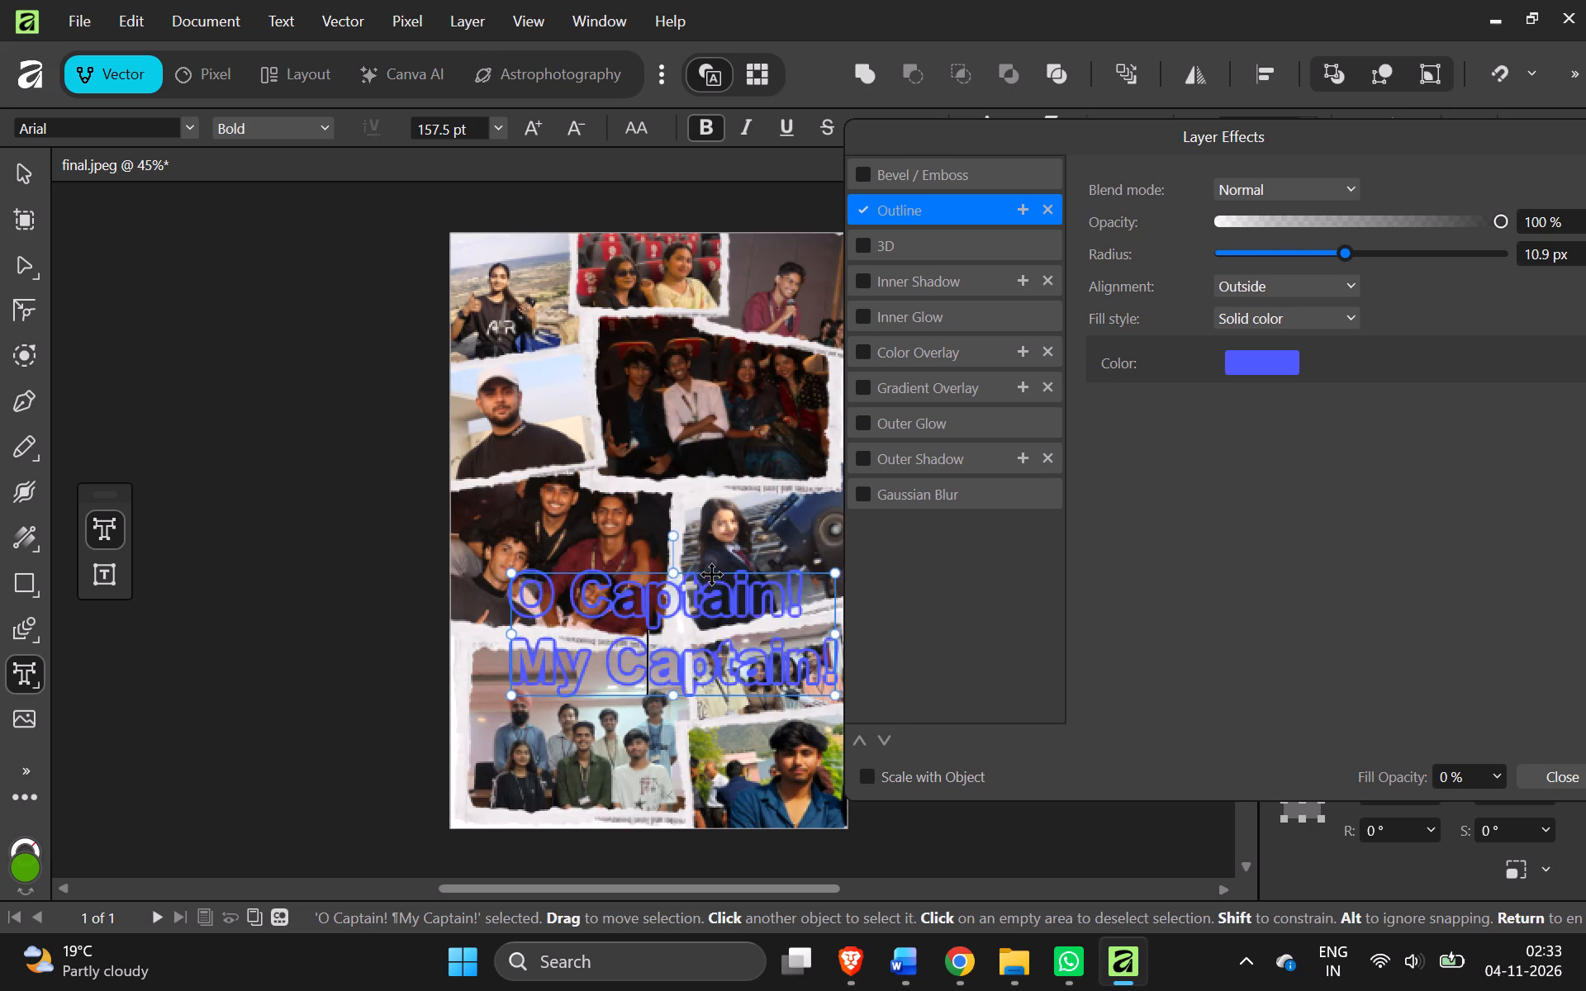
pyautogui.moveTo(711, 574); pyautogui.dragTo(690, 569)
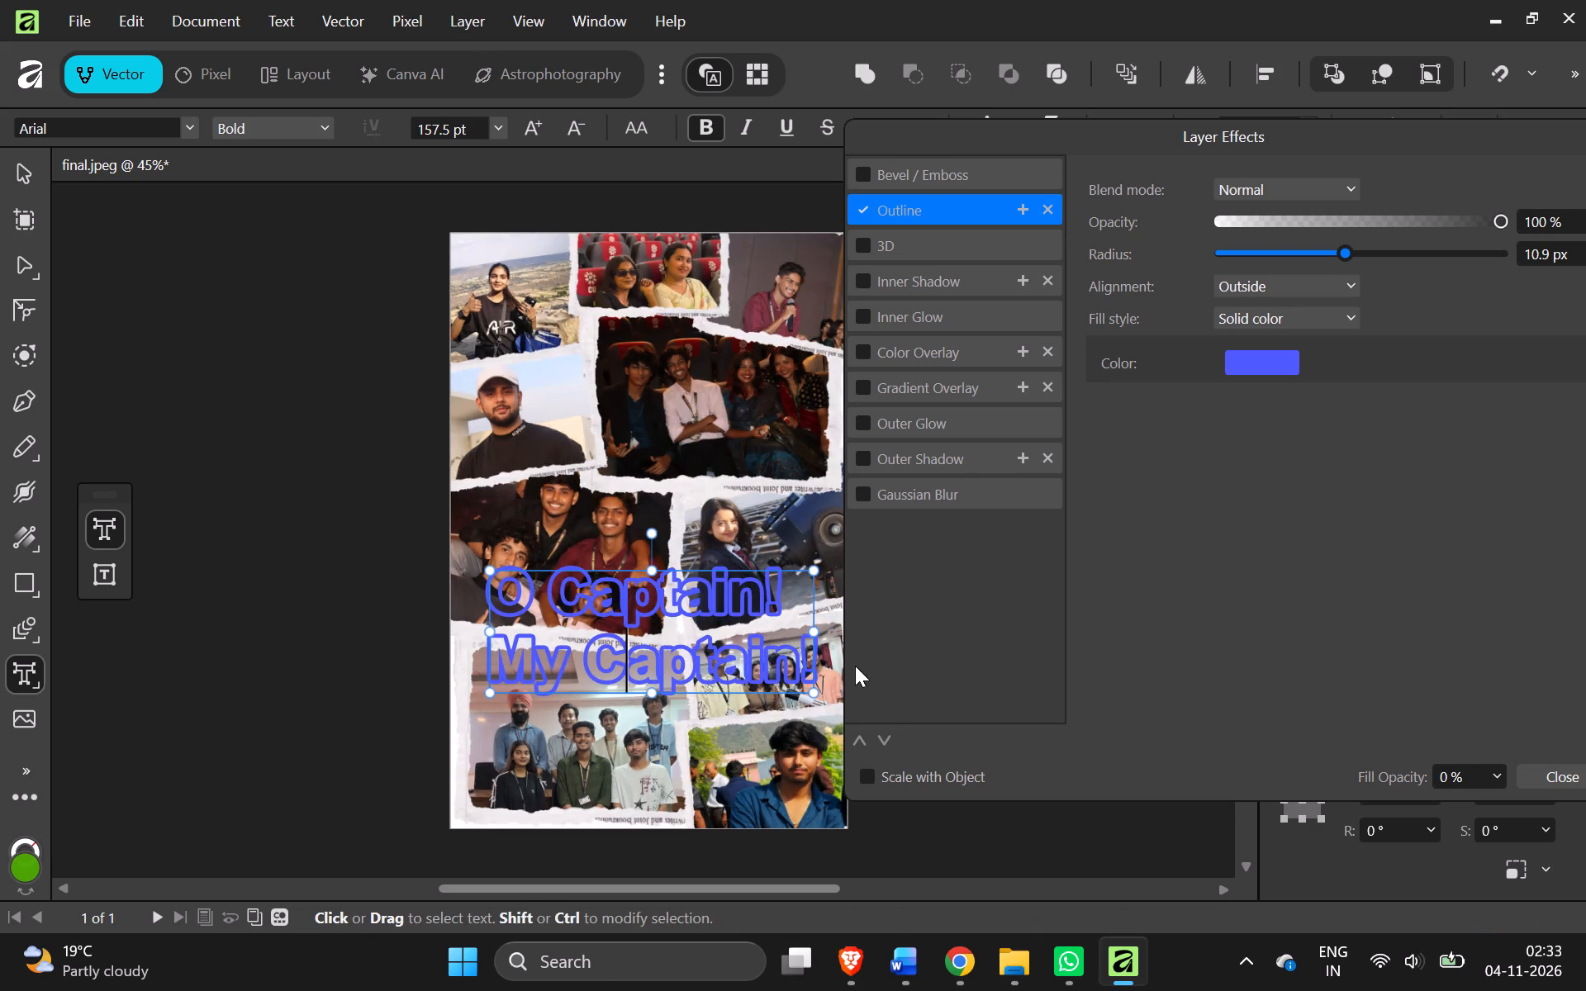
pyautogui.moveTo(814, 693); pyautogui.dragTo(668, 607)
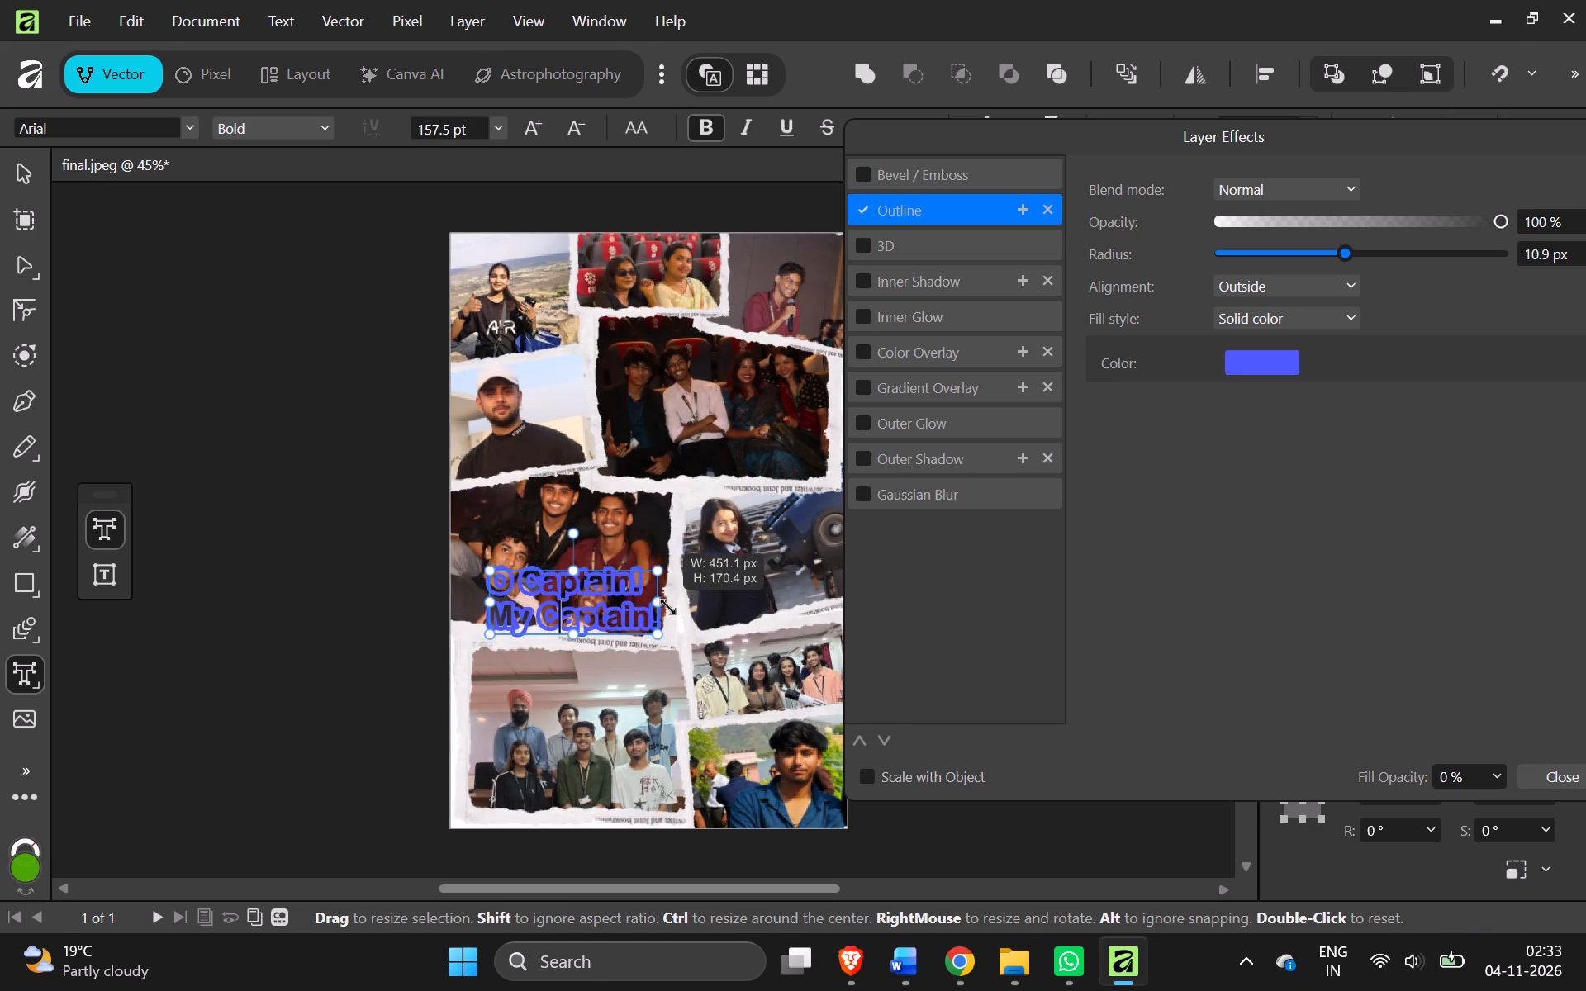
pyautogui.moveTo(668, 607); pyautogui.dragTo(622, 609)
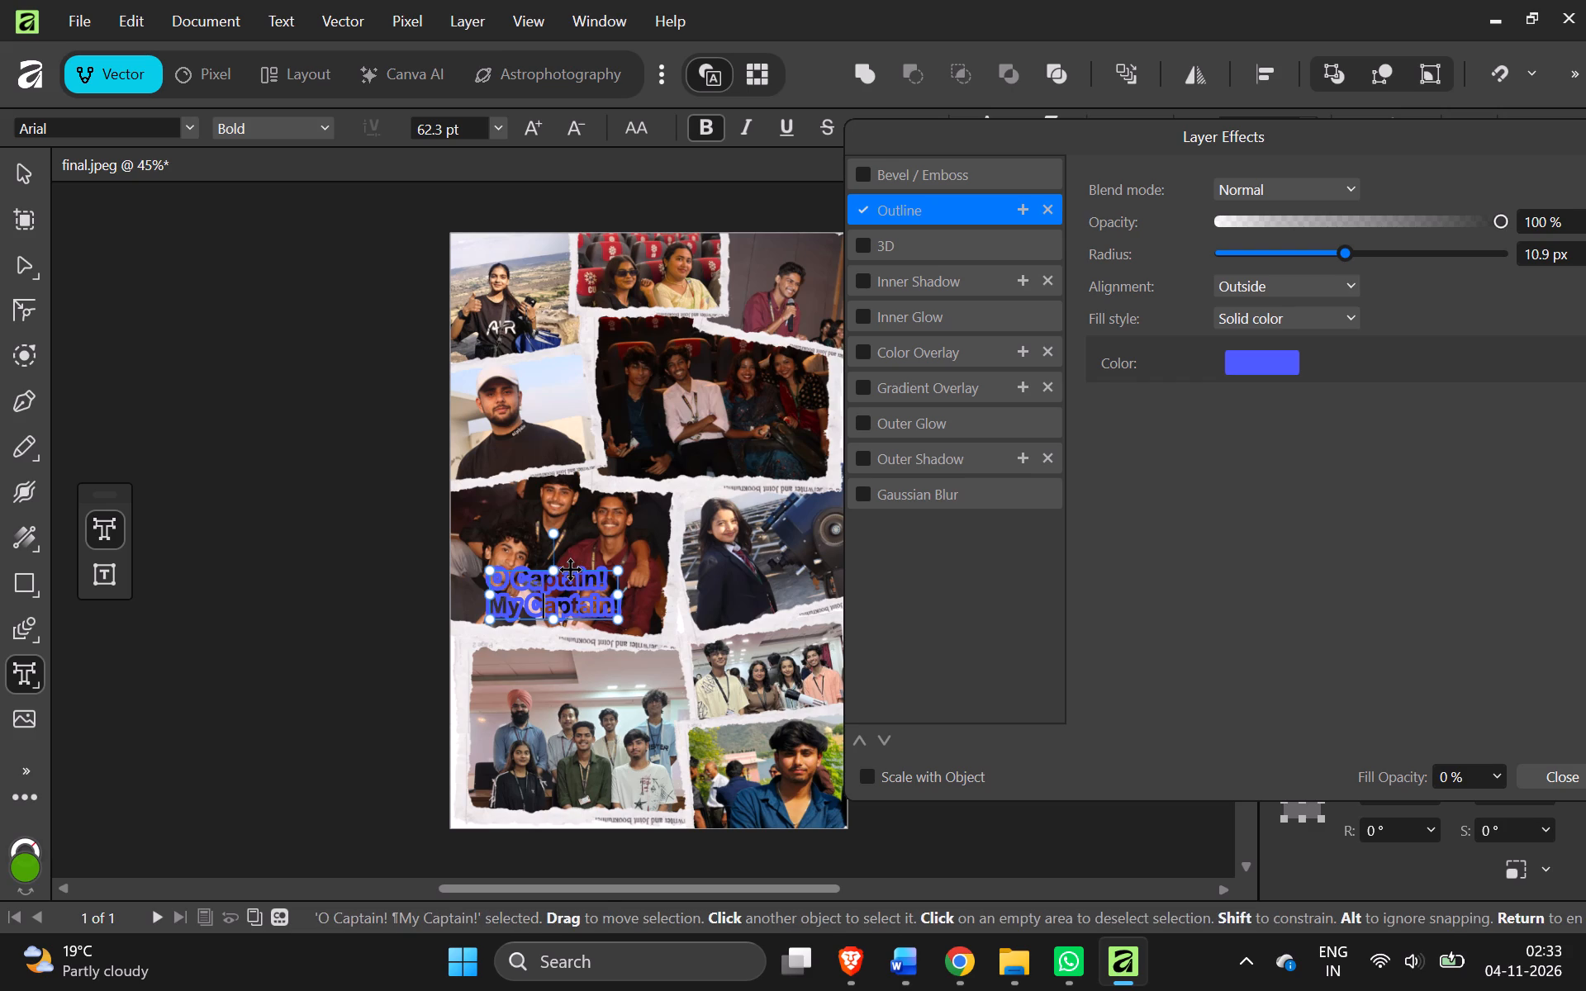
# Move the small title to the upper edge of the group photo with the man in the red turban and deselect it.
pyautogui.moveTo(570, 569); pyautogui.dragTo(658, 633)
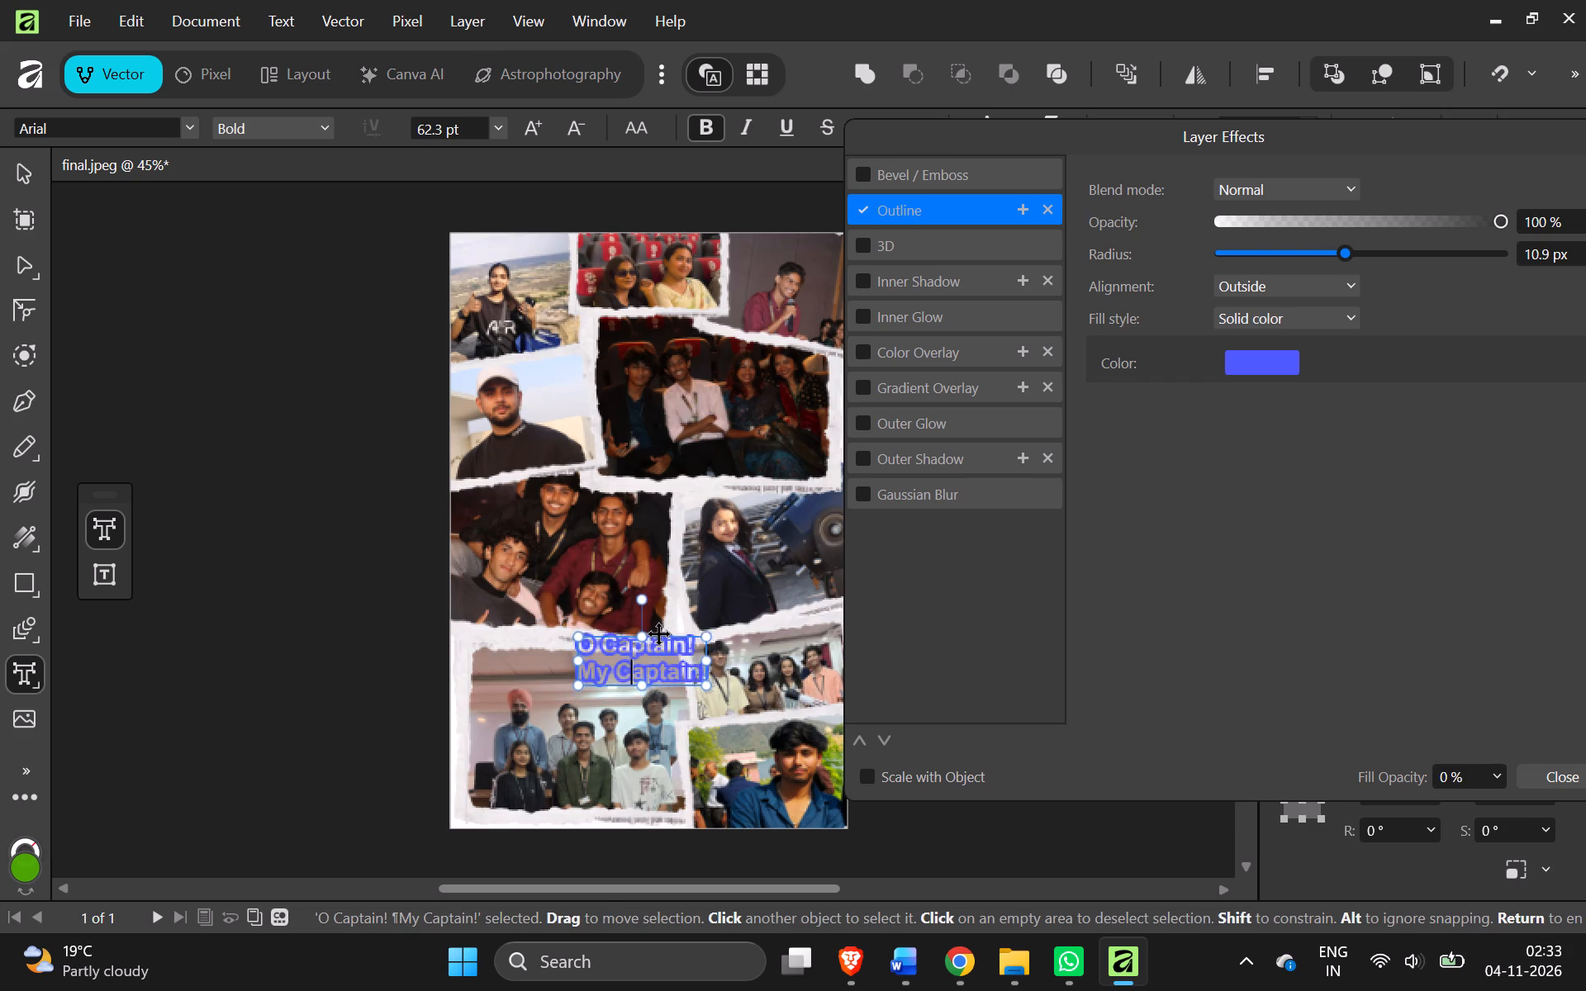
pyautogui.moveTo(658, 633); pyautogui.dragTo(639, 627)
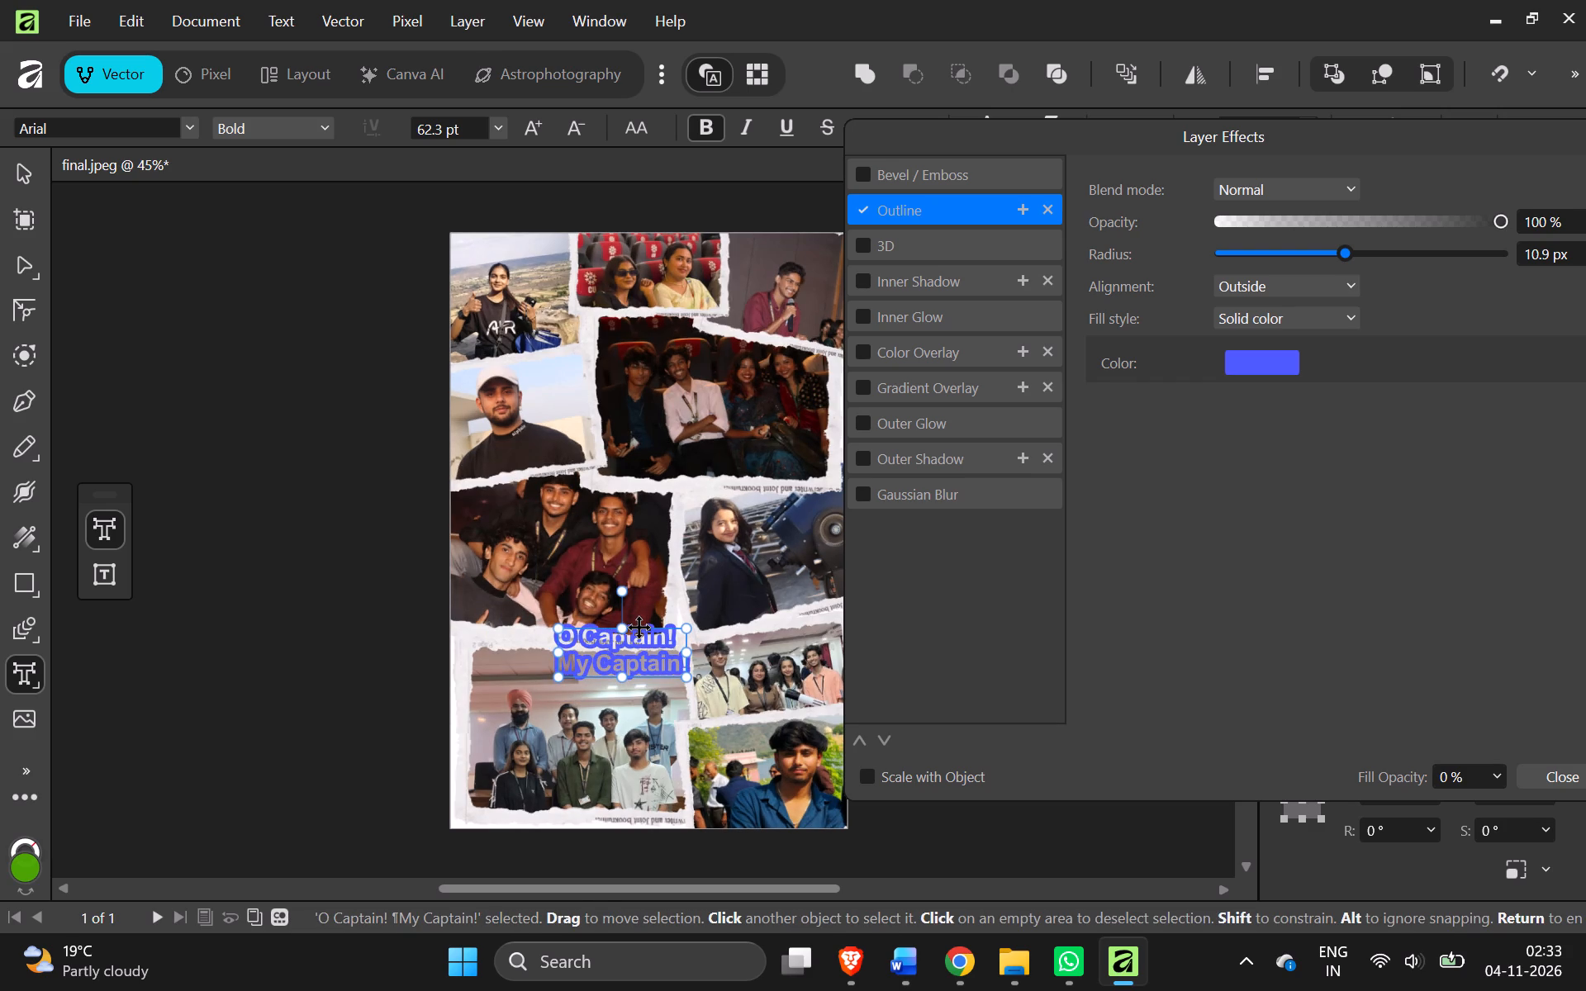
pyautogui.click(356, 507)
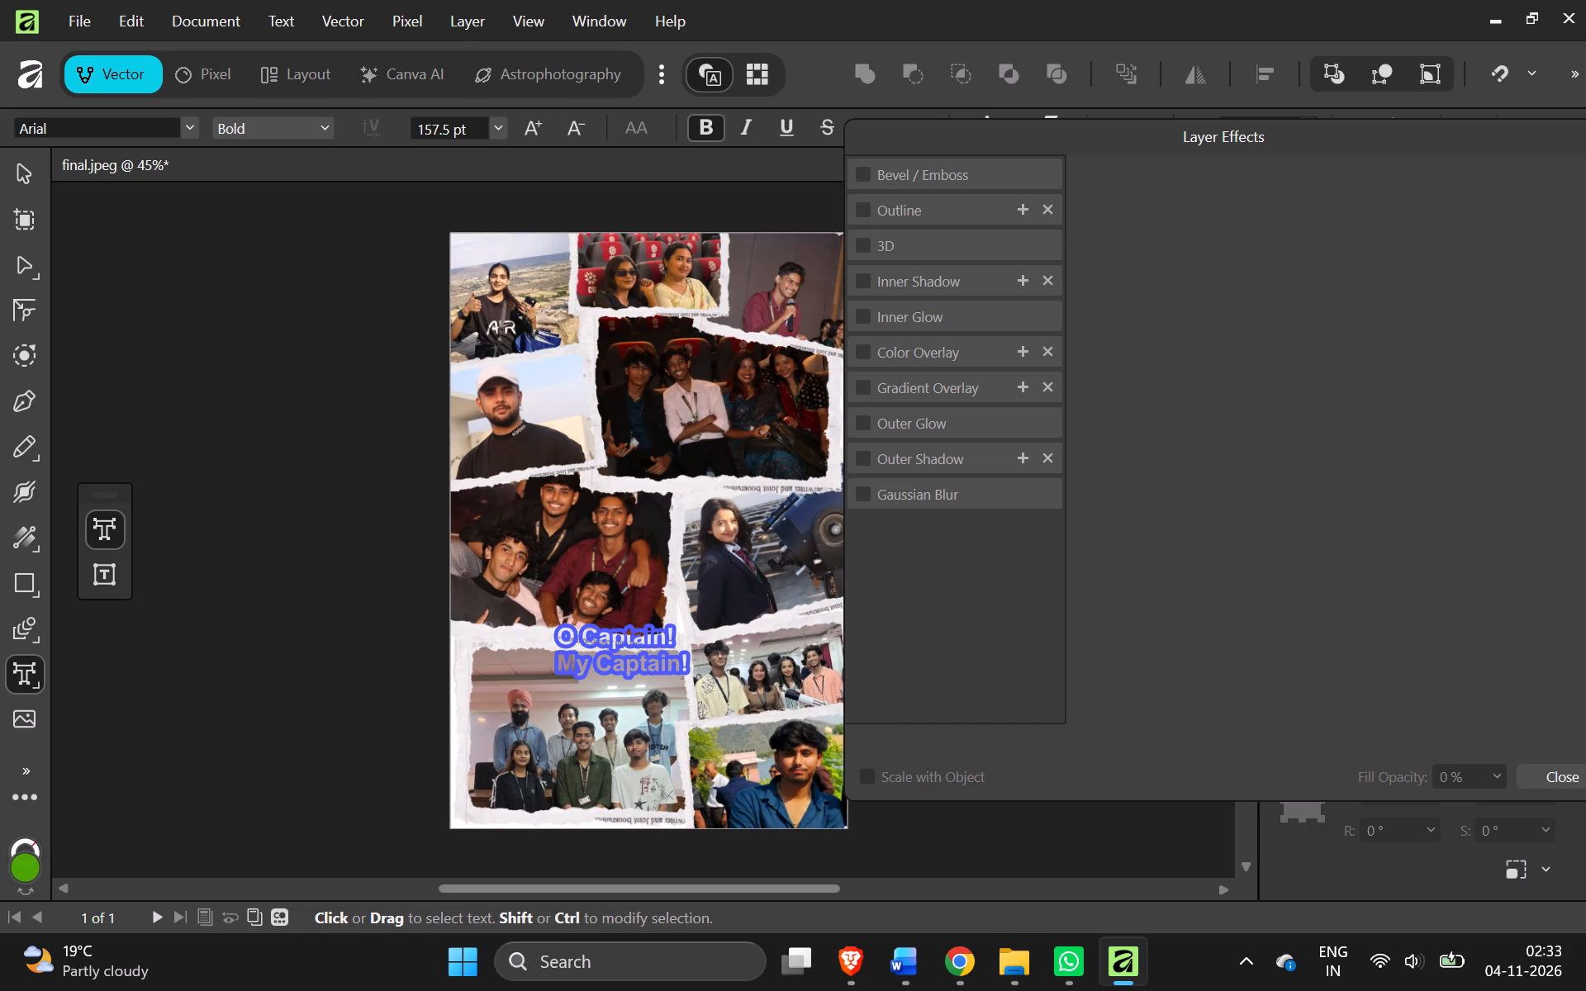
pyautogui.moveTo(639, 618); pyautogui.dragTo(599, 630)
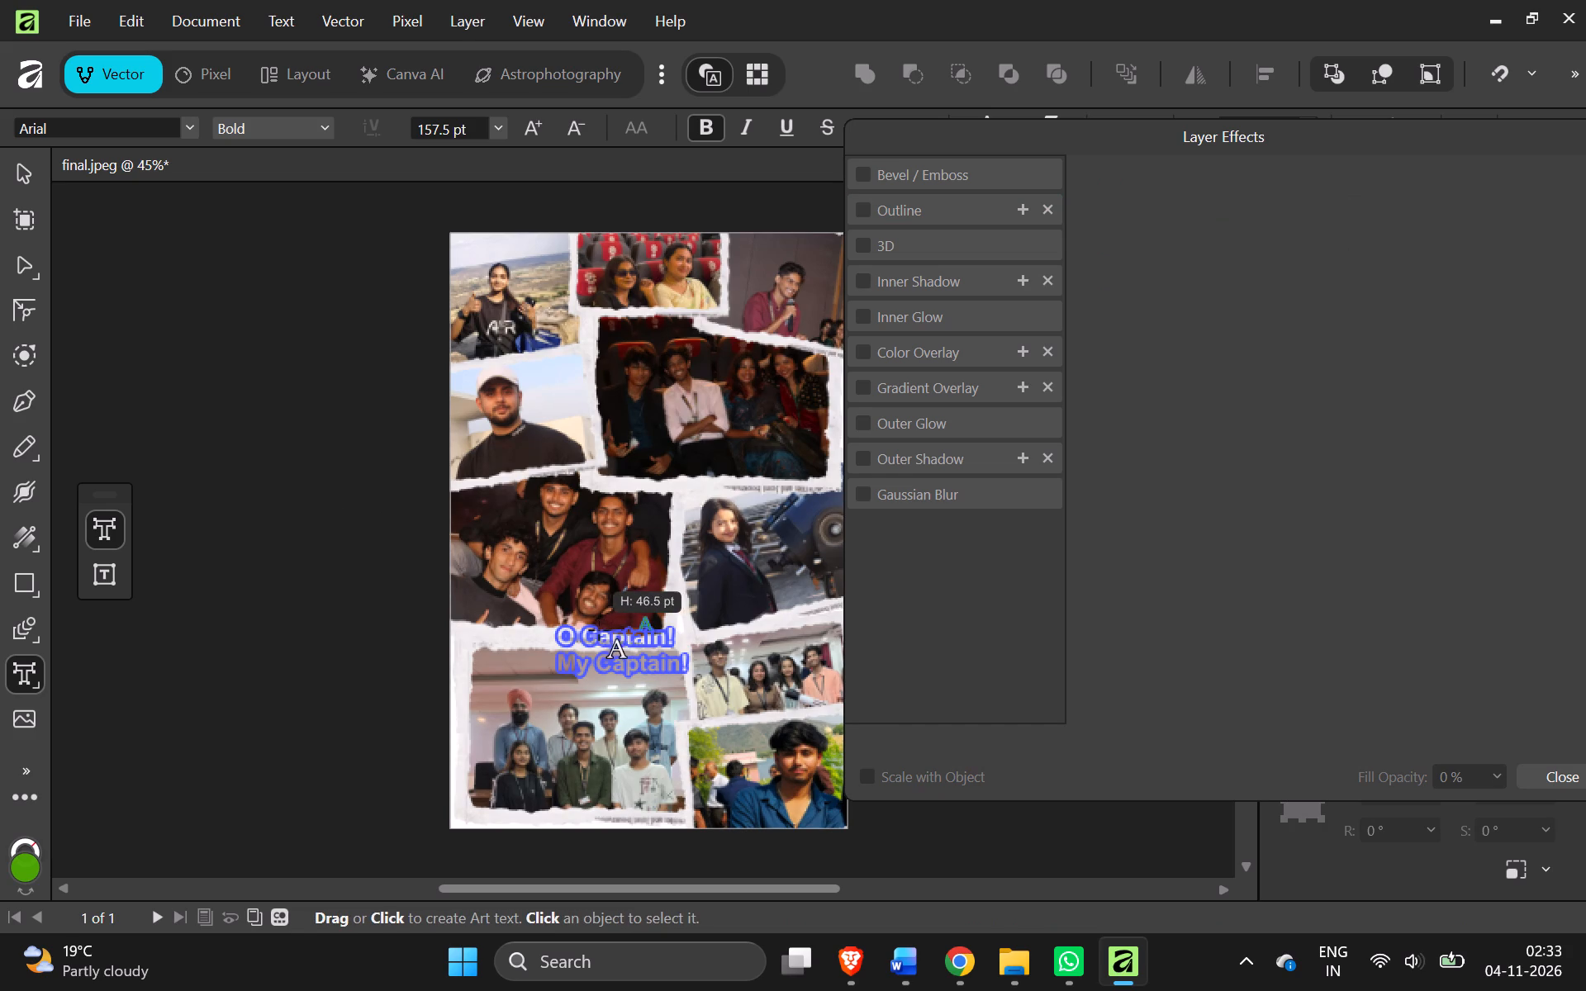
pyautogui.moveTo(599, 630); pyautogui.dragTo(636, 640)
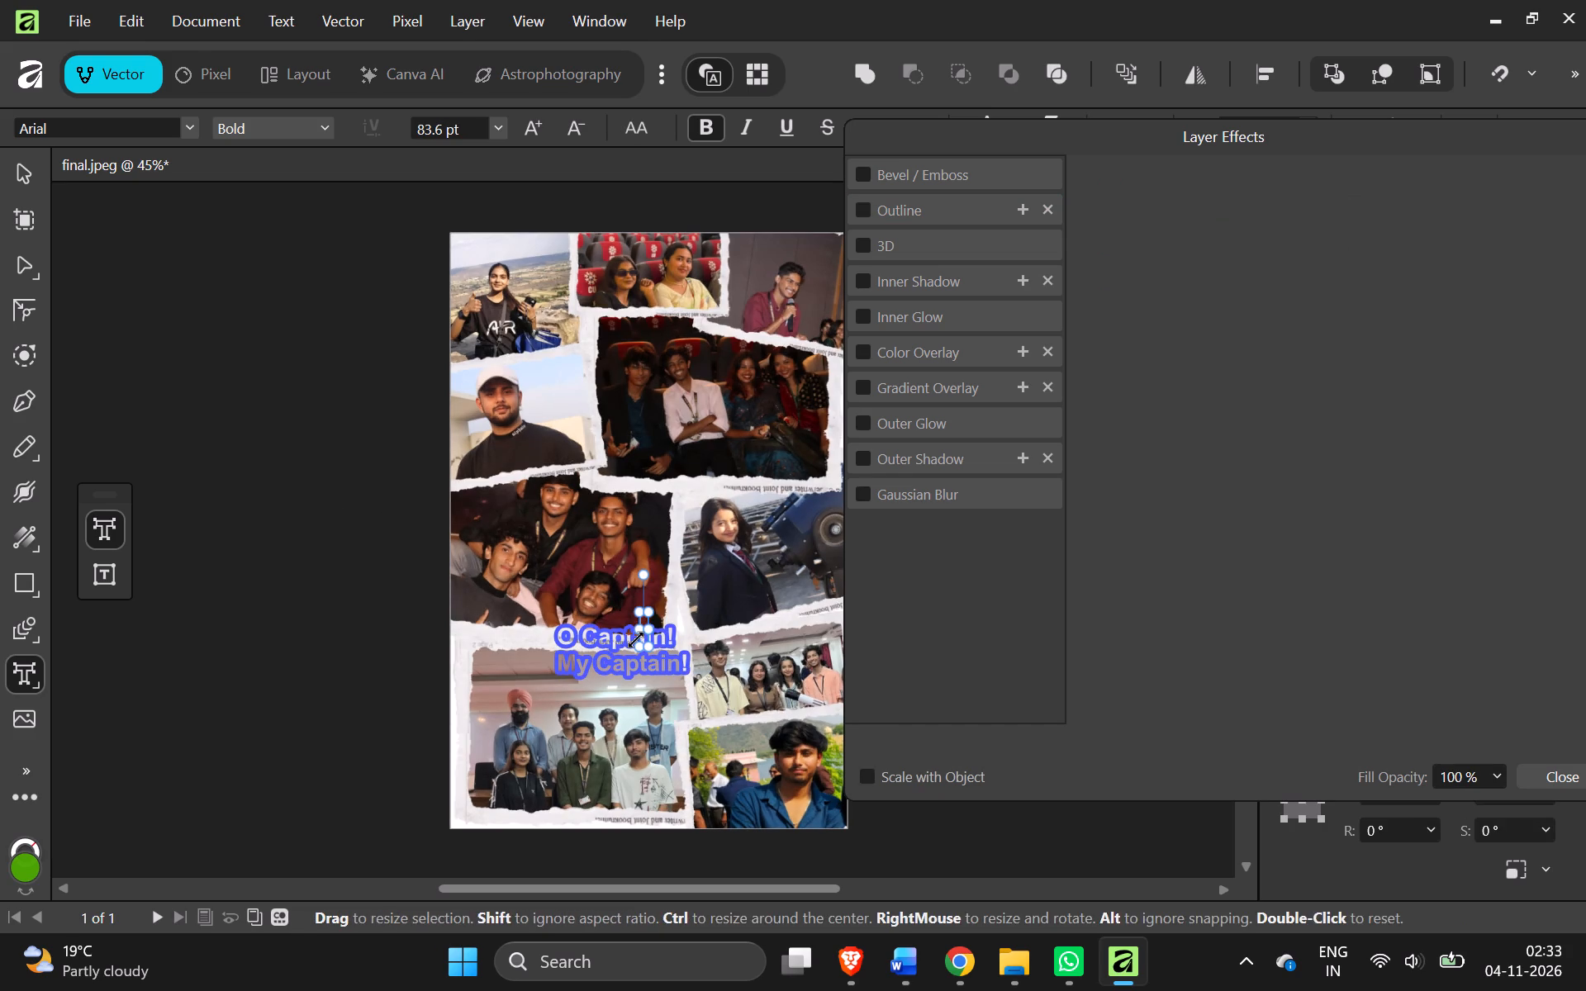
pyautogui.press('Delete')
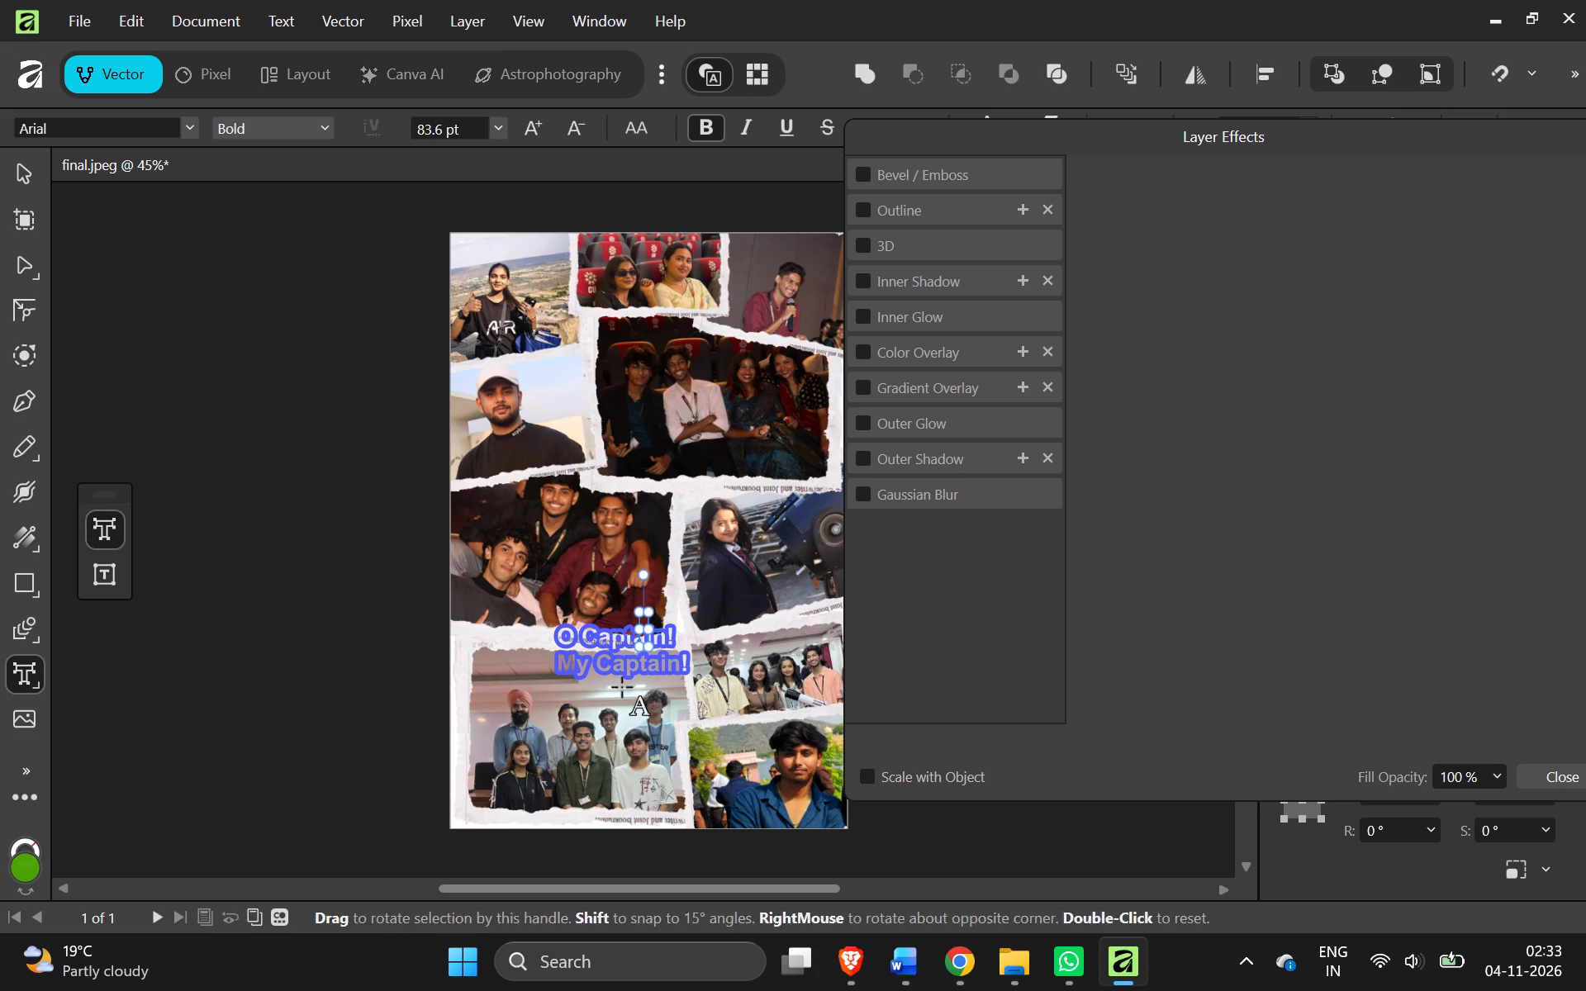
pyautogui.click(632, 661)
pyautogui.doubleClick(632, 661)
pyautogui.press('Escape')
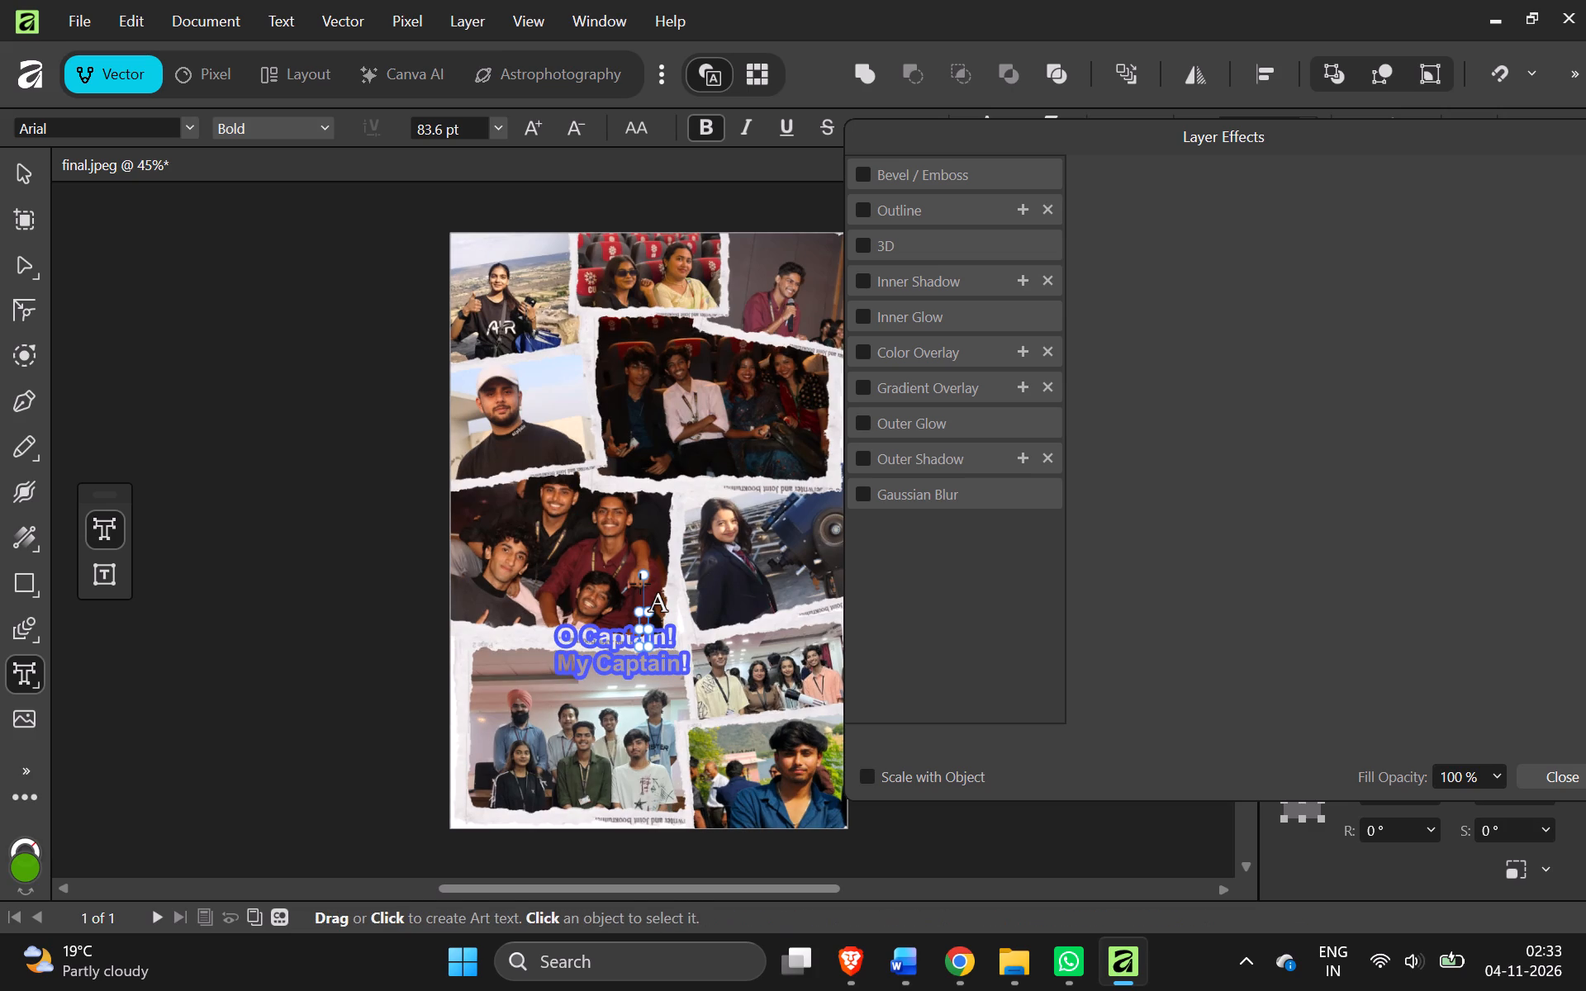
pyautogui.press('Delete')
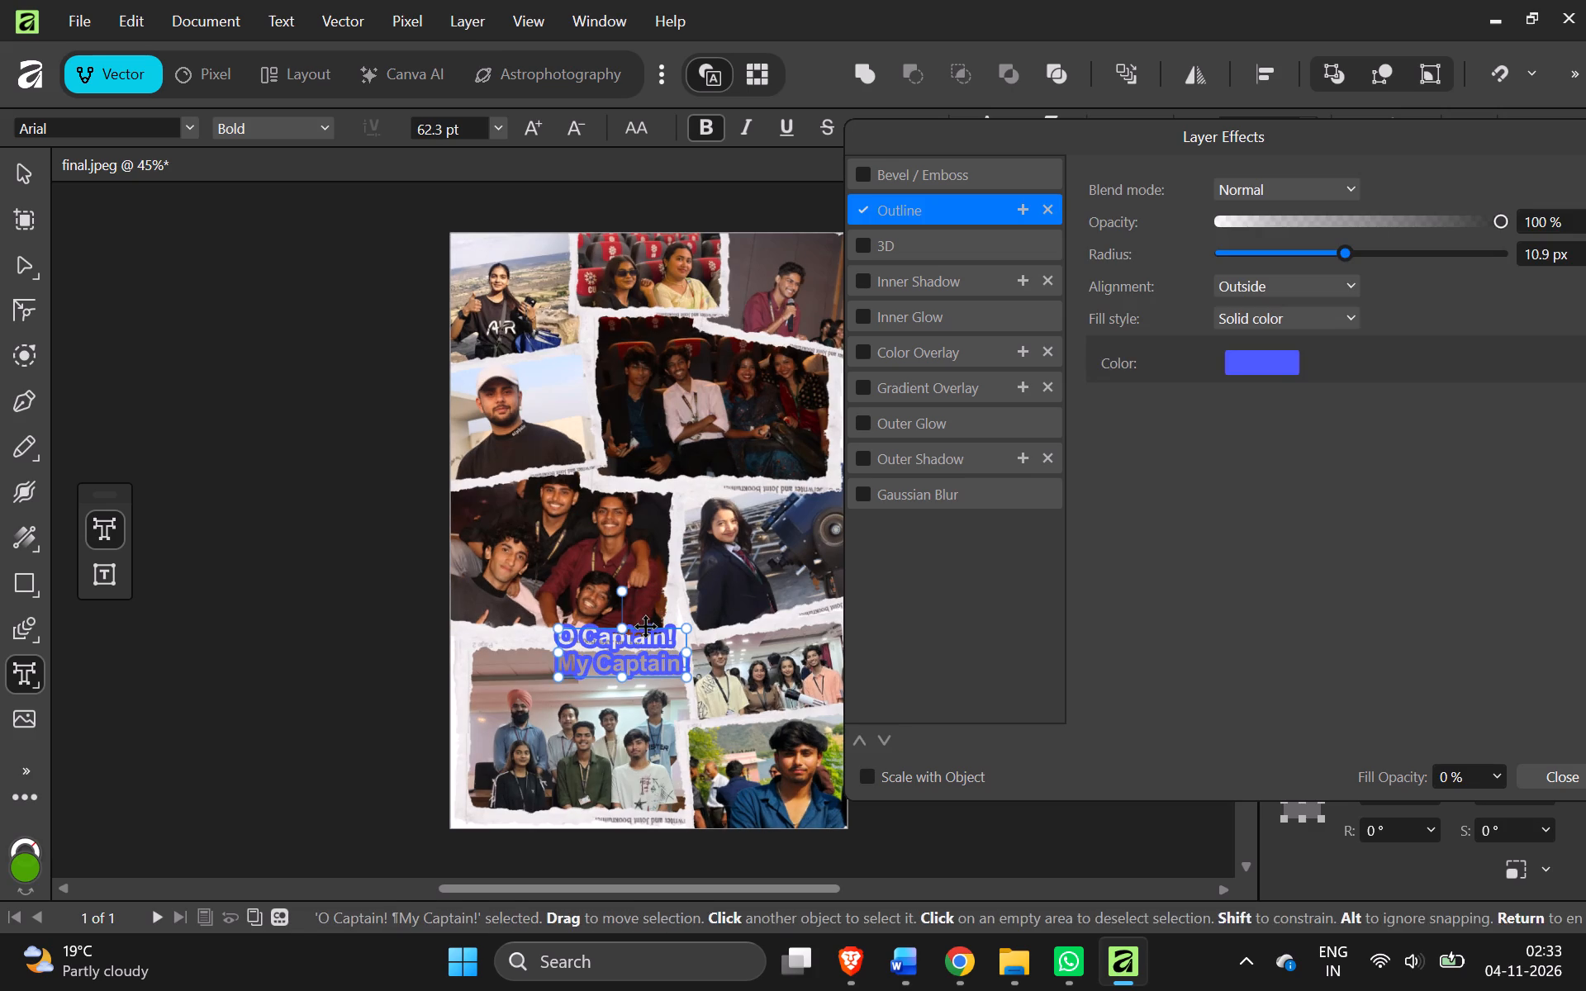
# Move the title up to the torn-paper seam below the large dark group photo and deselect it.
pyautogui.click(647, 629)
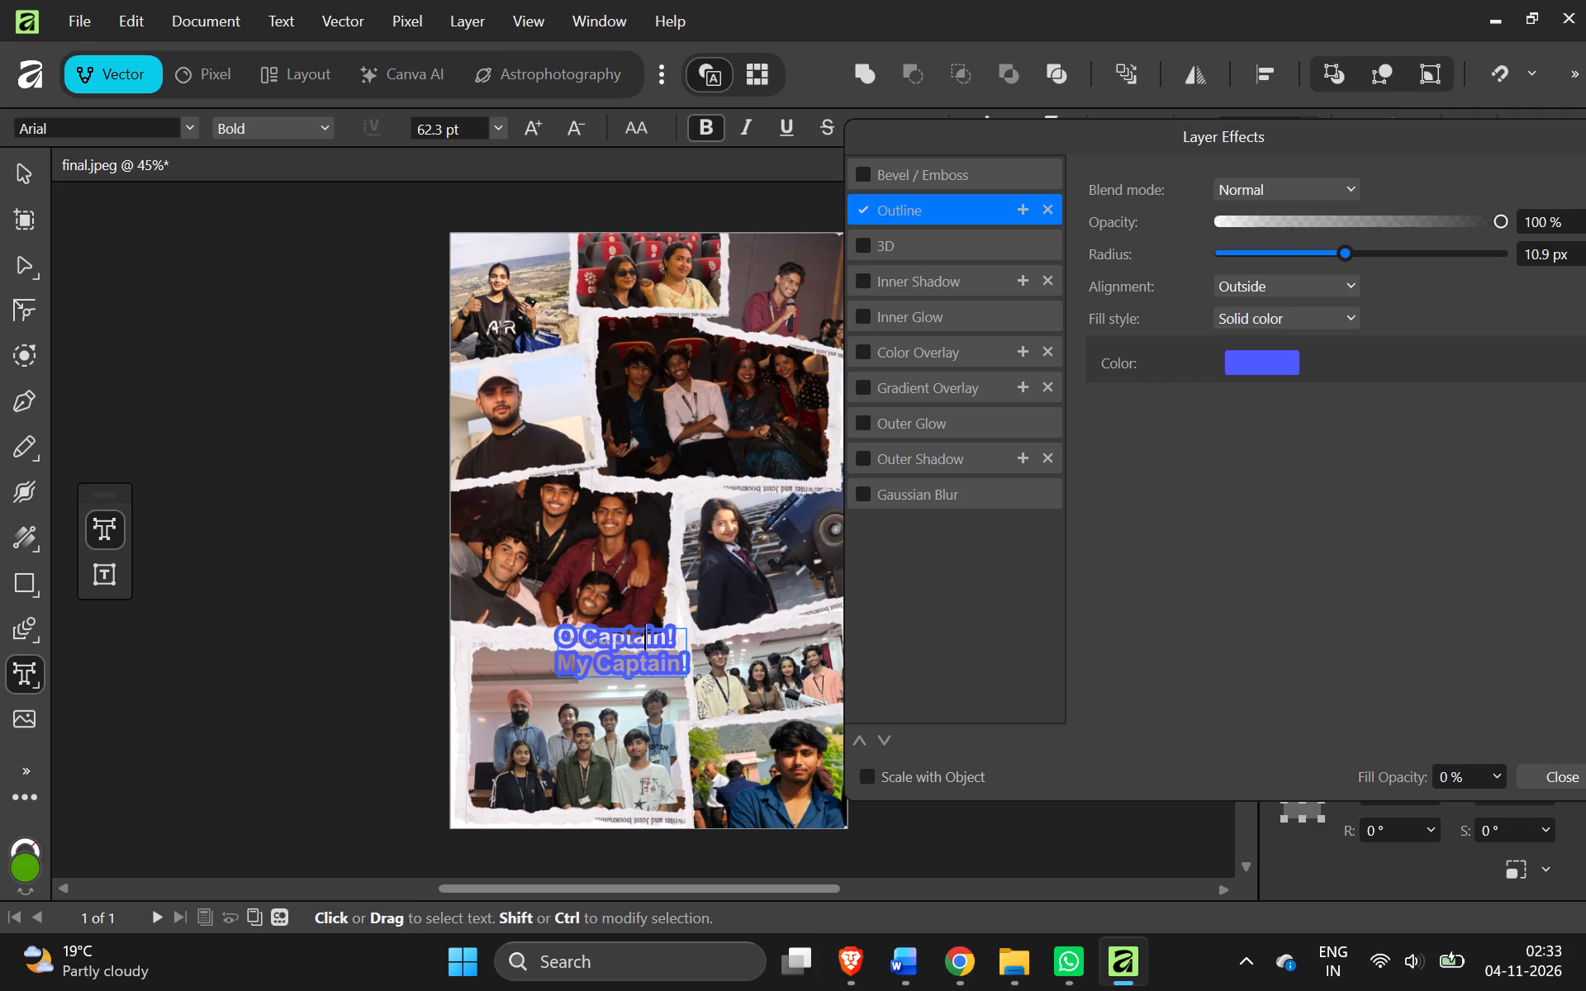
pyautogui.moveTo(644, 628); pyautogui.dragTo(699, 469)
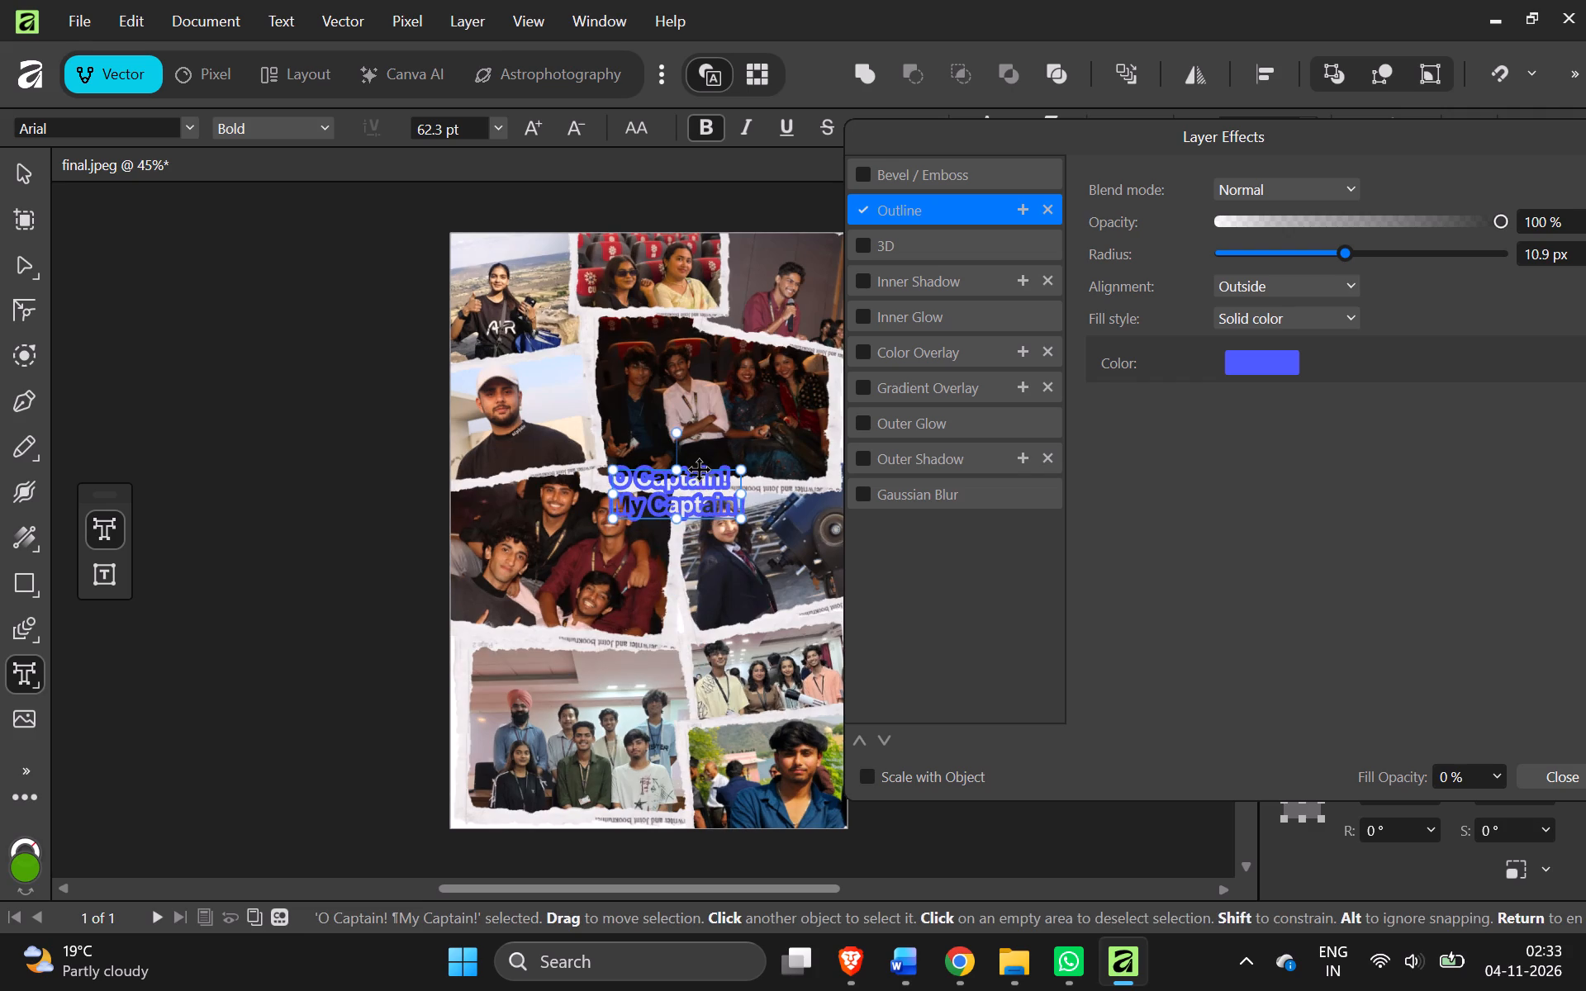
pyautogui.moveTo(699, 469); pyautogui.dragTo(726, 460)
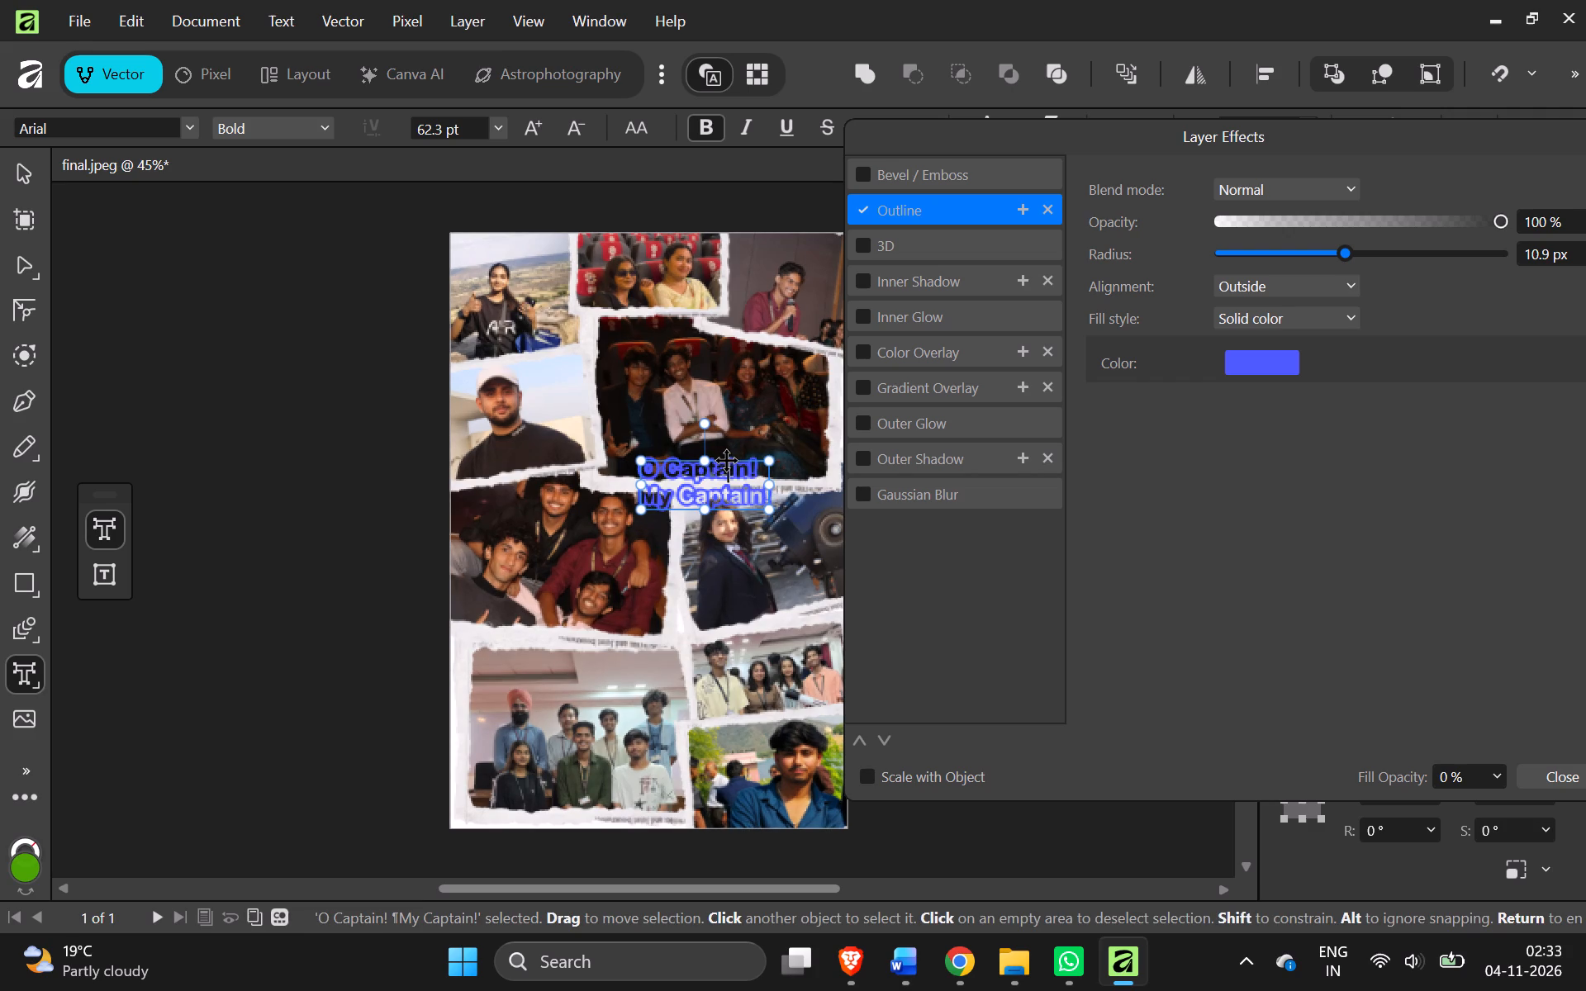
pyautogui.moveTo(726, 460); pyautogui.dragTo(714, 467)
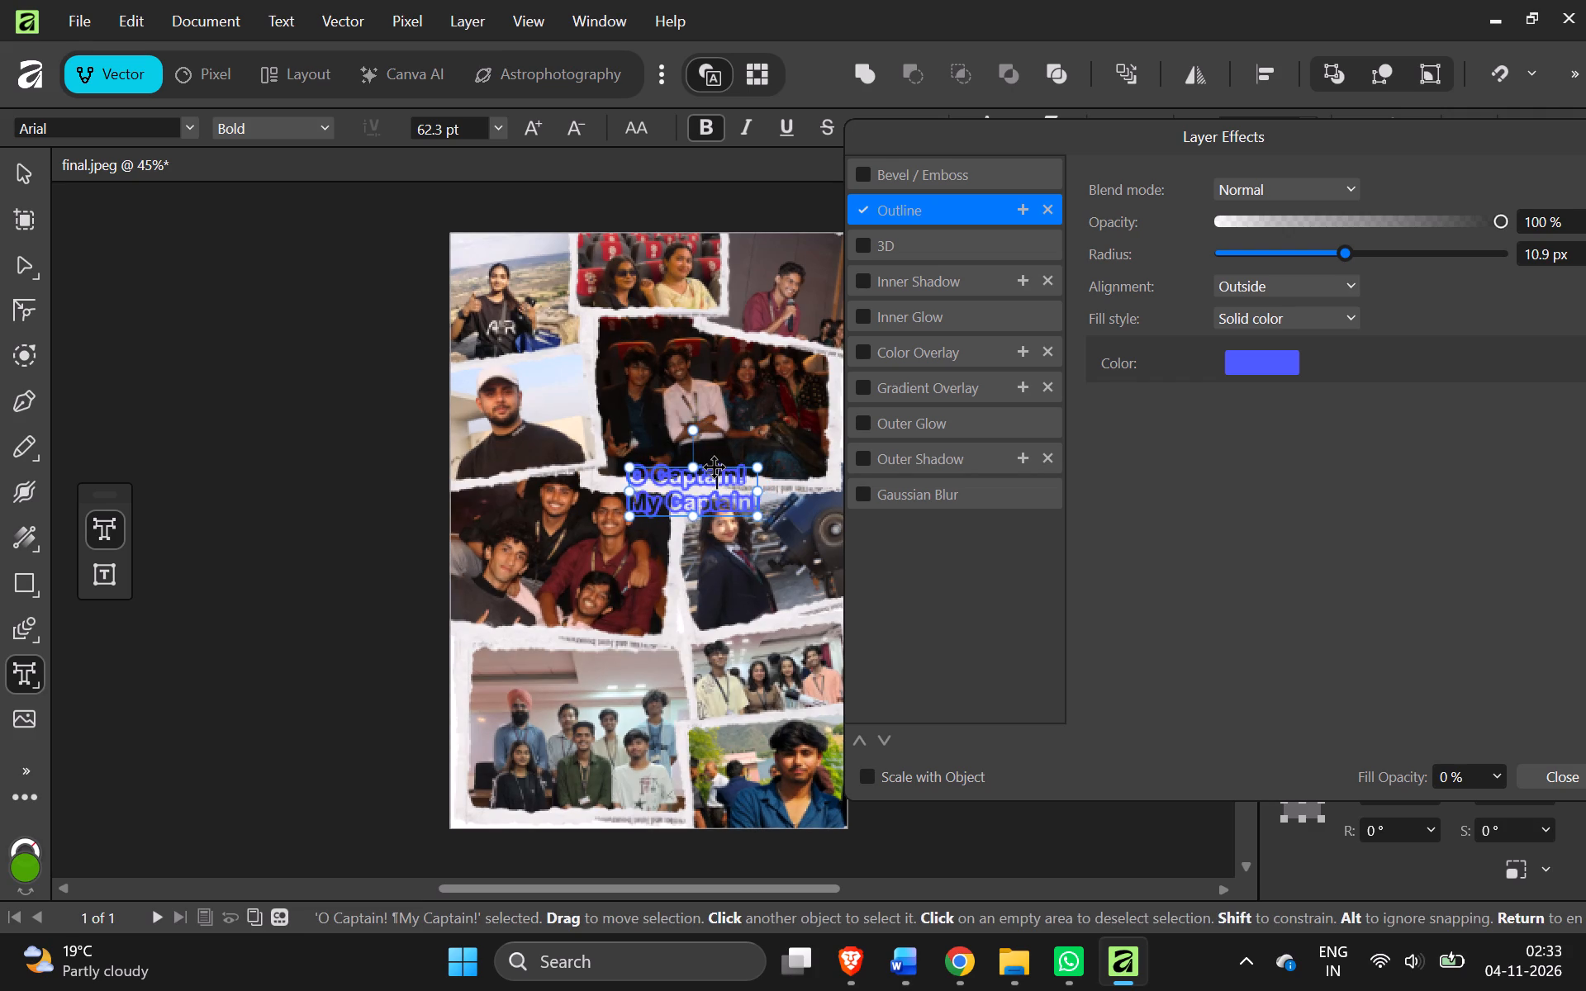
pyautogui.moveTo(714, 467); pyautogui.dragTo(706, 461)
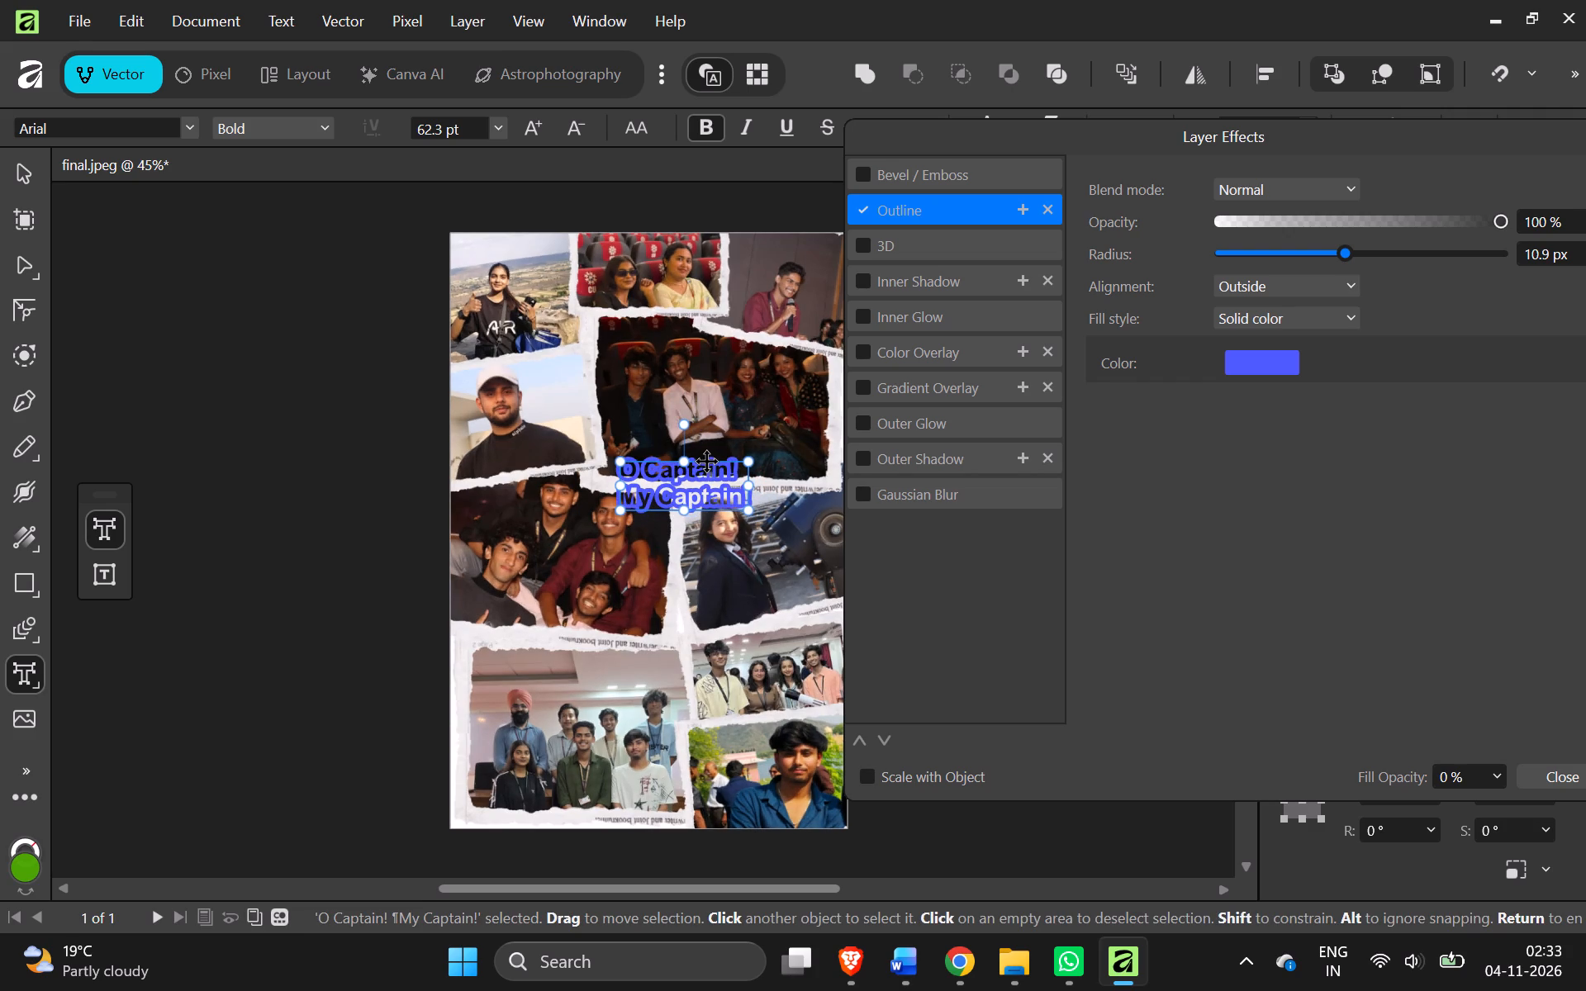
pyautogui.moveTo(706, 461); pyautogui.dragTo(698, 458)
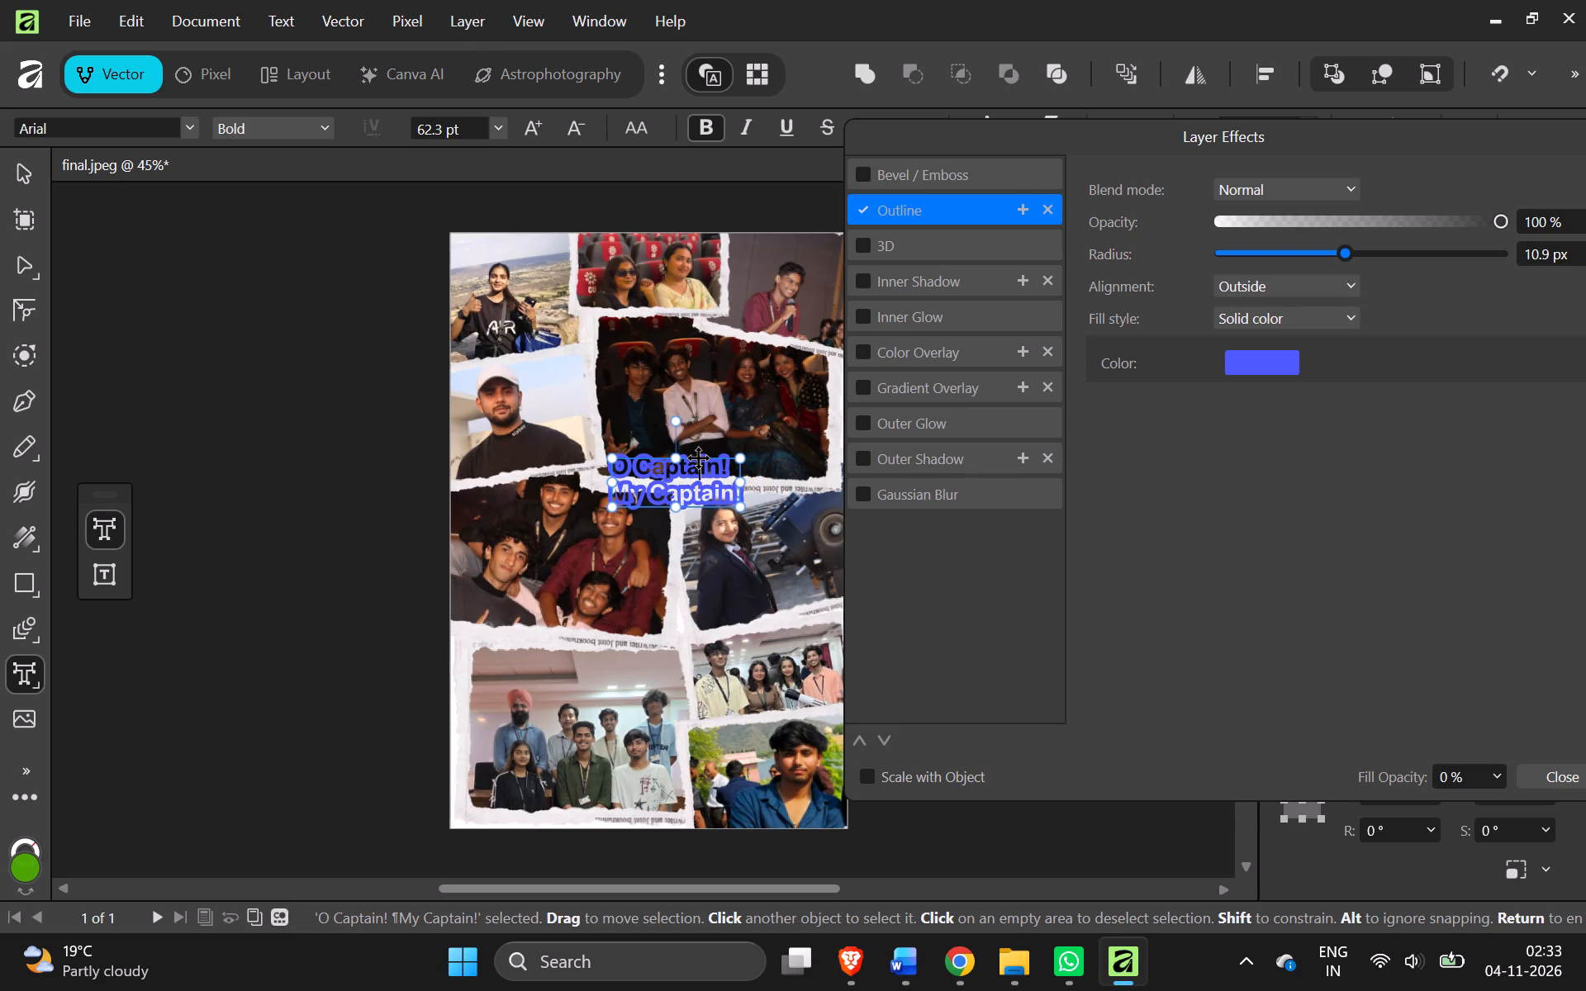
pyautogui.click(277, 435)
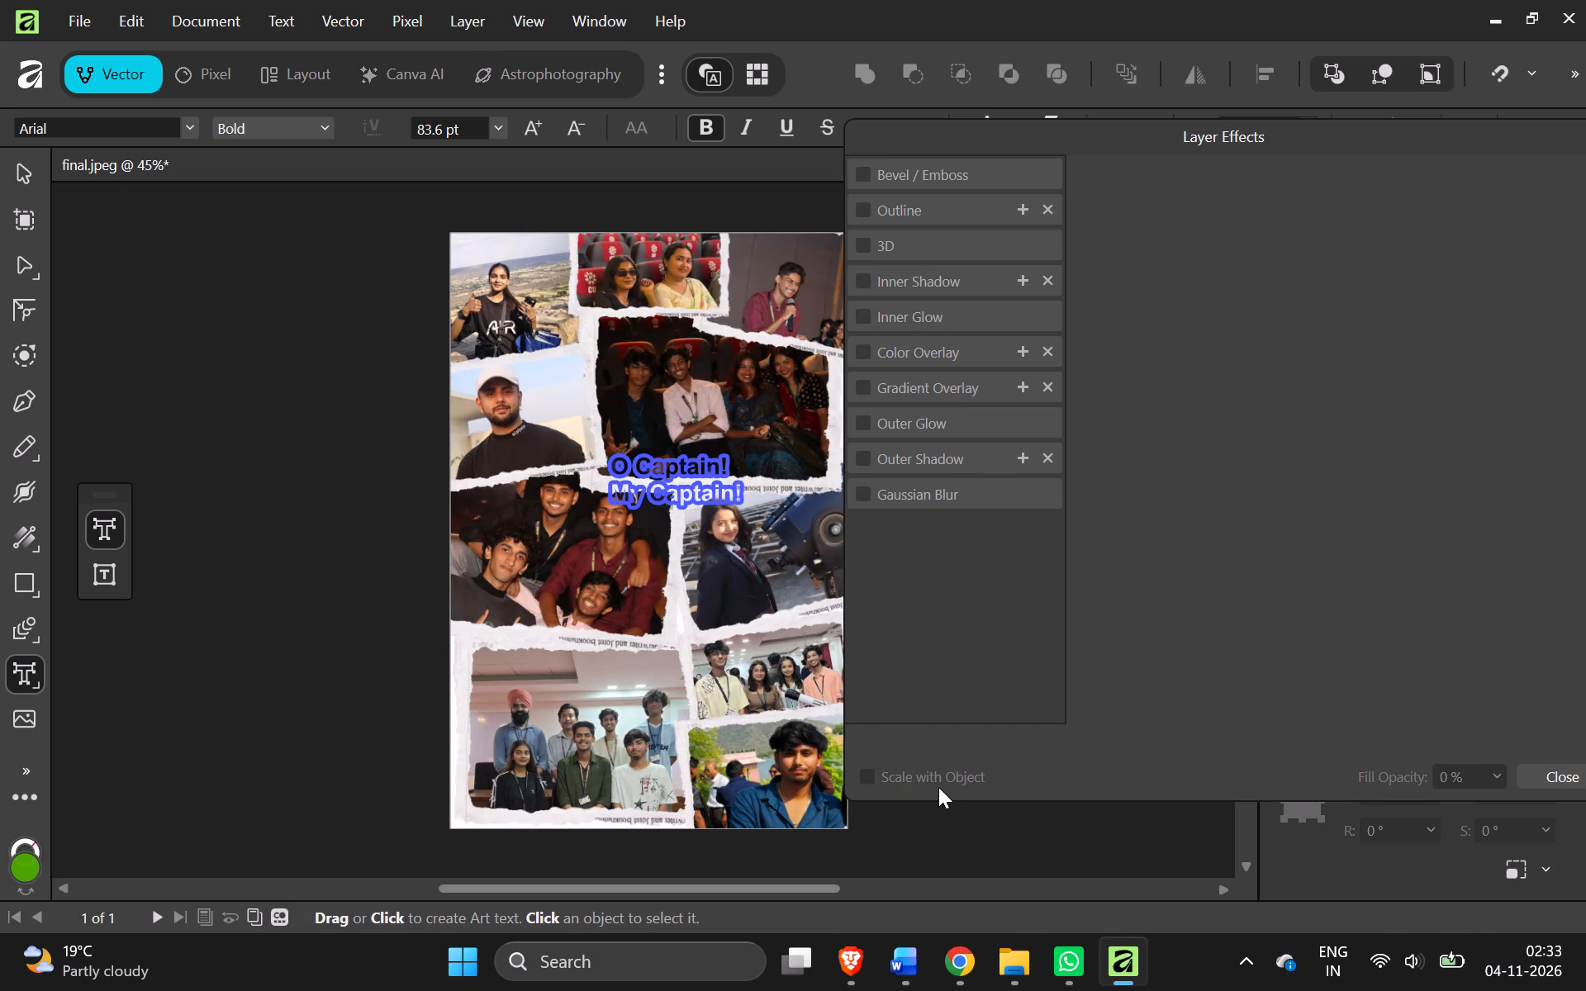
# Select all the title text and change its weight to Regular.
pyautogui.click(629, 475)
pyautogui.hotkey('ctrl', 'a')
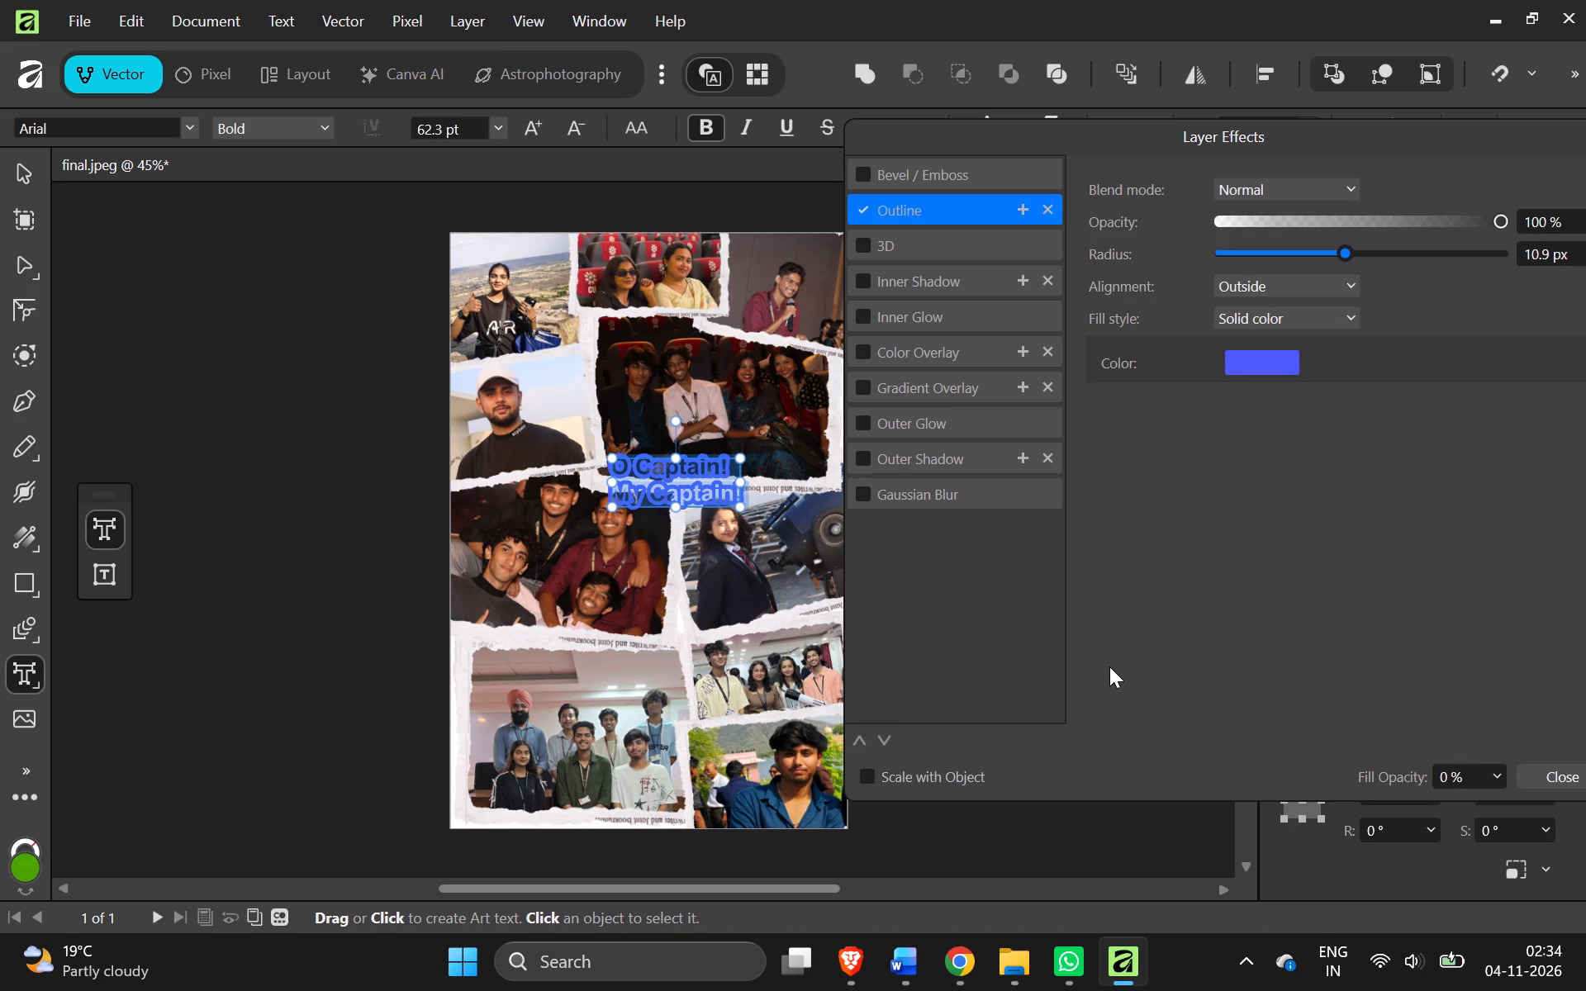
pyautogui.click(1289, 361)
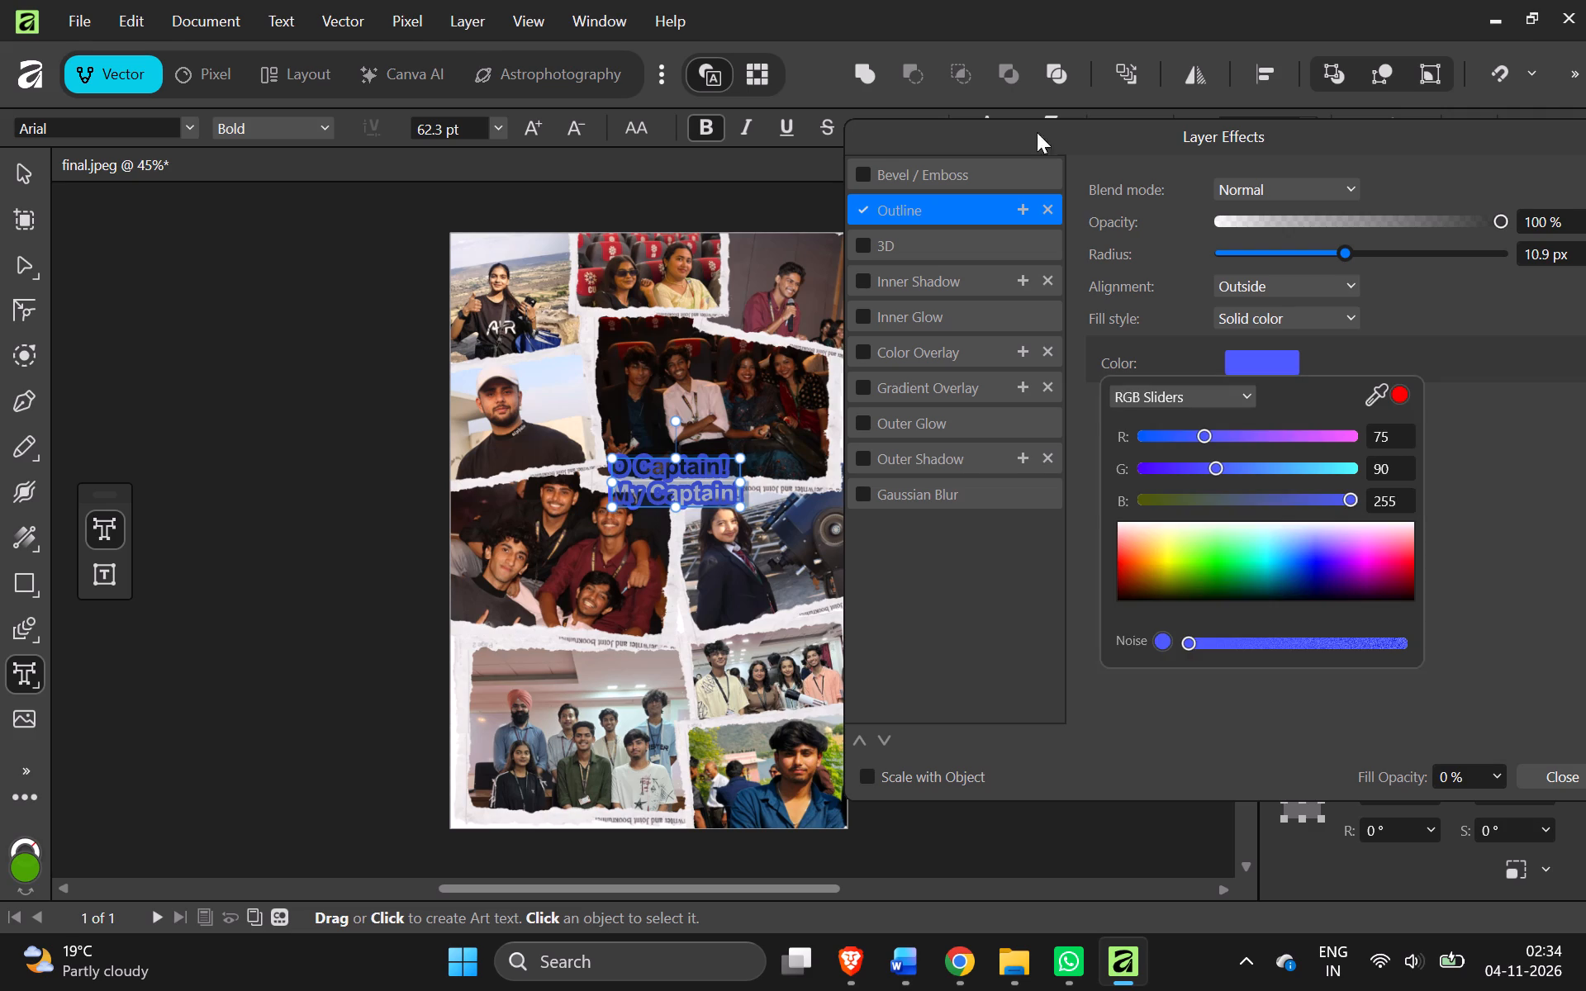
pyautogui.click(702, 120)
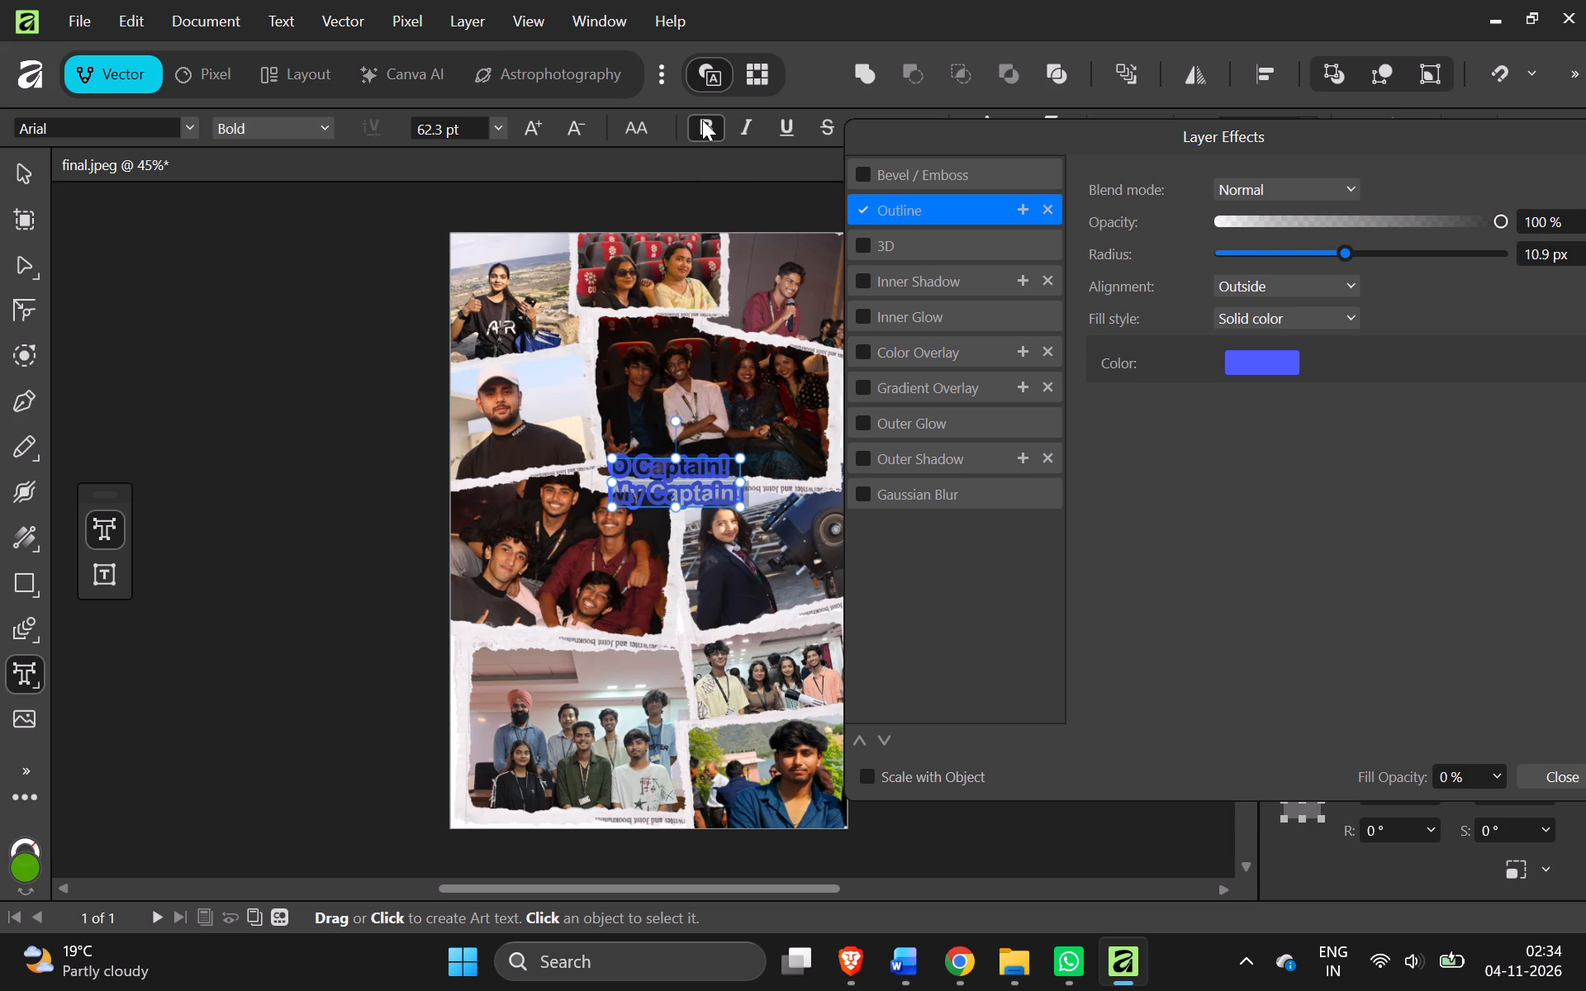
pyautogui.click(702, 120)
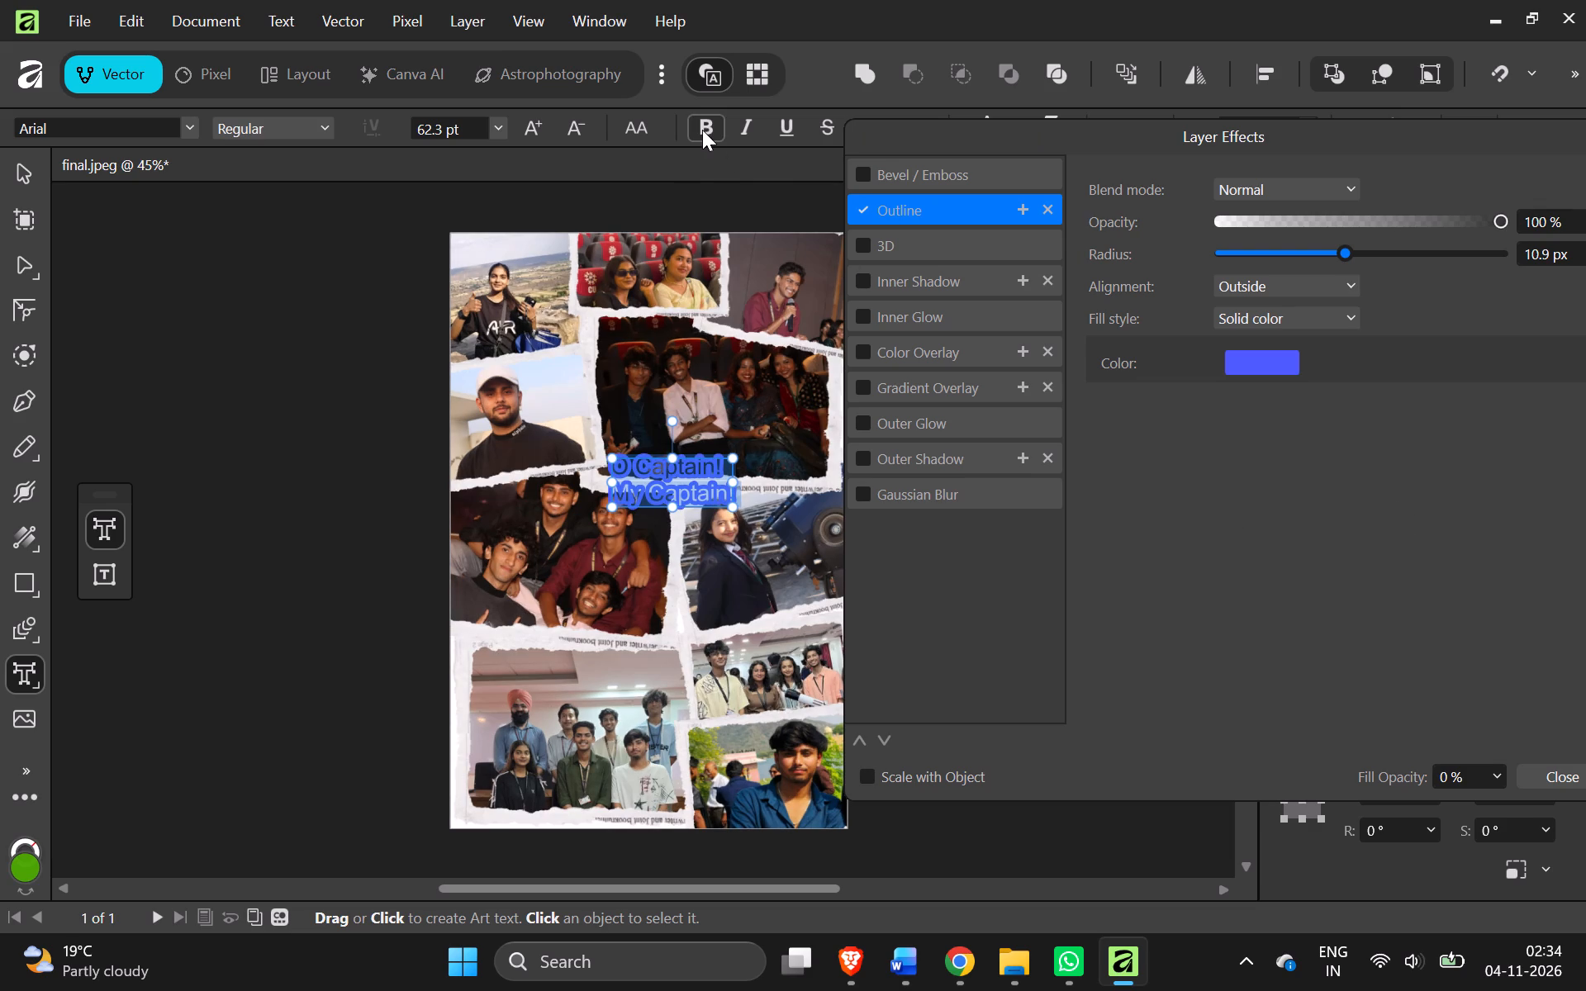
# Set the title's outline radius to 5.3 px.
pyautogui.click(1268, 366)
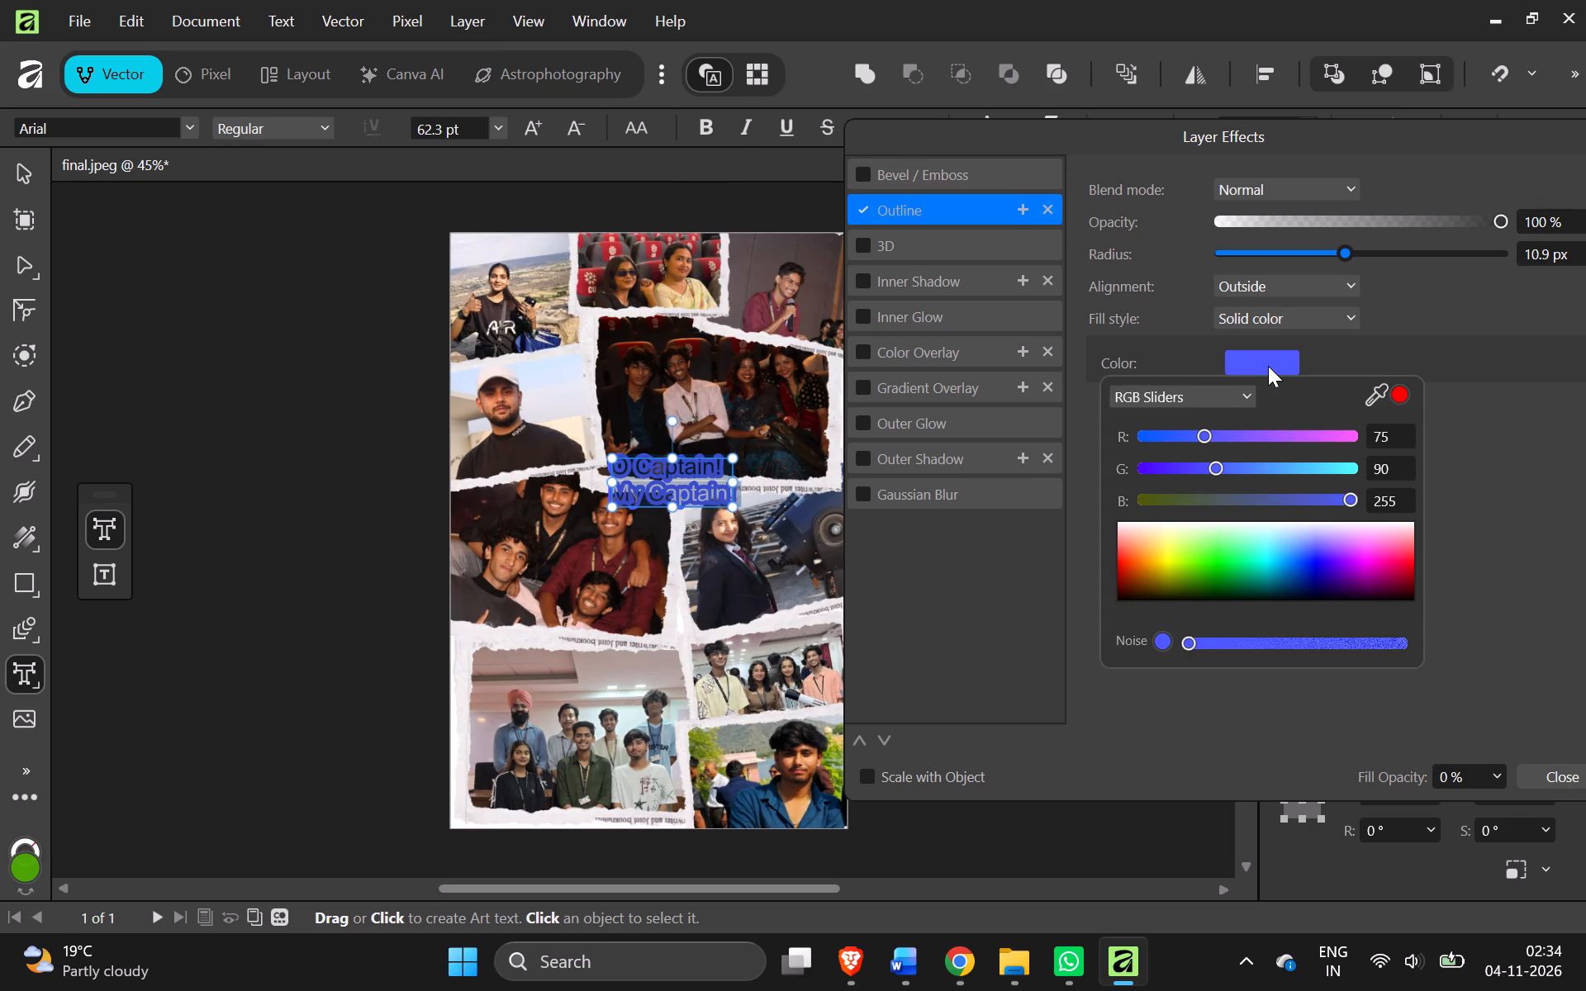
pyautogui.click(1283, 254)
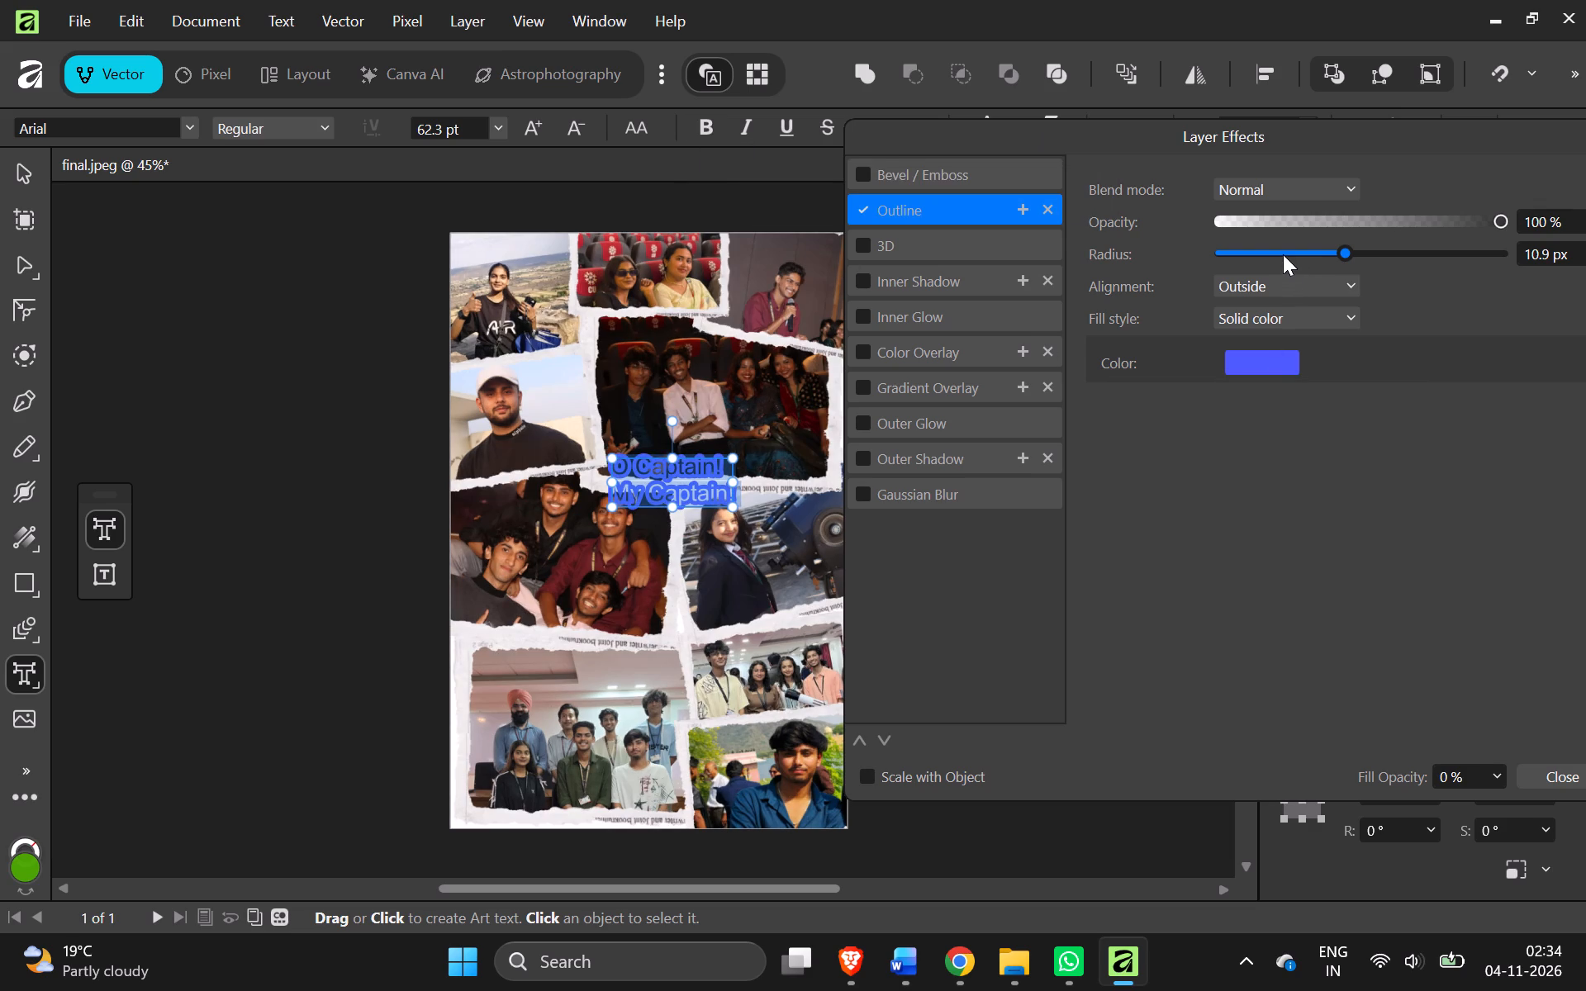
pyautogui.doubleClick(1283, 254)
pyautogui.moveTo(1283, 254); pyautogui.dragTo(1312, 258)
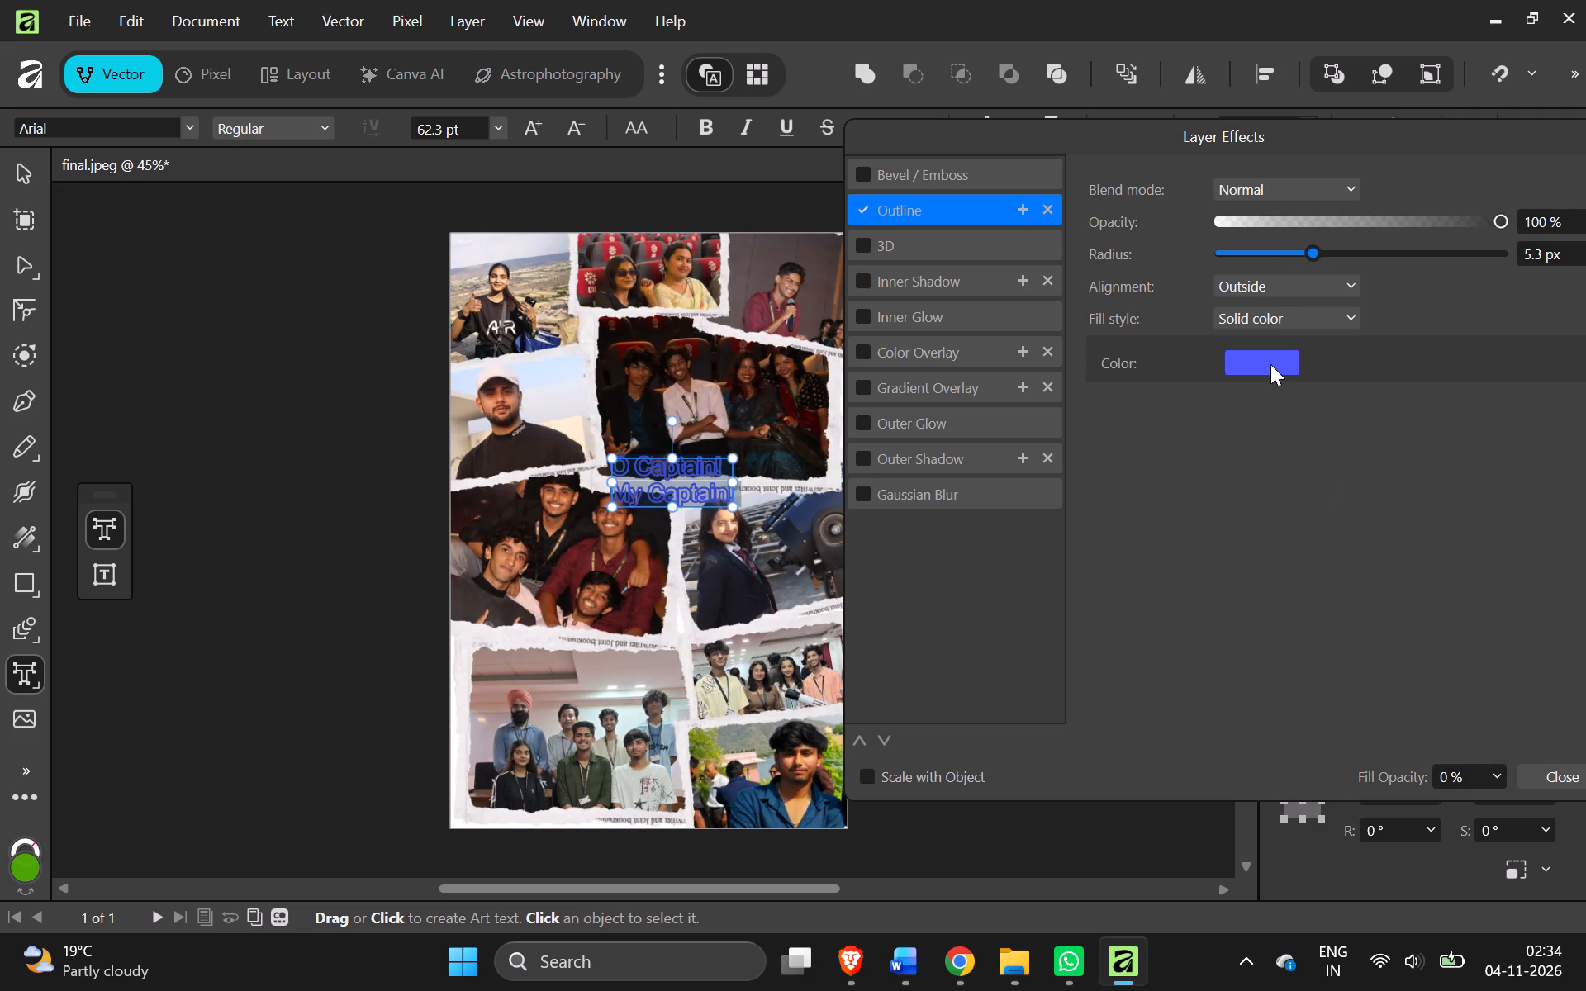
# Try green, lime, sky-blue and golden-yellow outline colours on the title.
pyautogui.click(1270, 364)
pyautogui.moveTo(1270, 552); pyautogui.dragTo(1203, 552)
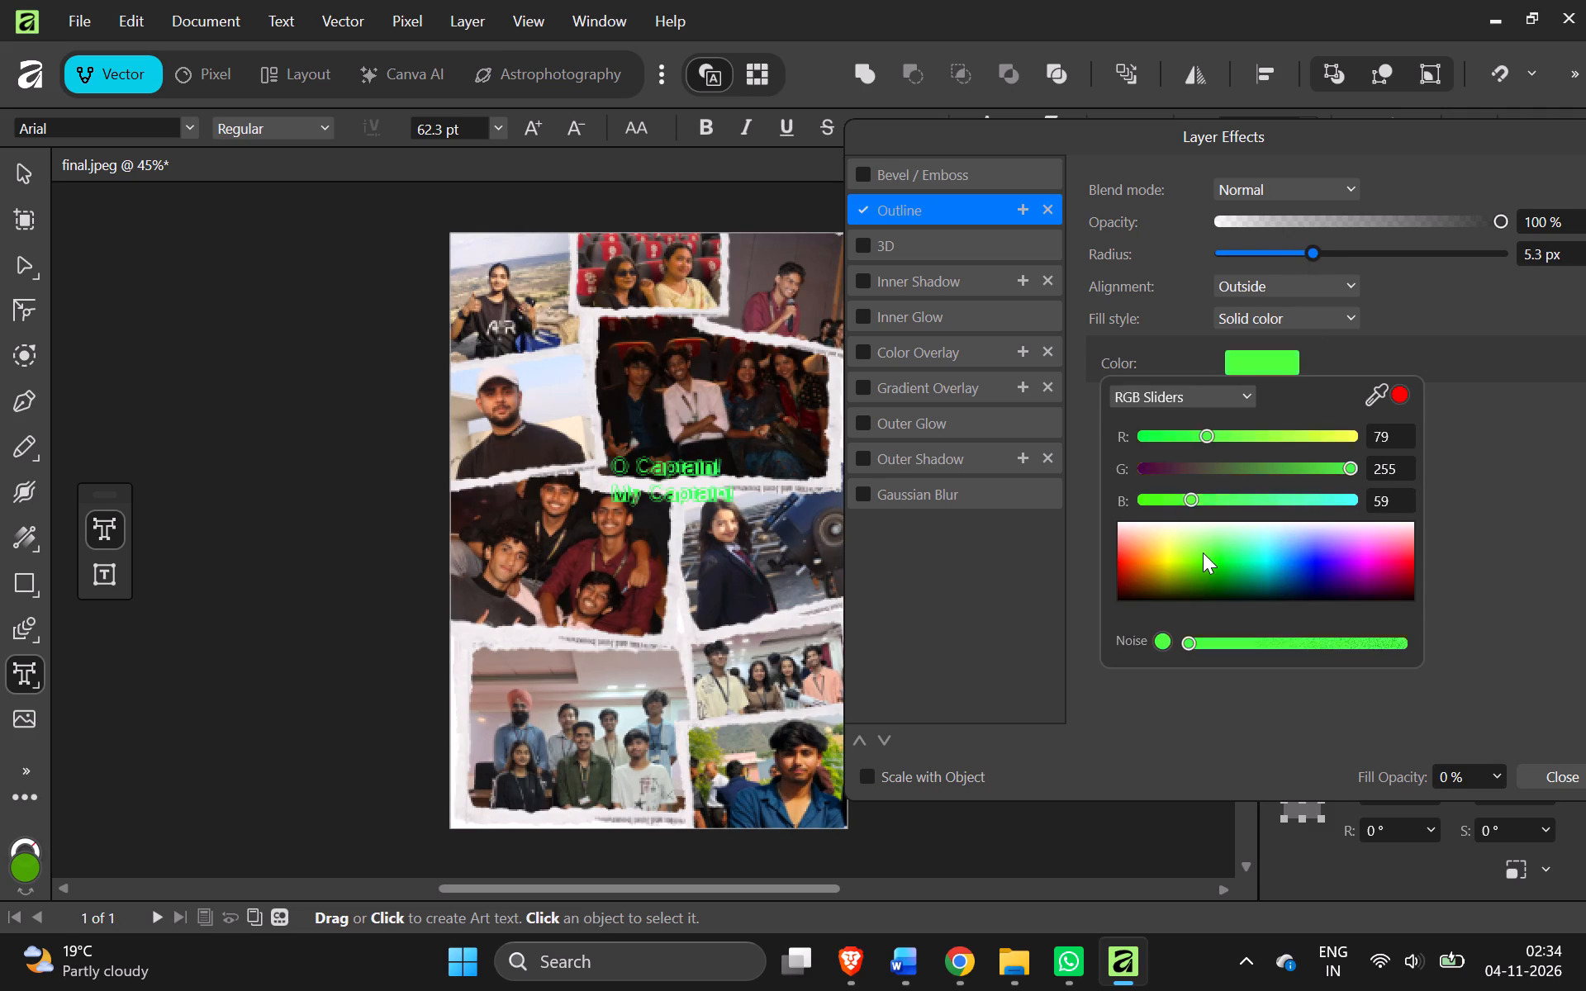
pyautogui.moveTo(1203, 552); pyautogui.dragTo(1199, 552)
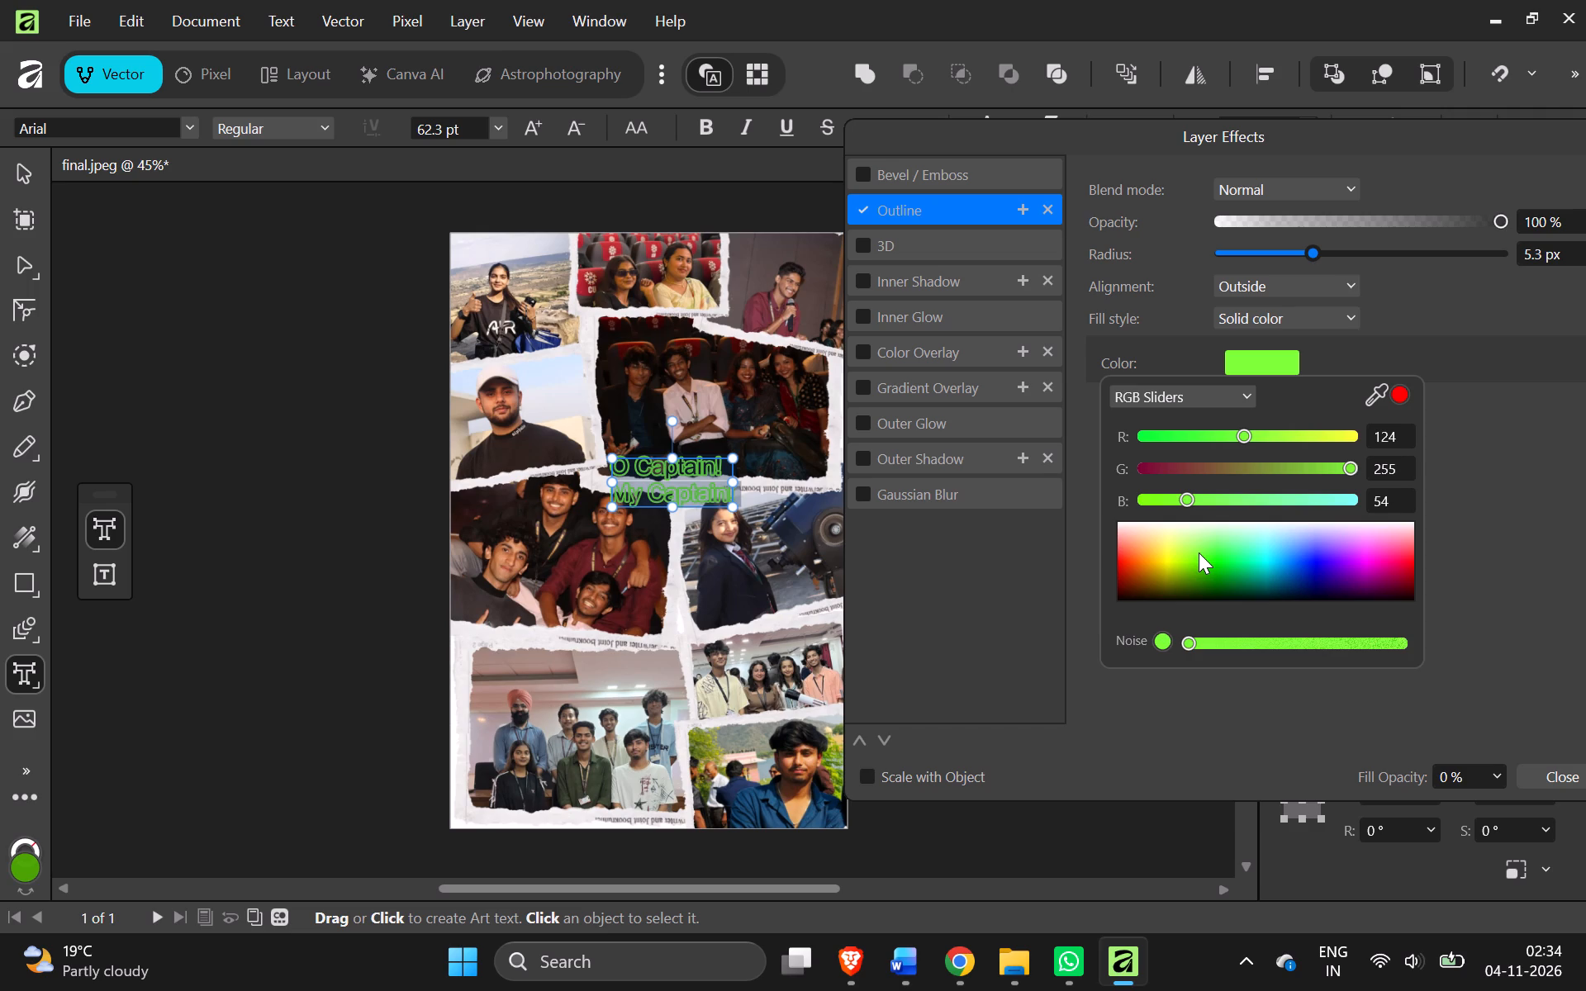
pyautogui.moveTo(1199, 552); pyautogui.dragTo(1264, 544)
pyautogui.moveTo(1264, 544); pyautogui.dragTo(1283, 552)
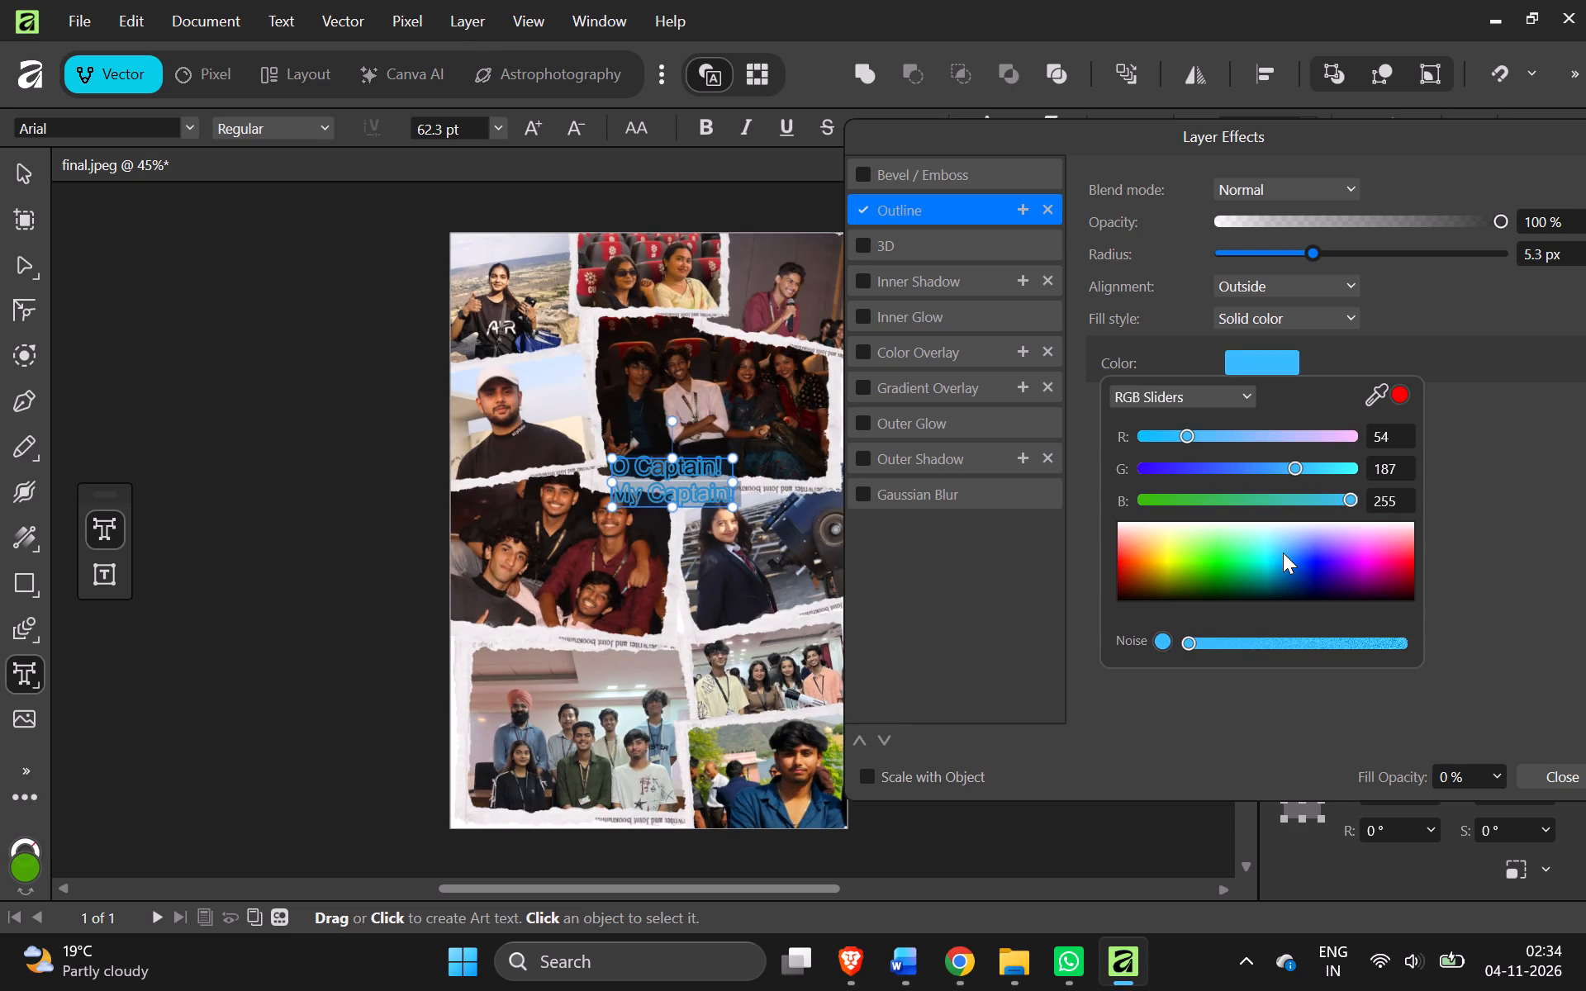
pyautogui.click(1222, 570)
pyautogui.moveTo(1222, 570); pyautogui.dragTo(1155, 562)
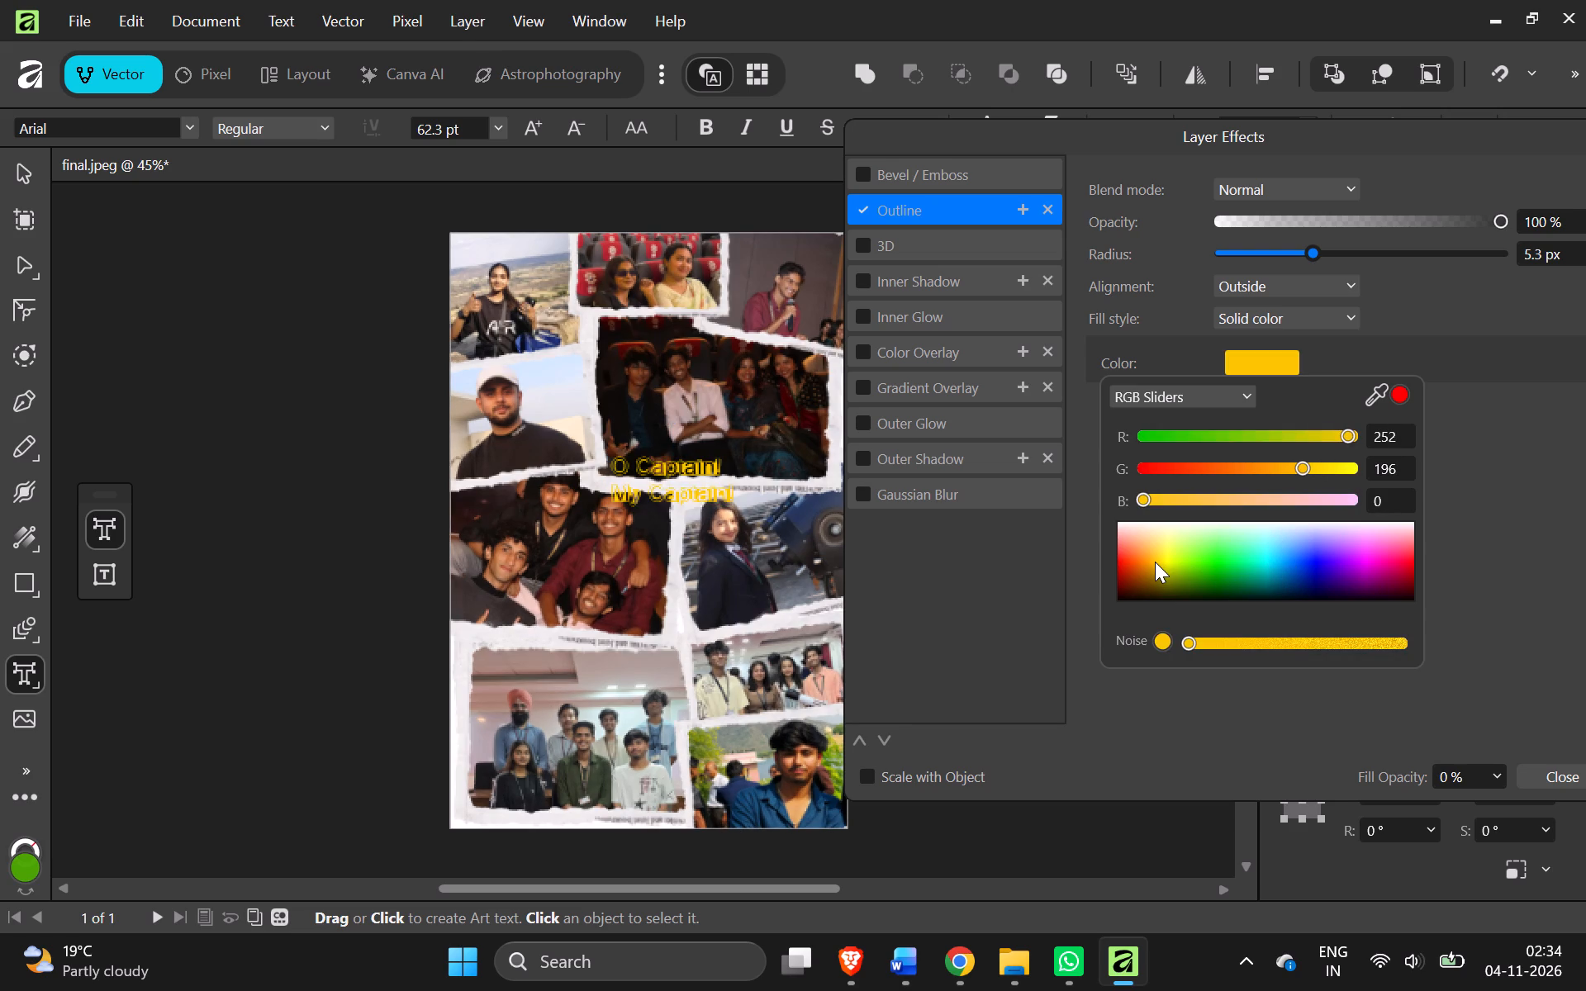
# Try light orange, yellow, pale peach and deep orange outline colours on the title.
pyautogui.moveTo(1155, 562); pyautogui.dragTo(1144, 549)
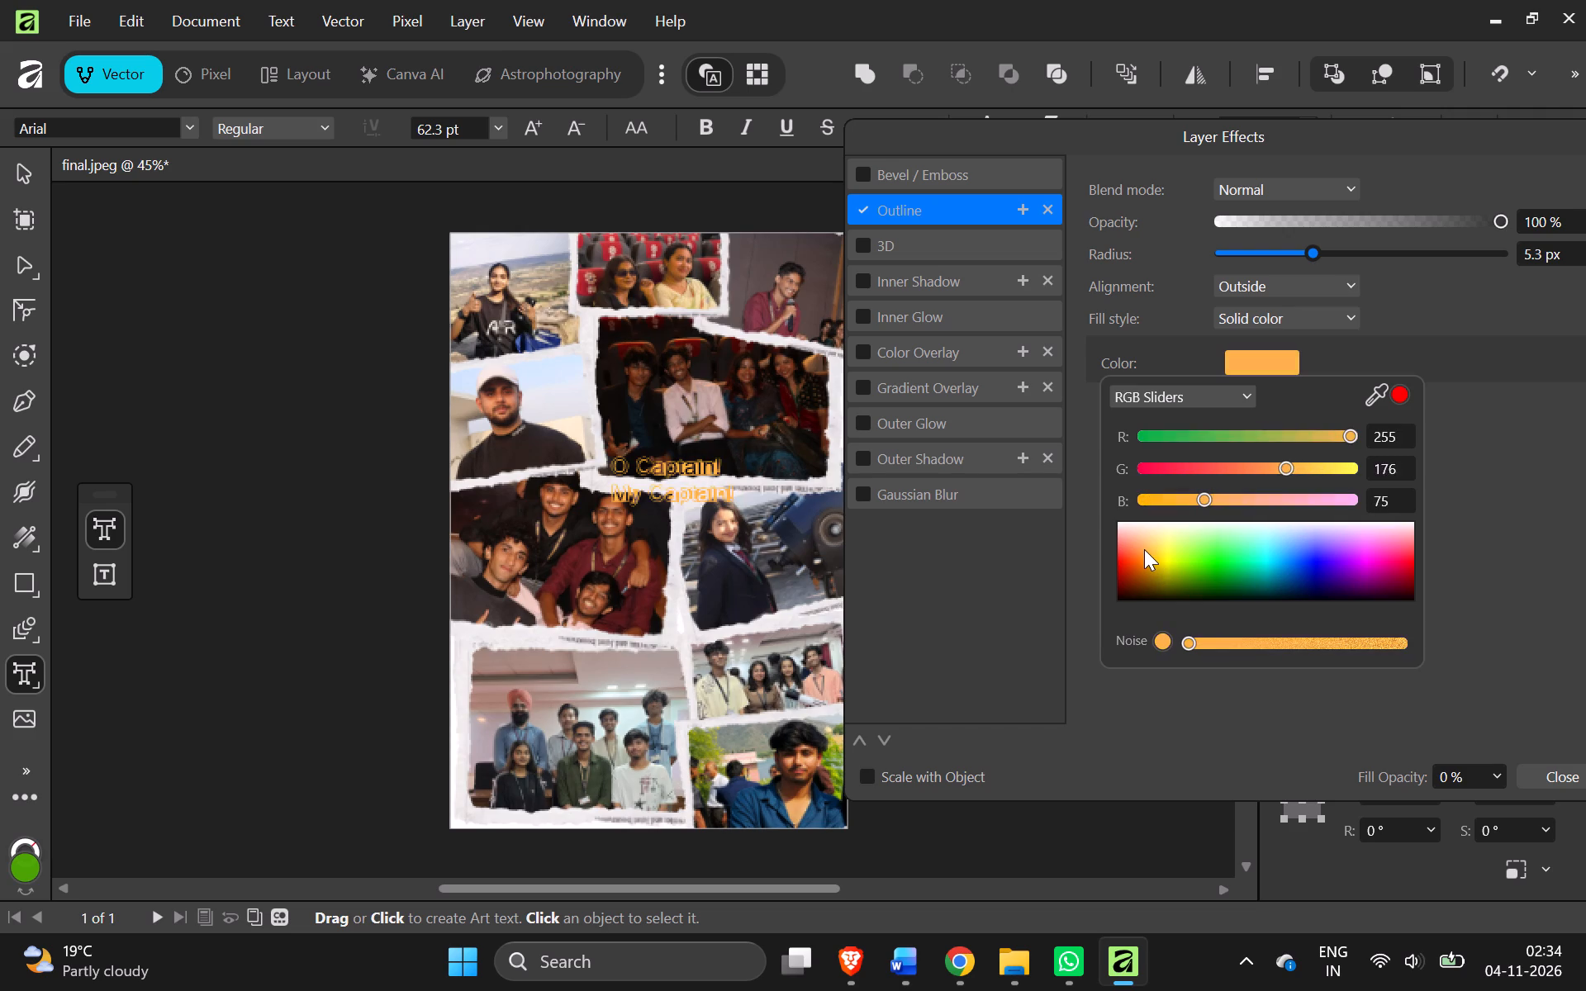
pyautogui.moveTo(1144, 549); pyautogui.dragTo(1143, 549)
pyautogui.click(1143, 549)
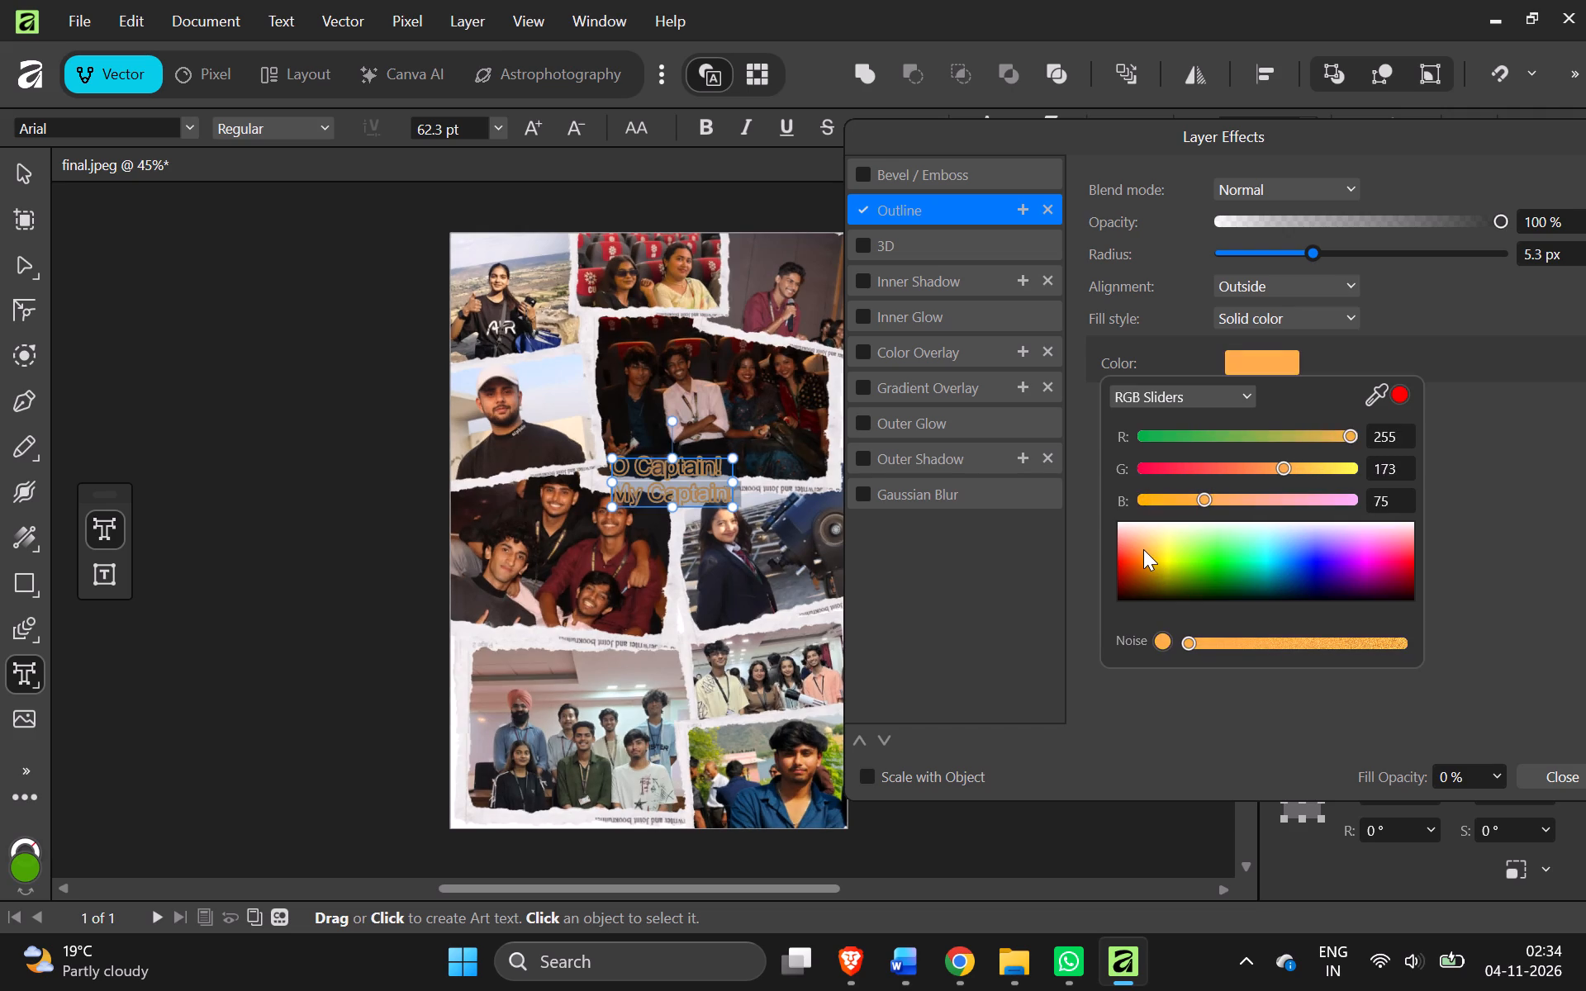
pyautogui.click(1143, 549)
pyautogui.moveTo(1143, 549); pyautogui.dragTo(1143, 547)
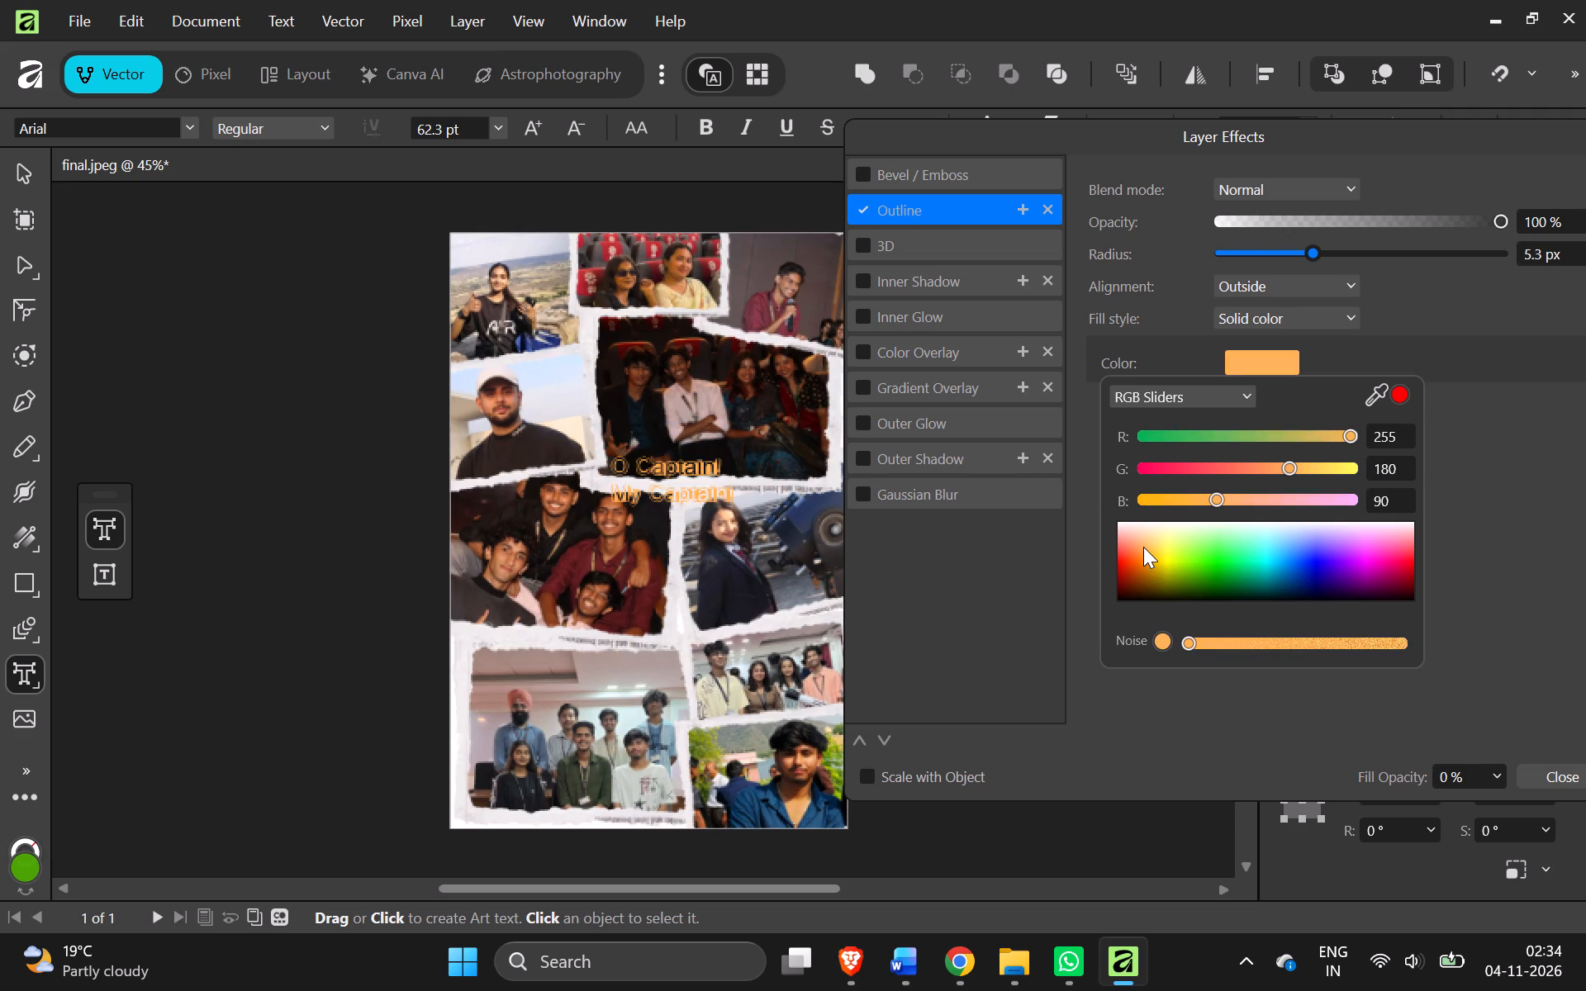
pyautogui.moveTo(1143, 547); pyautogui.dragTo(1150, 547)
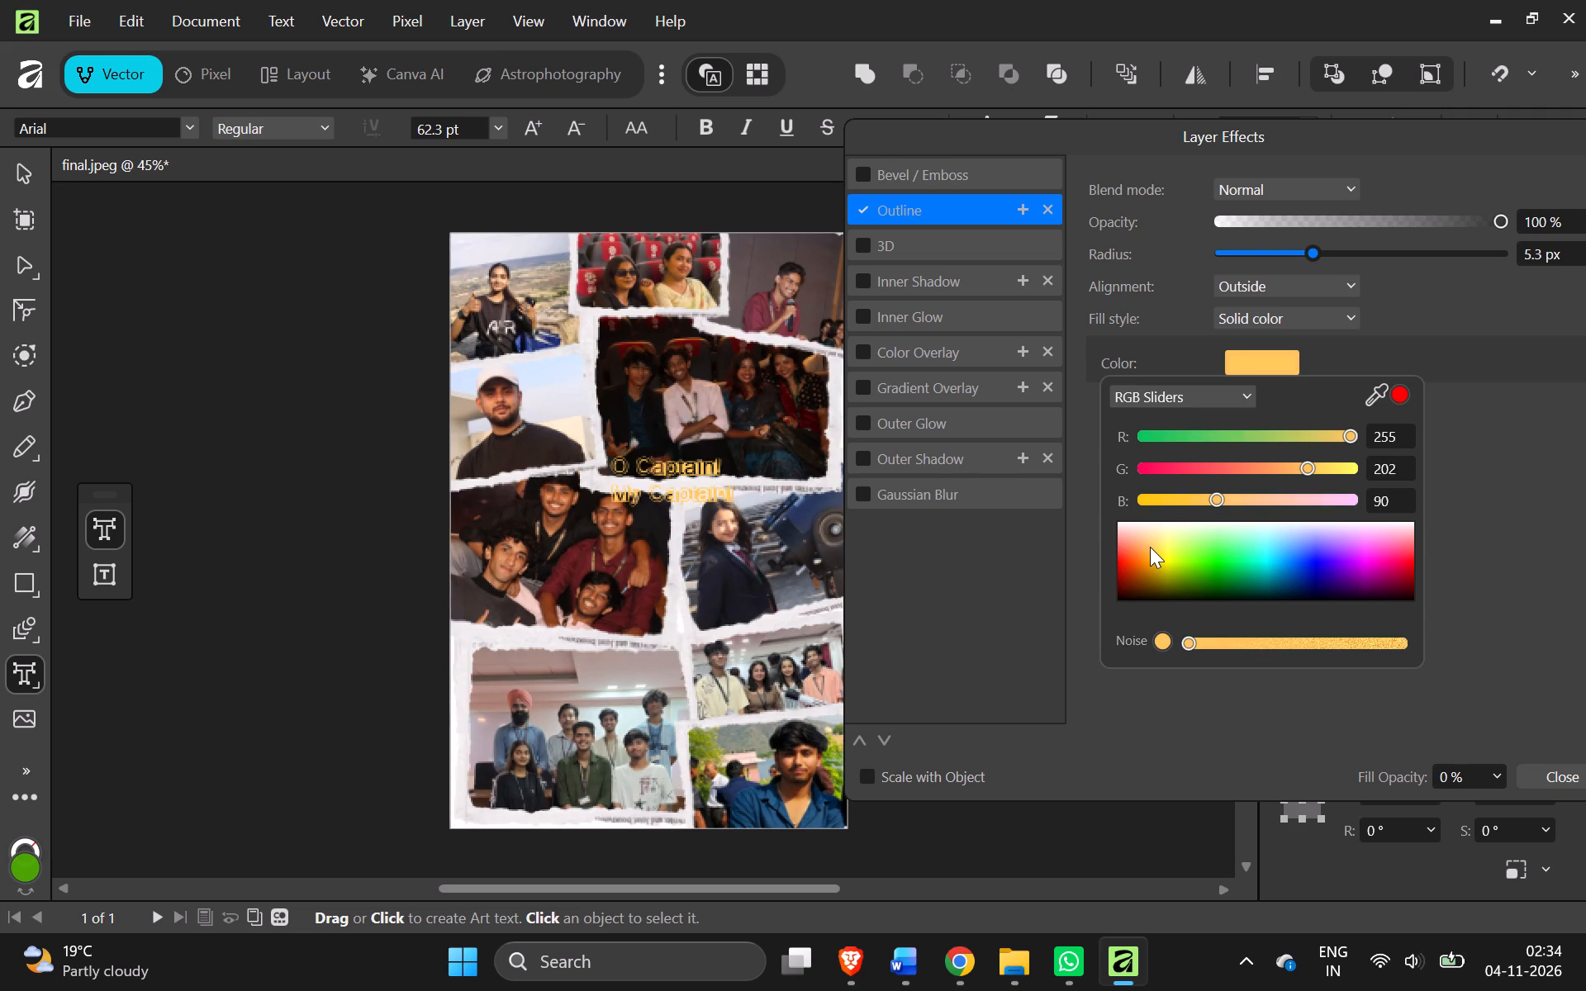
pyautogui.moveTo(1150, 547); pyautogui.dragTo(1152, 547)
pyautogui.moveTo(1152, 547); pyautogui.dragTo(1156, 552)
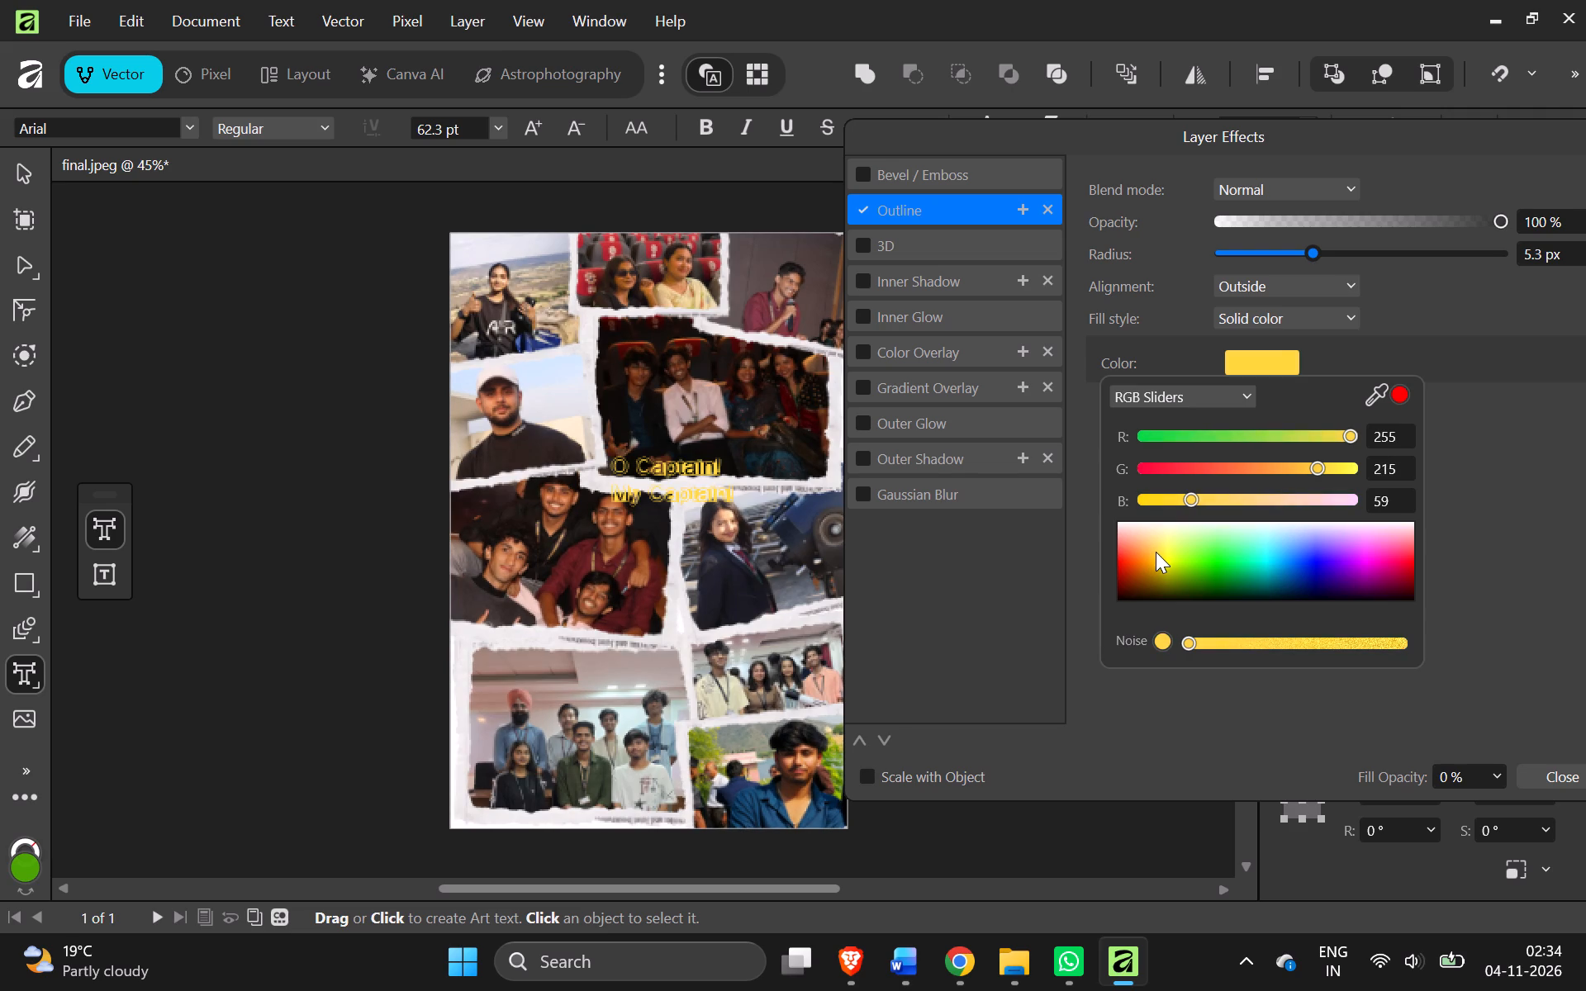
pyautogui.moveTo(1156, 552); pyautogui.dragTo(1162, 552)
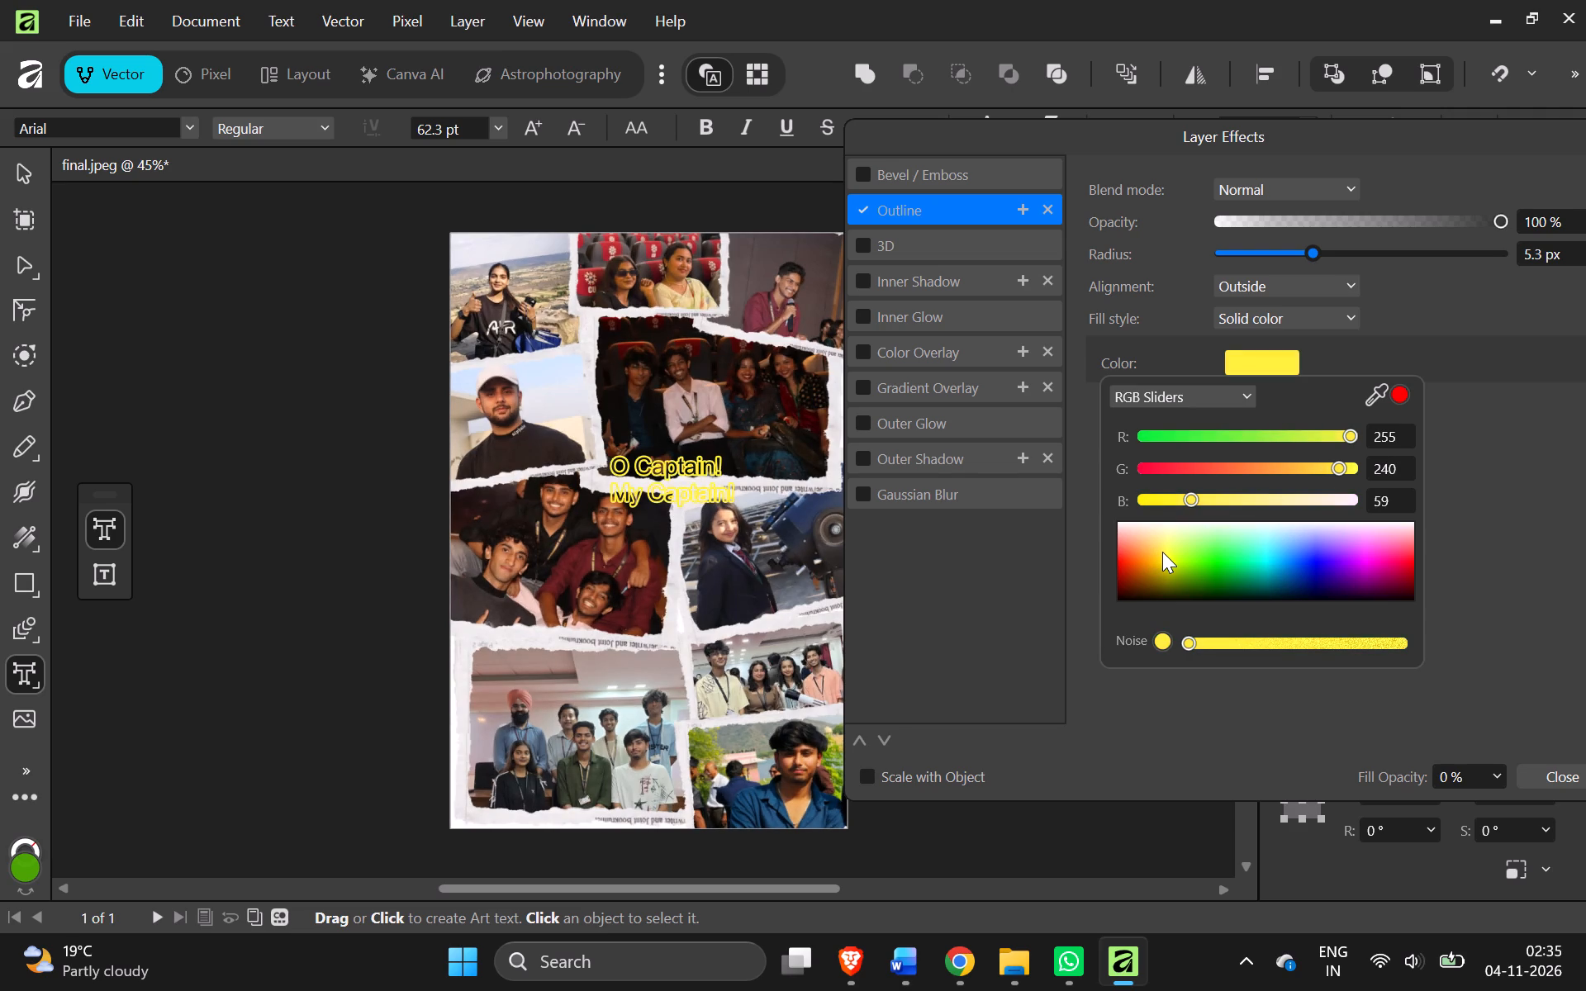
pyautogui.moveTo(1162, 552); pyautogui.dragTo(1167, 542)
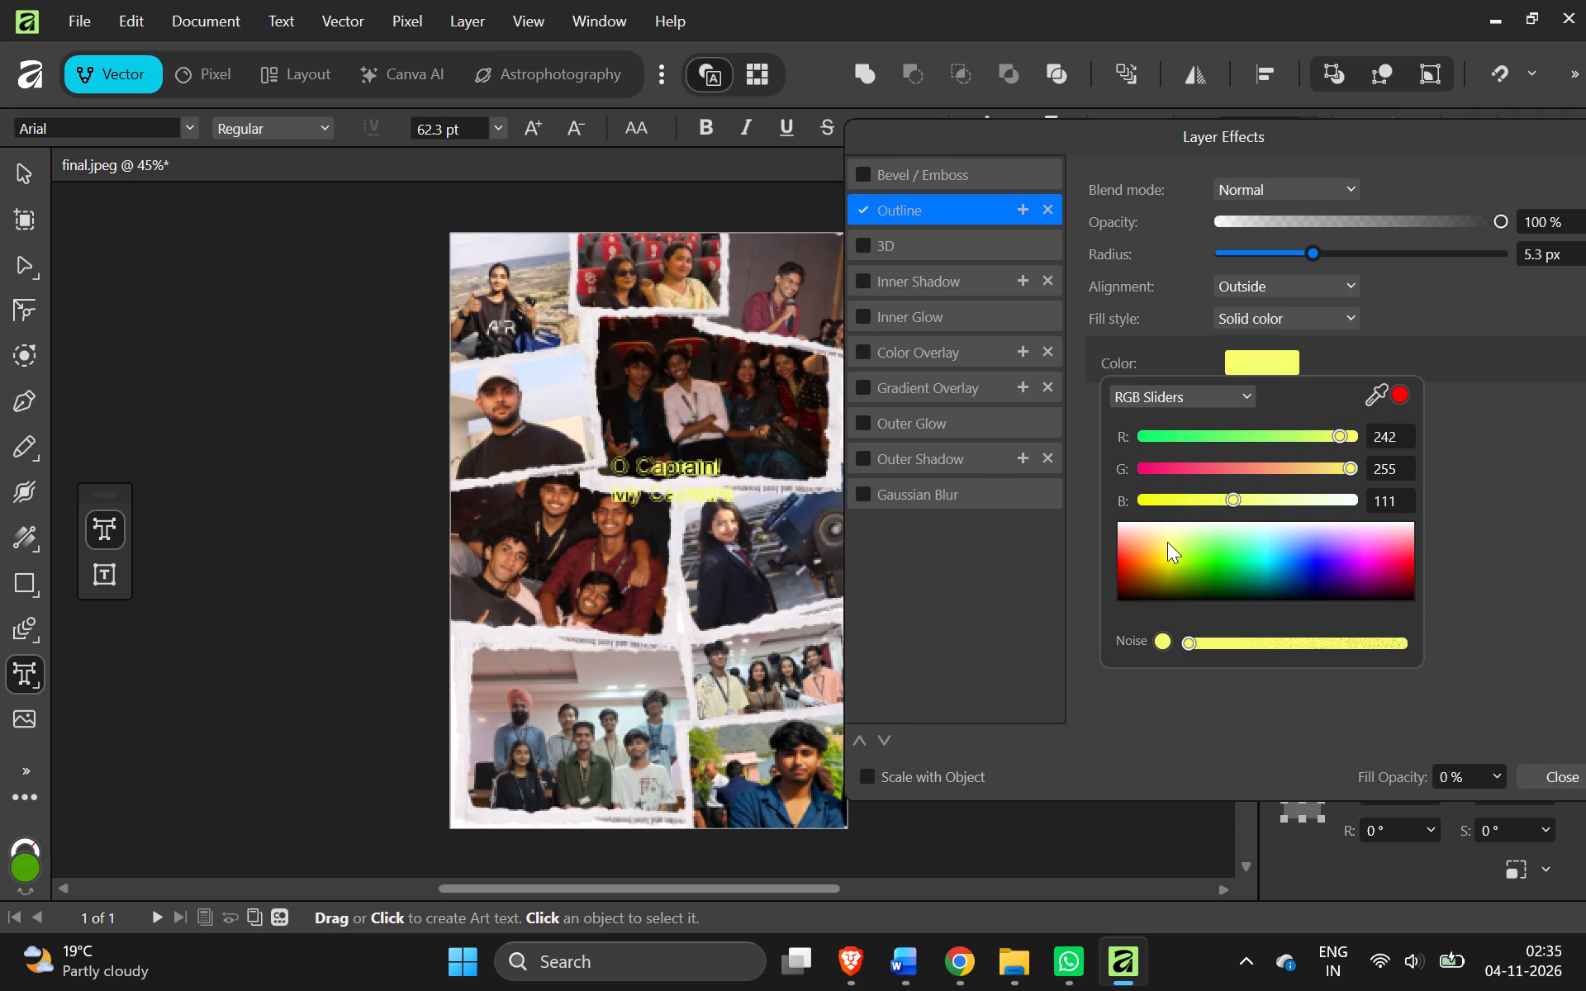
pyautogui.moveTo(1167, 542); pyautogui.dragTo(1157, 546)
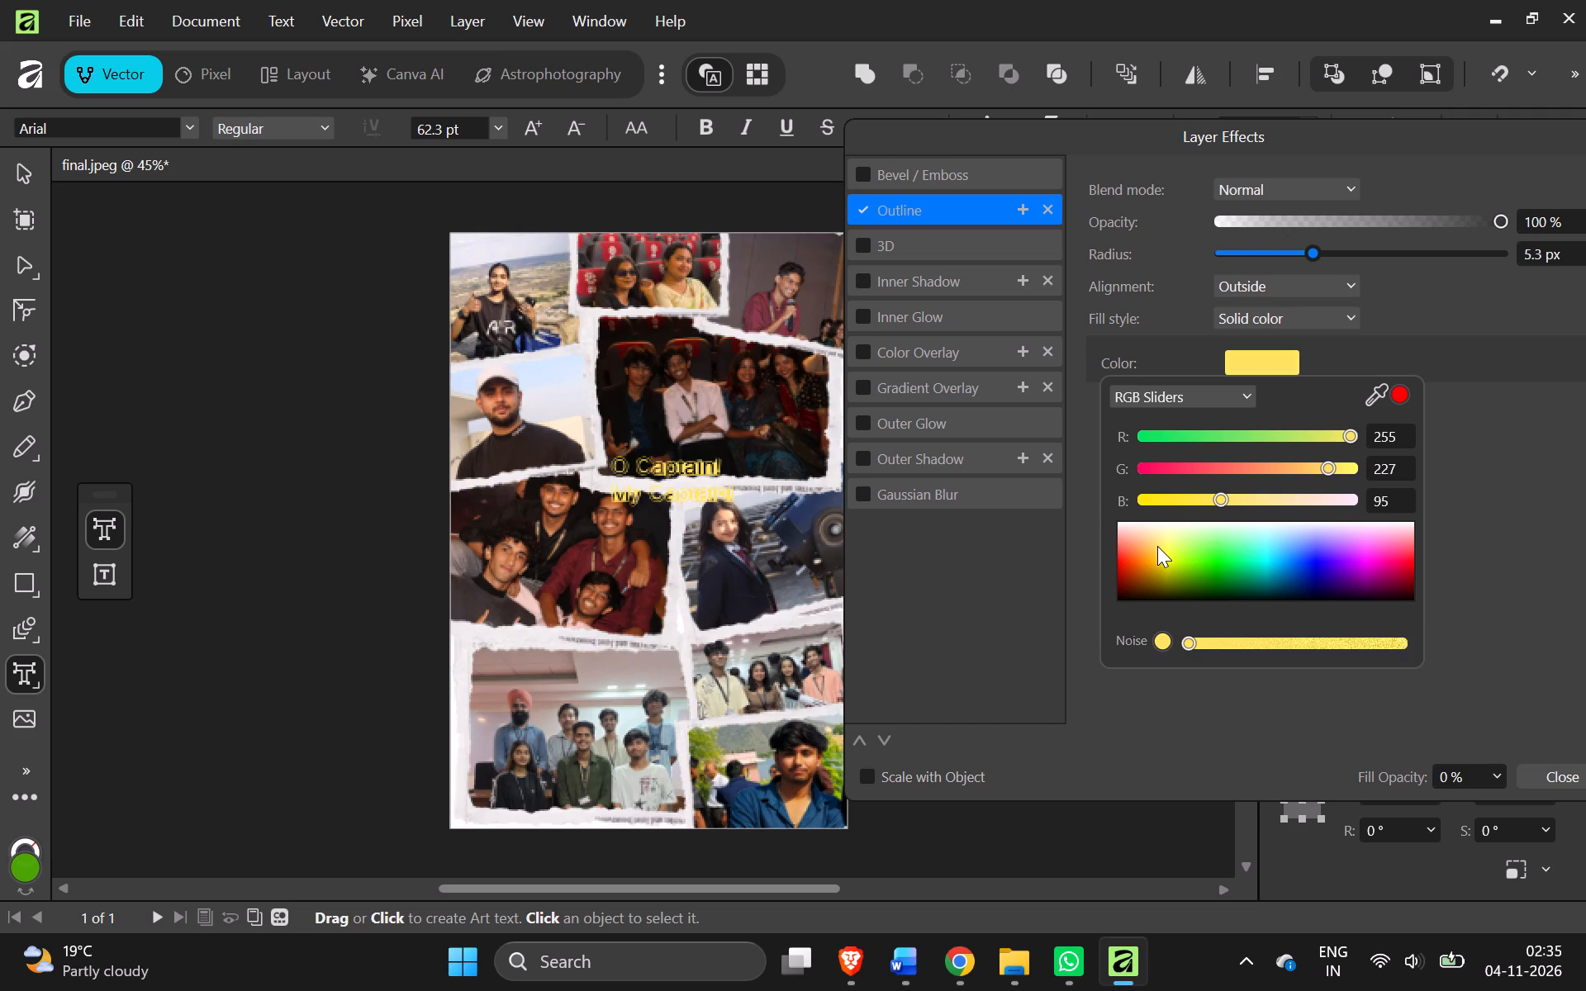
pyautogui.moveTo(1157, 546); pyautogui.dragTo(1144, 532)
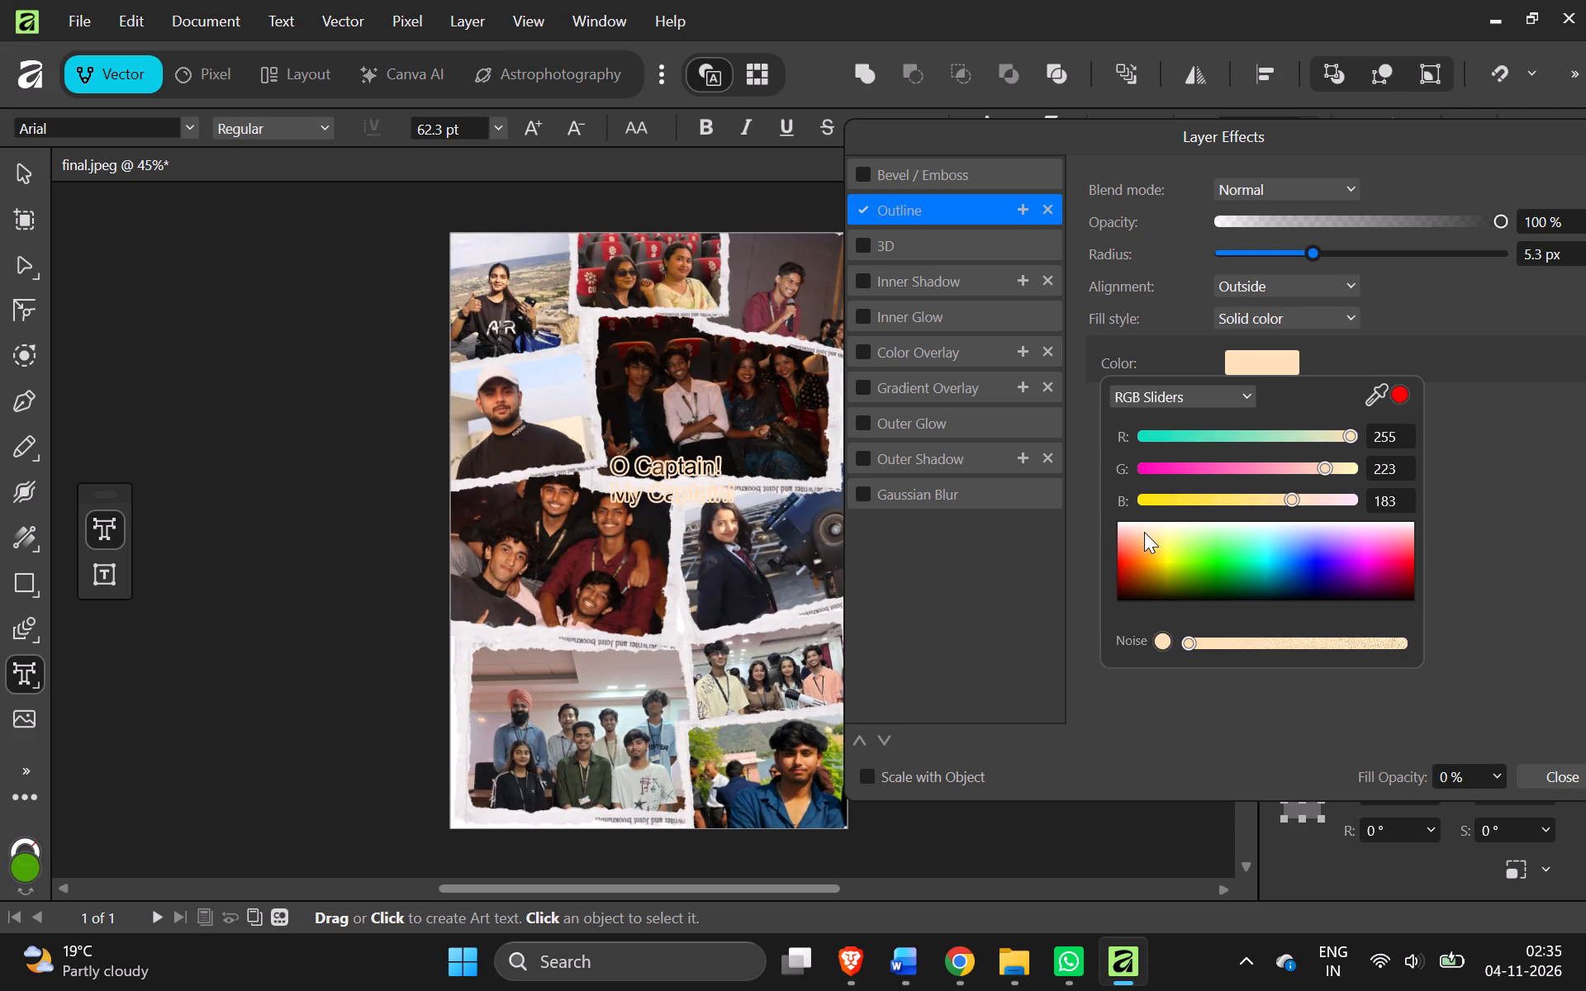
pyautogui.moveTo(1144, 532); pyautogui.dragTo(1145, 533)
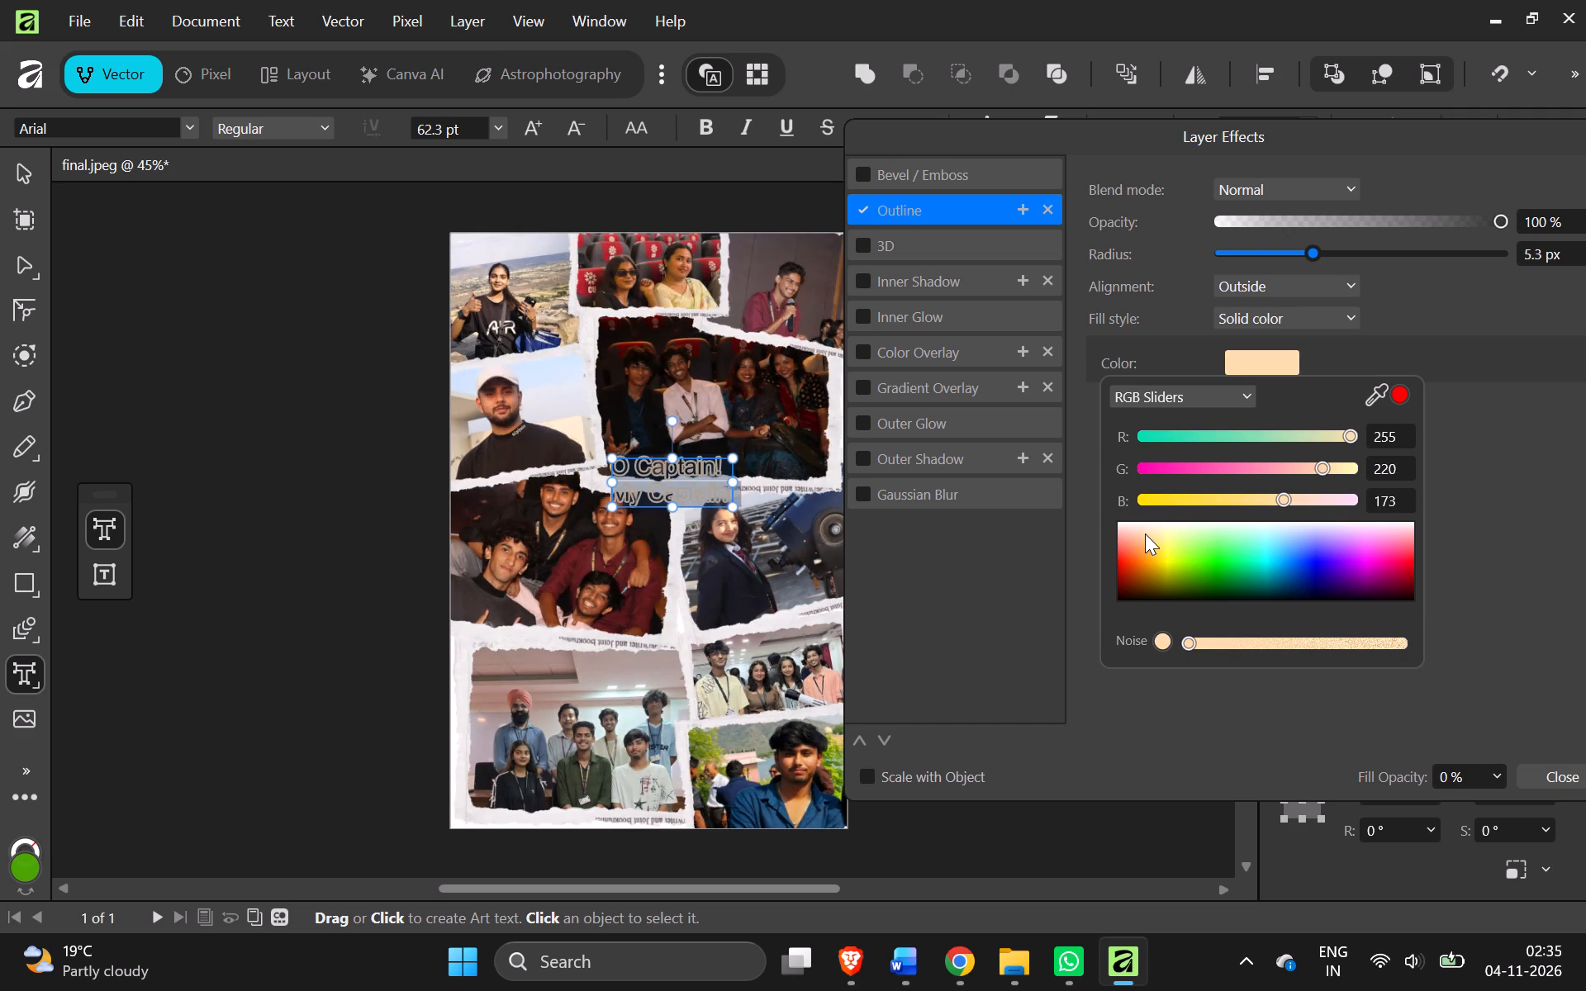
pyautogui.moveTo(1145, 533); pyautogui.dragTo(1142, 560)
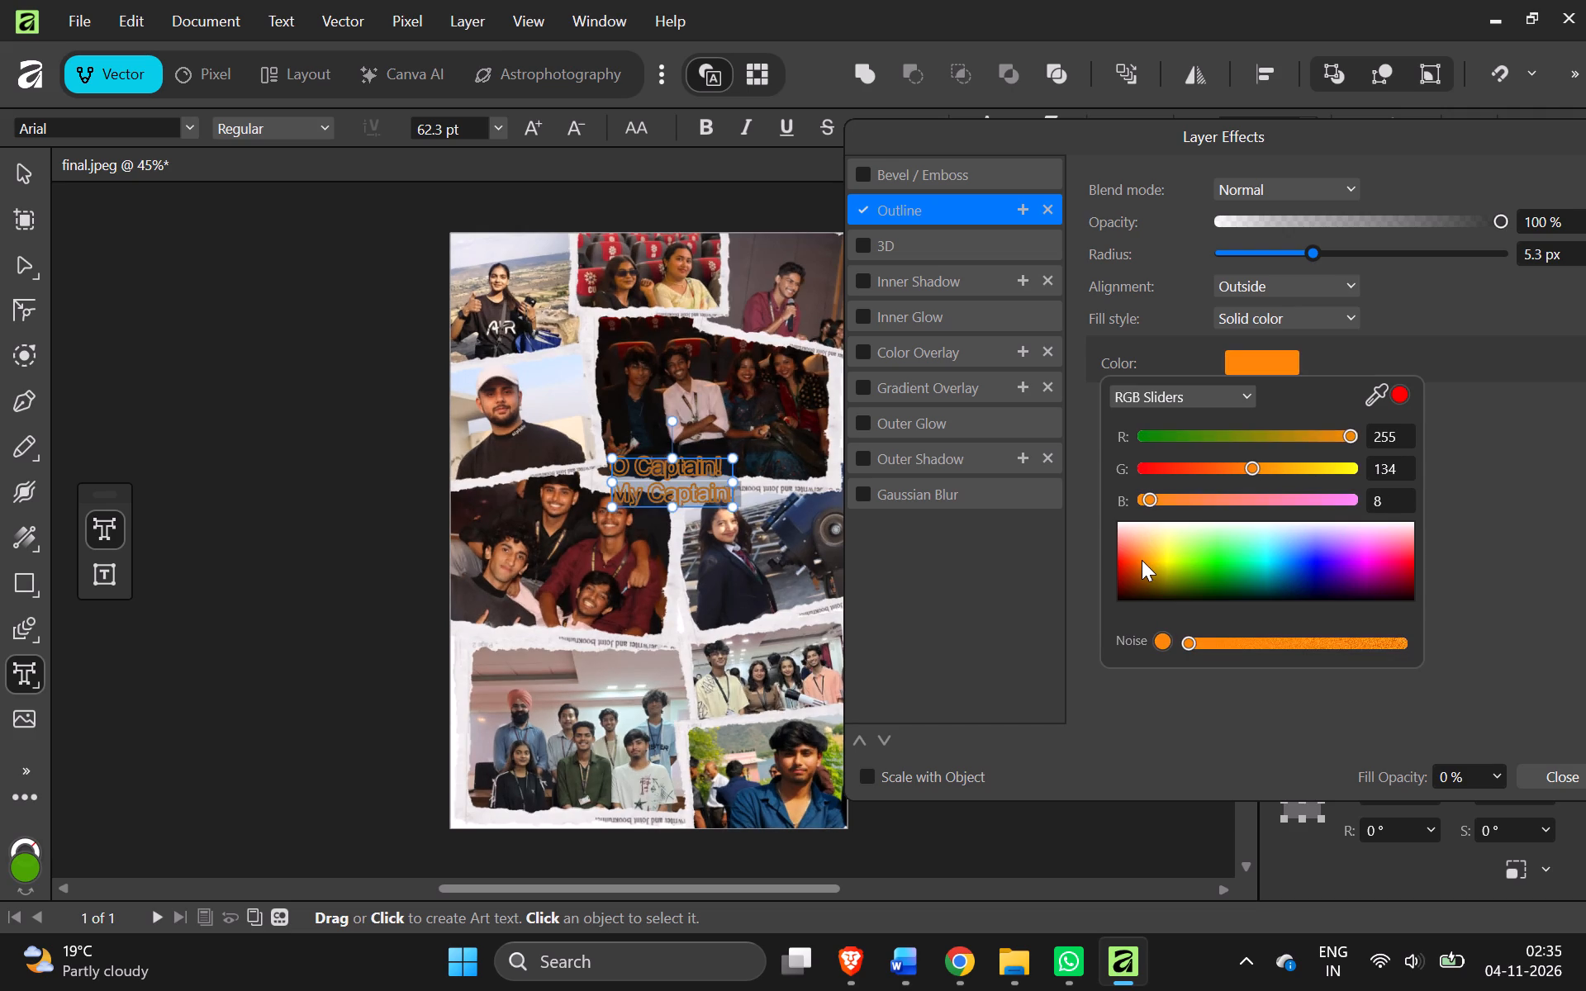
# Compare orange-red, dark red and bright red outlines on the title and settle on bright red.
pyautogui.moveTo(1142, 560); pyautogui.dragTo(1125, 554)
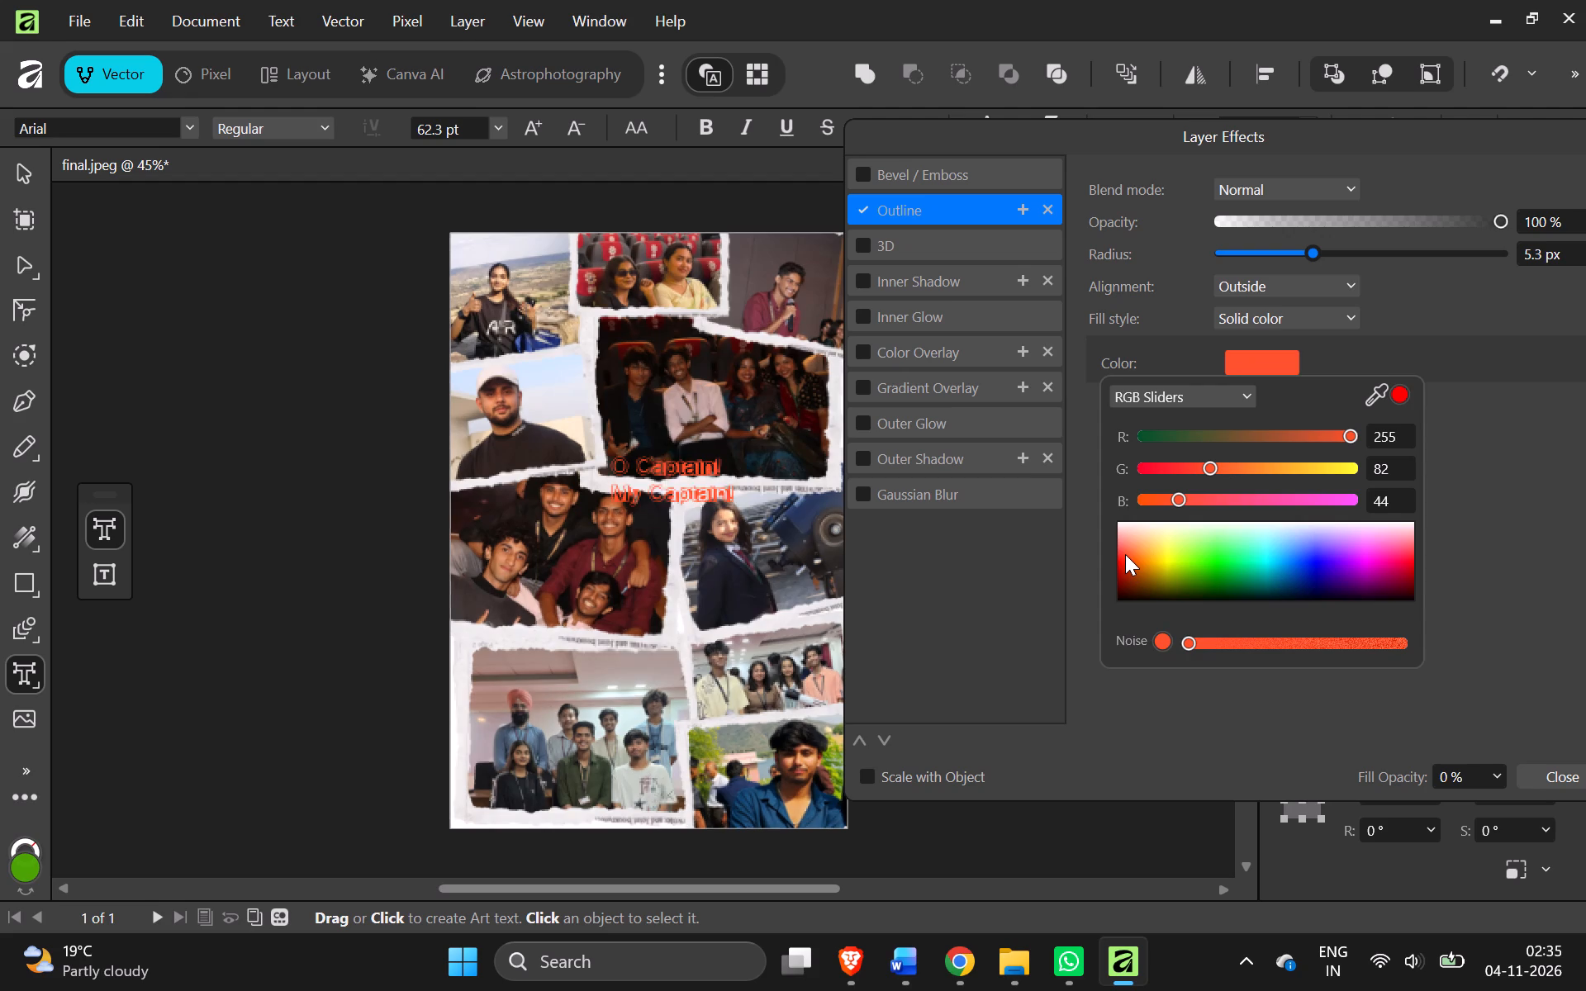
pyautogui.click(1125, 554)
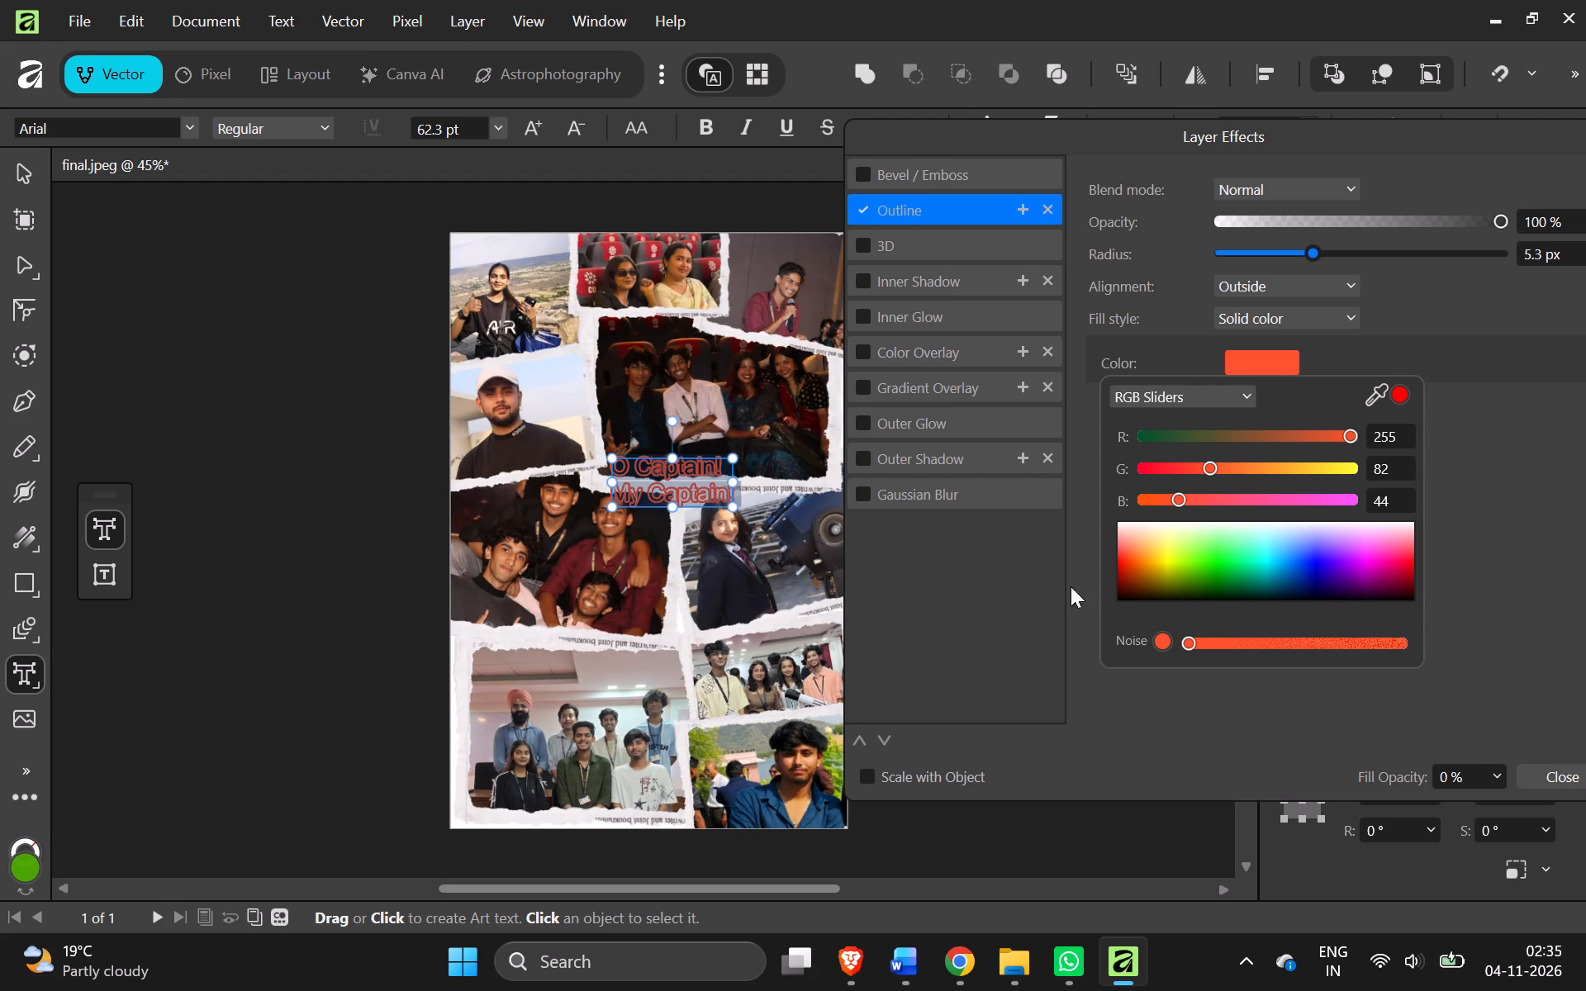
pyautogui.moveTo(1132, 548); pyautogui.dragTo(1112, 572)
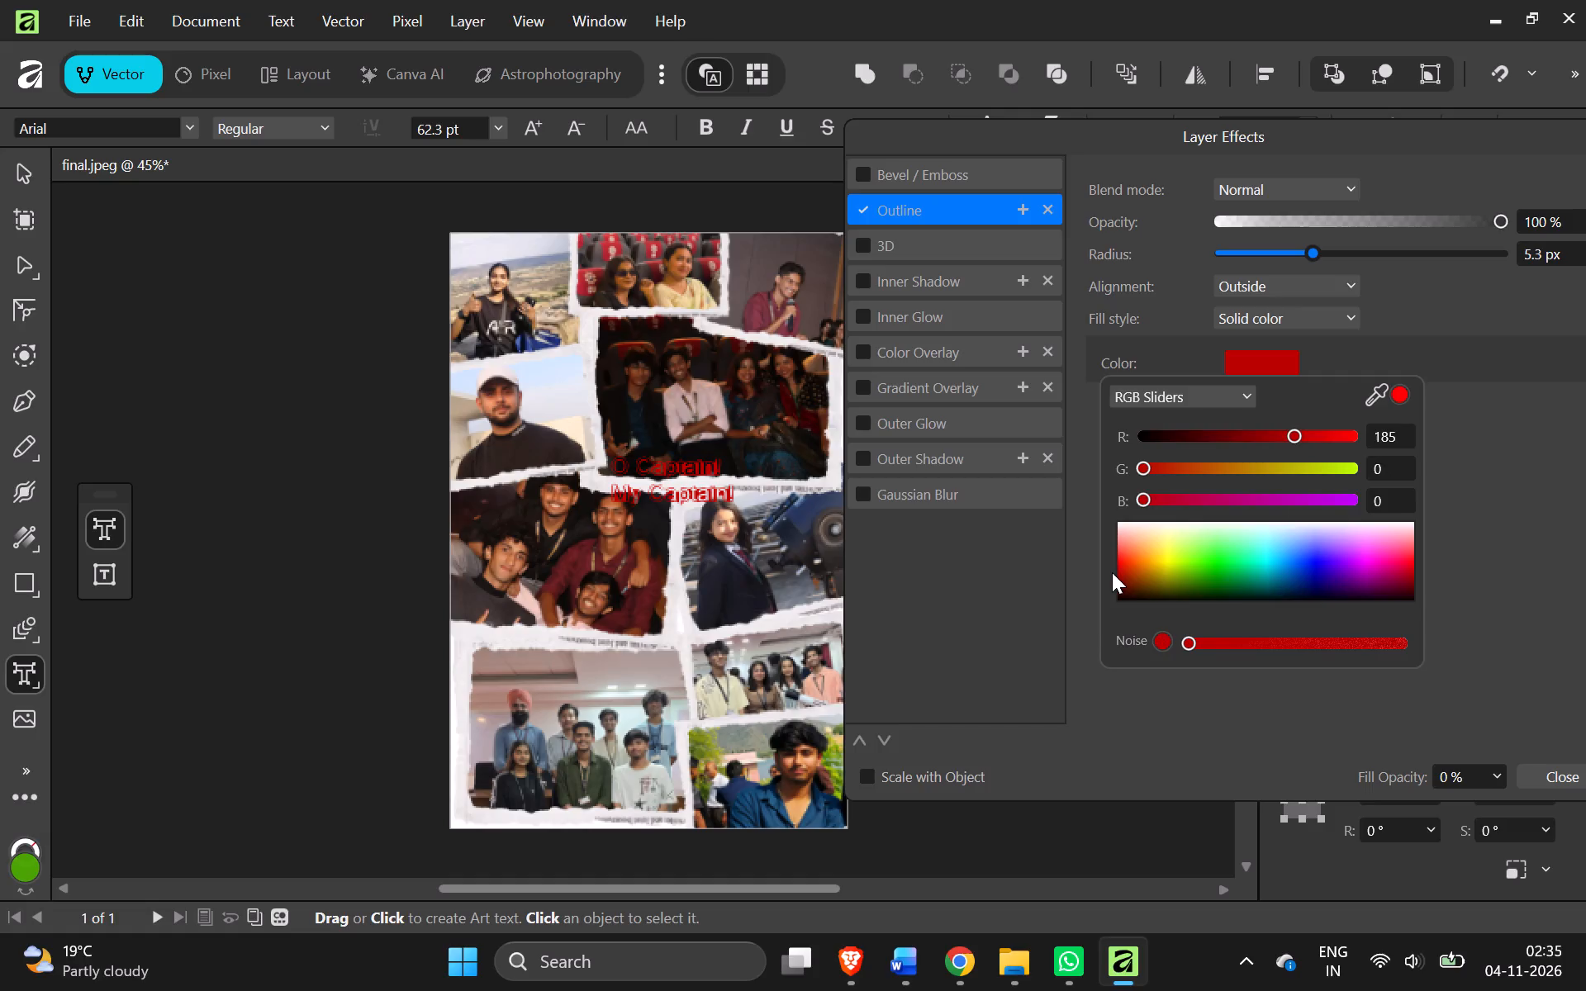
pyautogui.moveTo(1112, 572); pyautogui.dragTo(1109, 553)
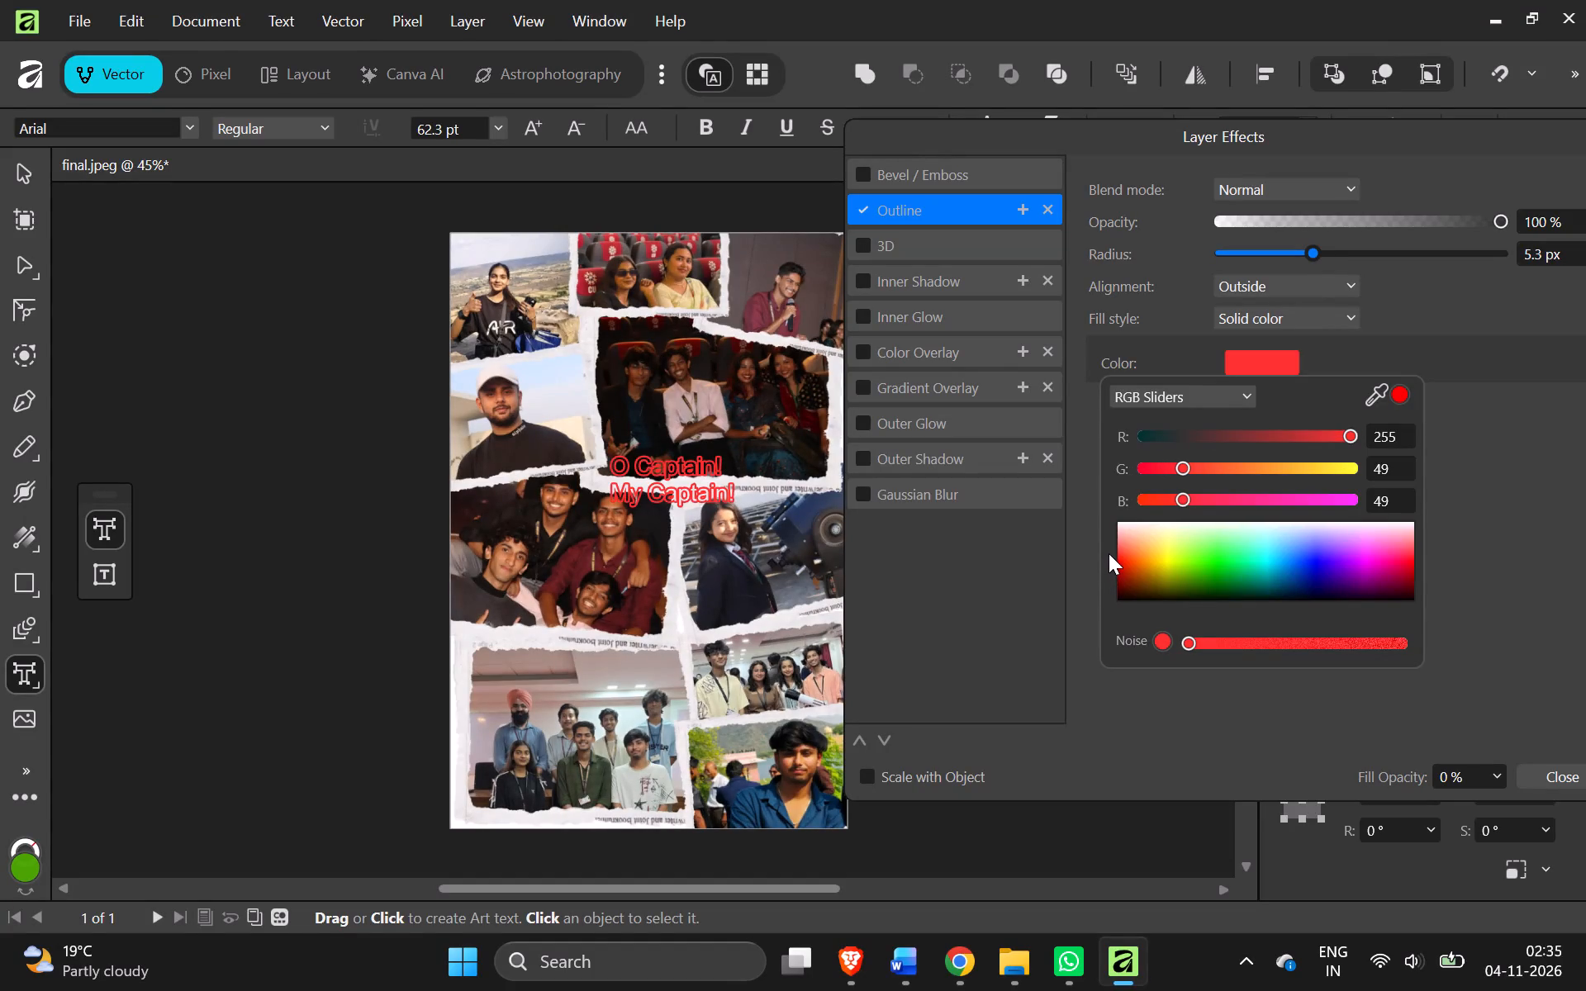
pyautogui.moveTo(1109, 553); pyautogui.dragTo(1119, 556)
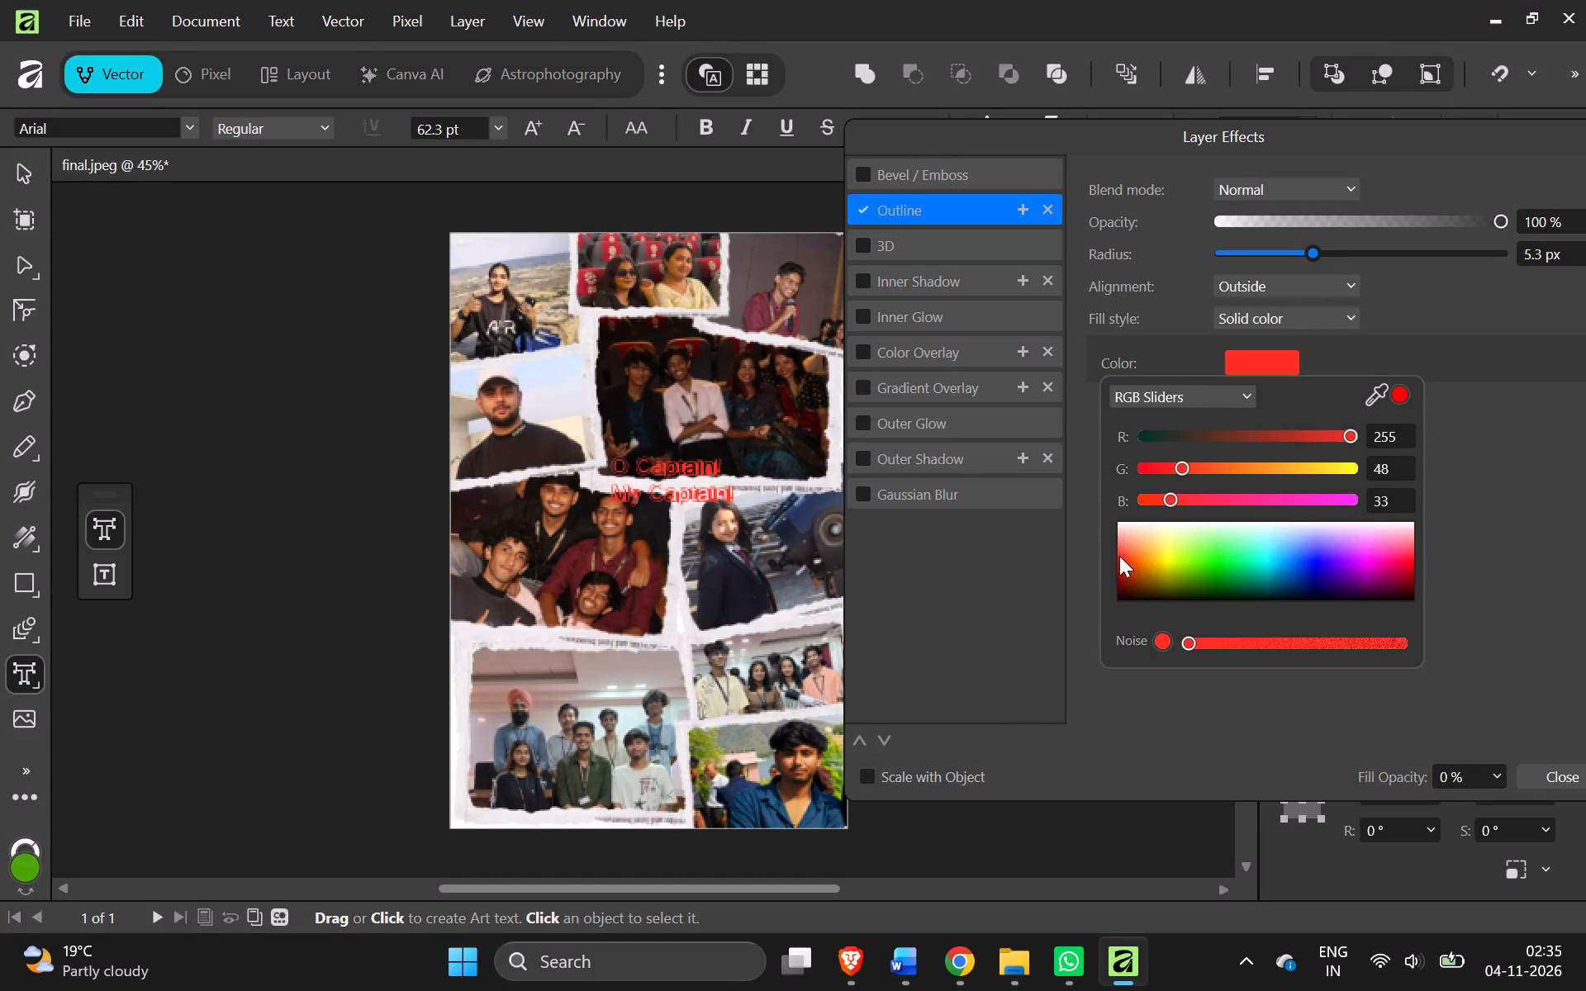
pyautogui.moveTo(1119, 556); pyautogui.dragTo(1119, 558)
# Switch to Brave and look up image results for "dead poets socity" in a new tab.
pyautogui.moveTo(821, 967); pyautogui.dragTo(854, 960)
pyautogui.click(854, 960)
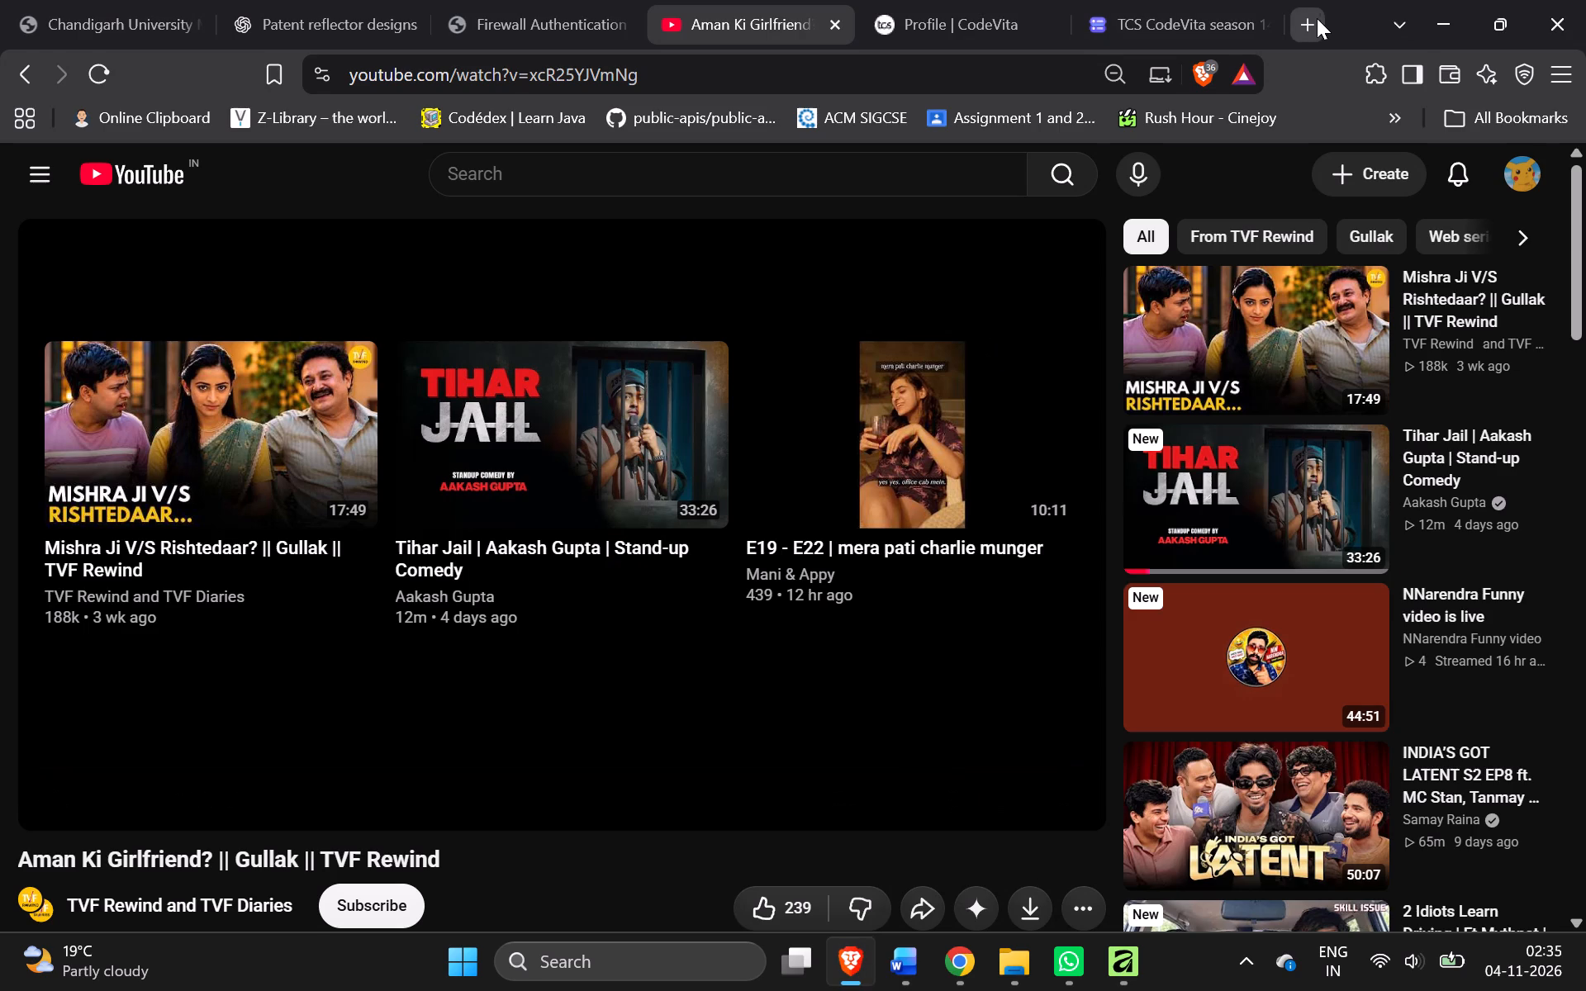
pyautogui.click(1314, 18)
pyautogui.write('dead poets socity')
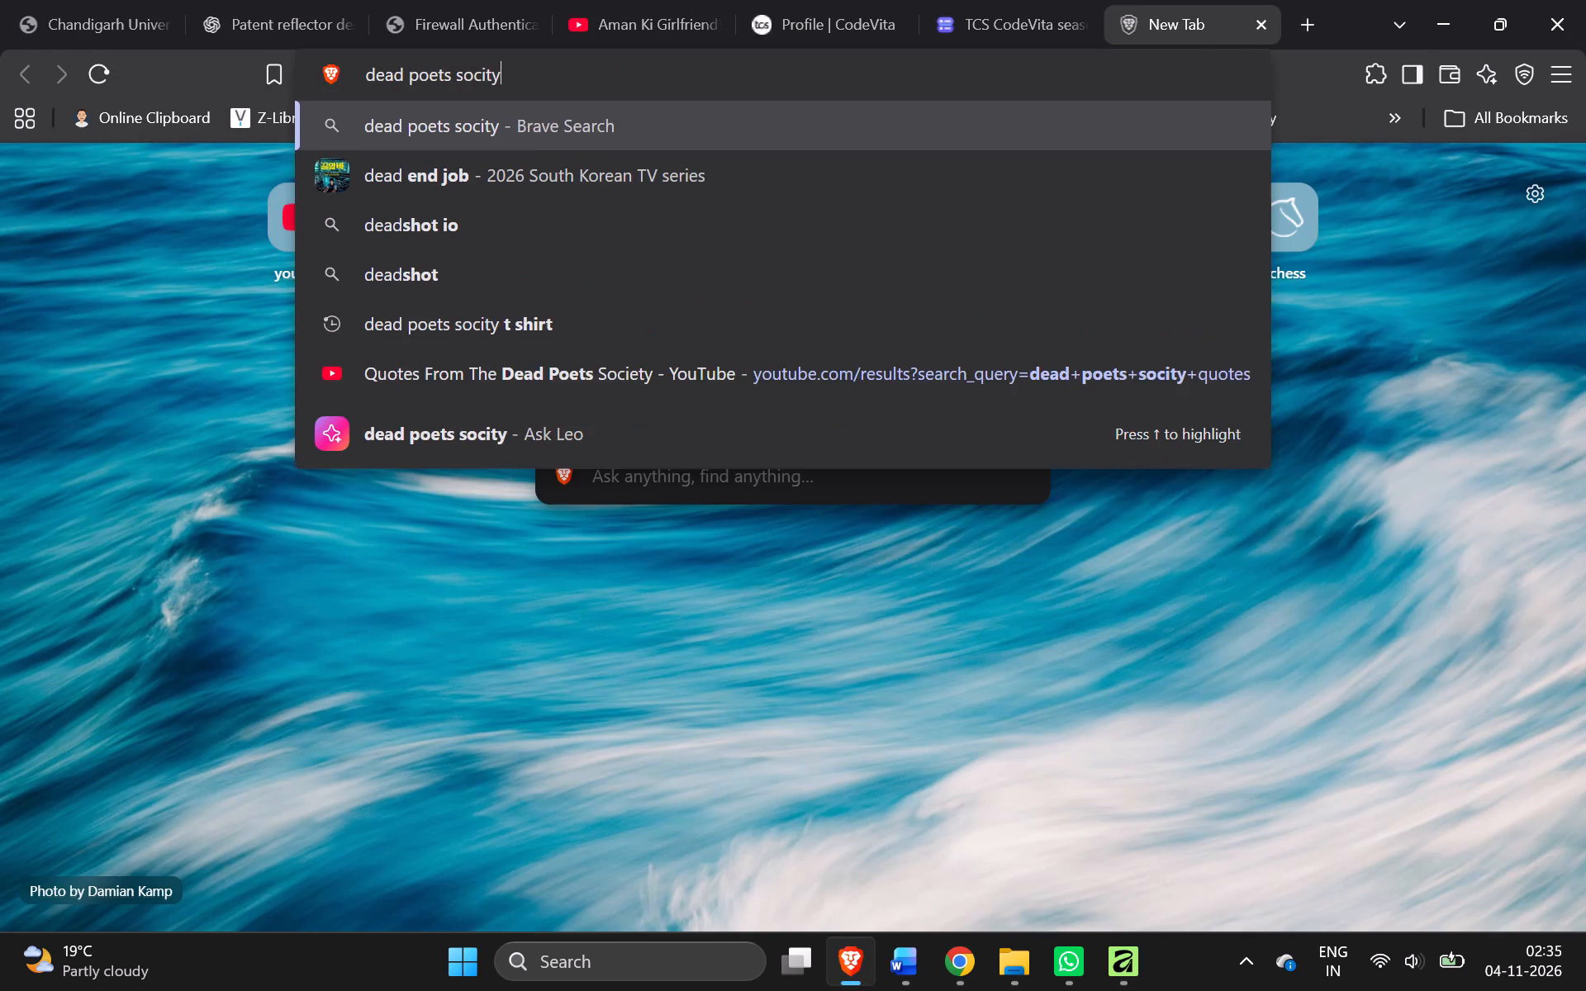
pyautogui.press('Return')
pyautogui.moveTo(1214, 0); pyautogui.dragTo(777, 0)
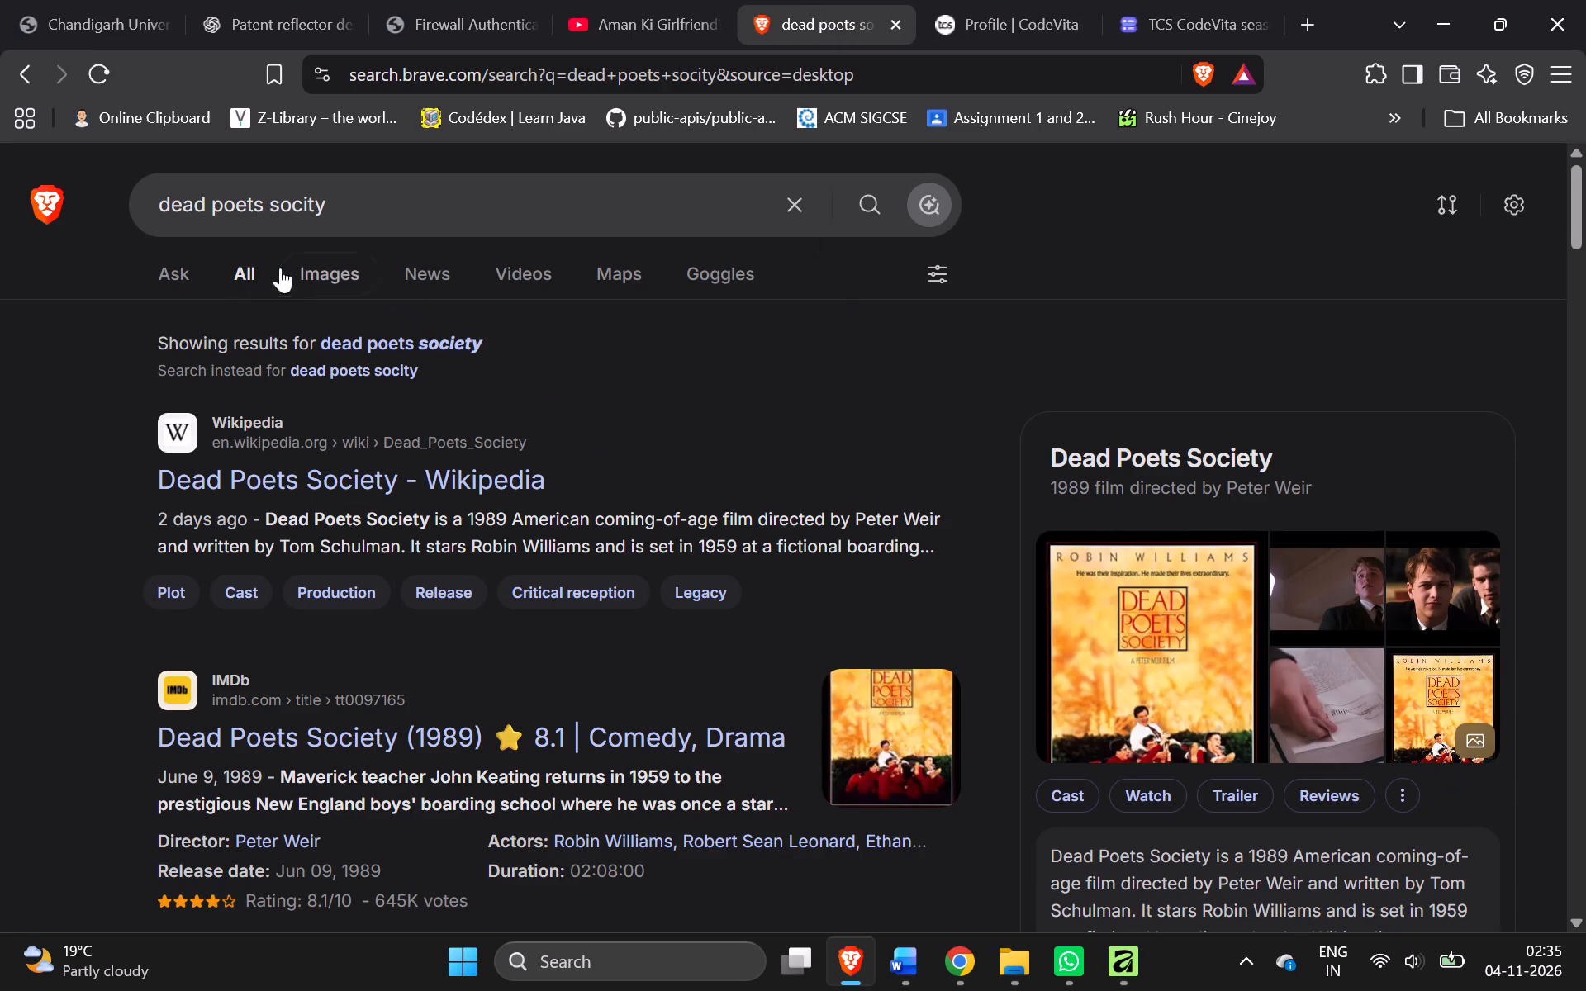
pyautogui.click(330, 265)
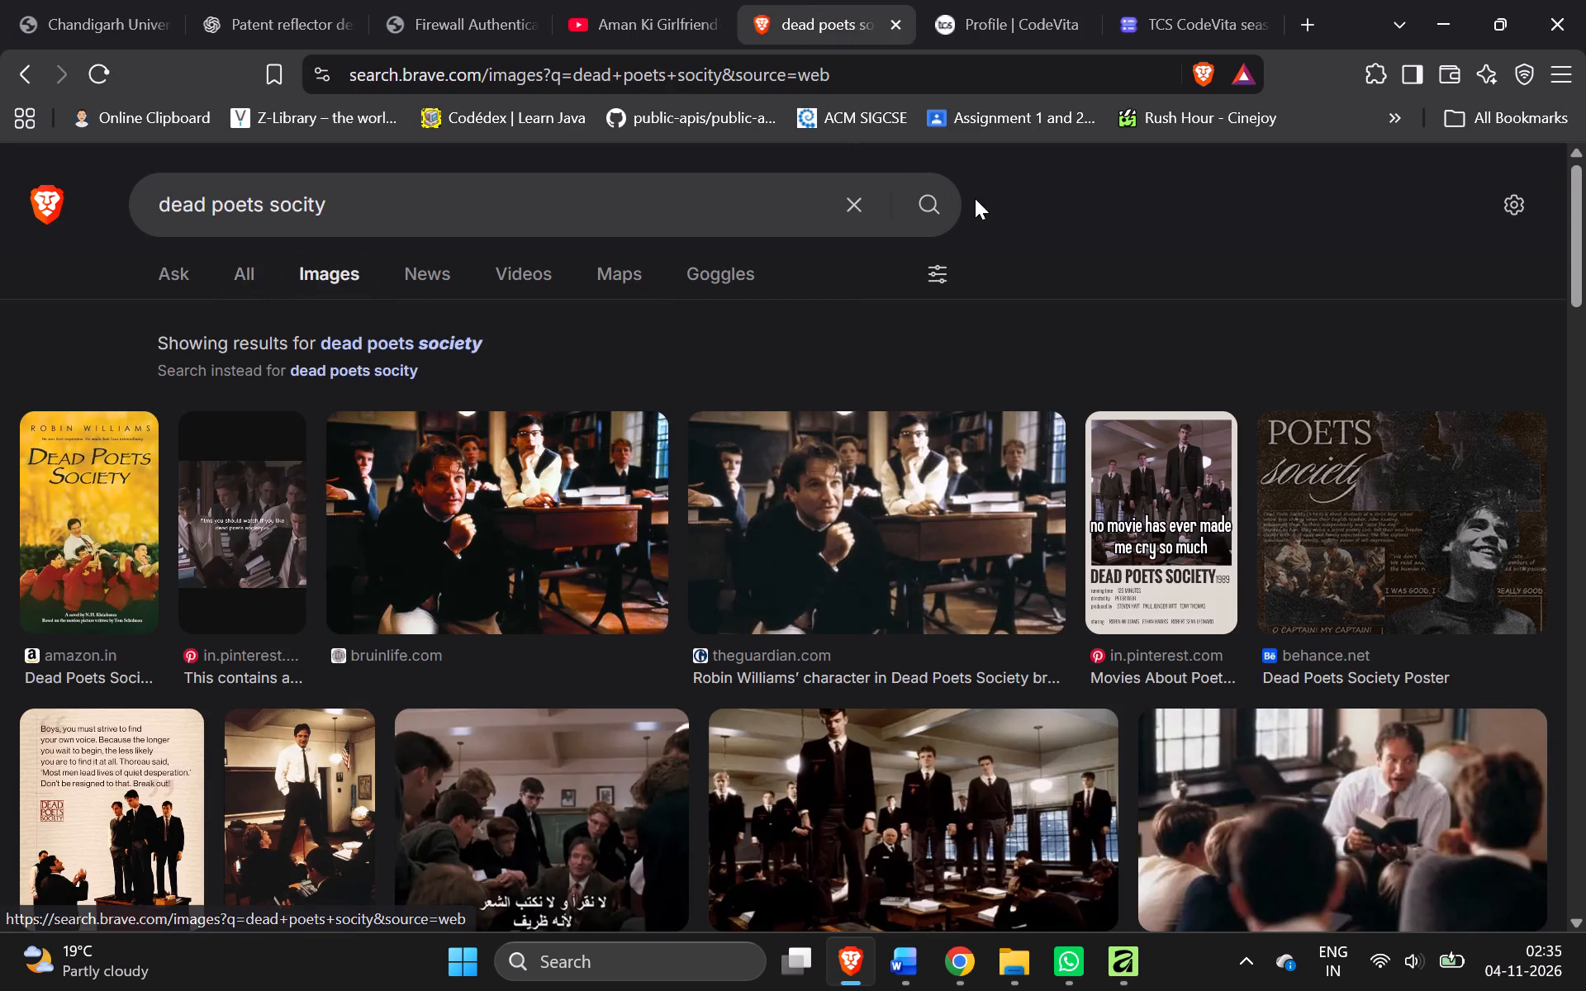
pyautogui.click(881, 29)
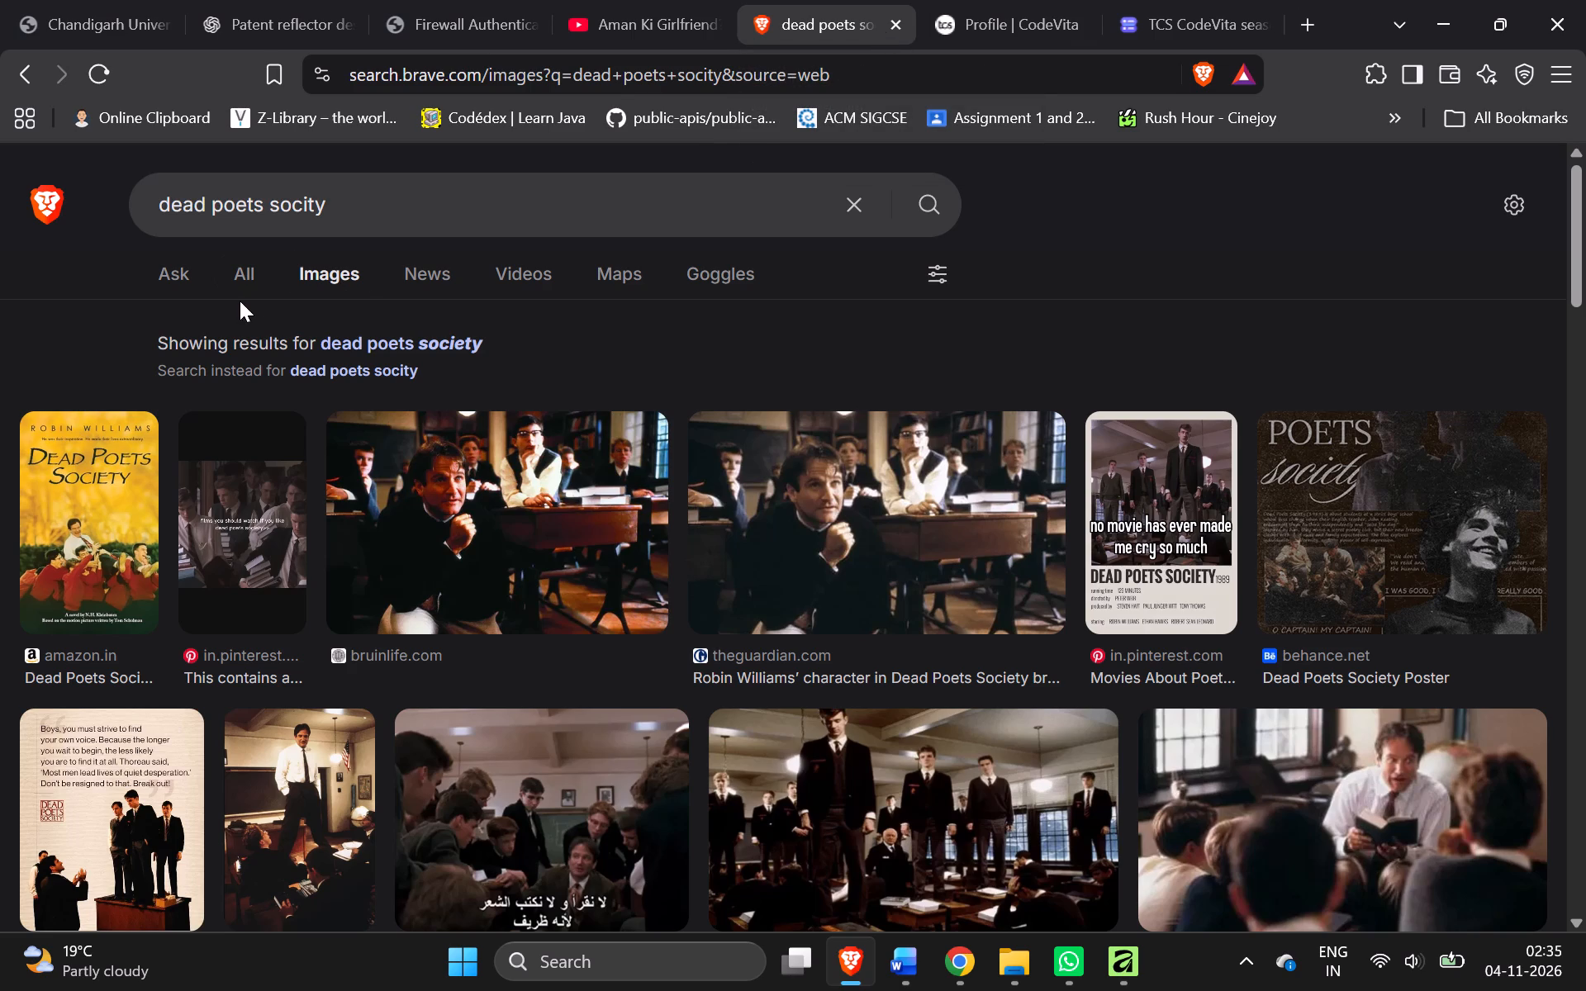
# Search the web for "o captain my captain poster" instead.
pyautogui.click(240, 258)
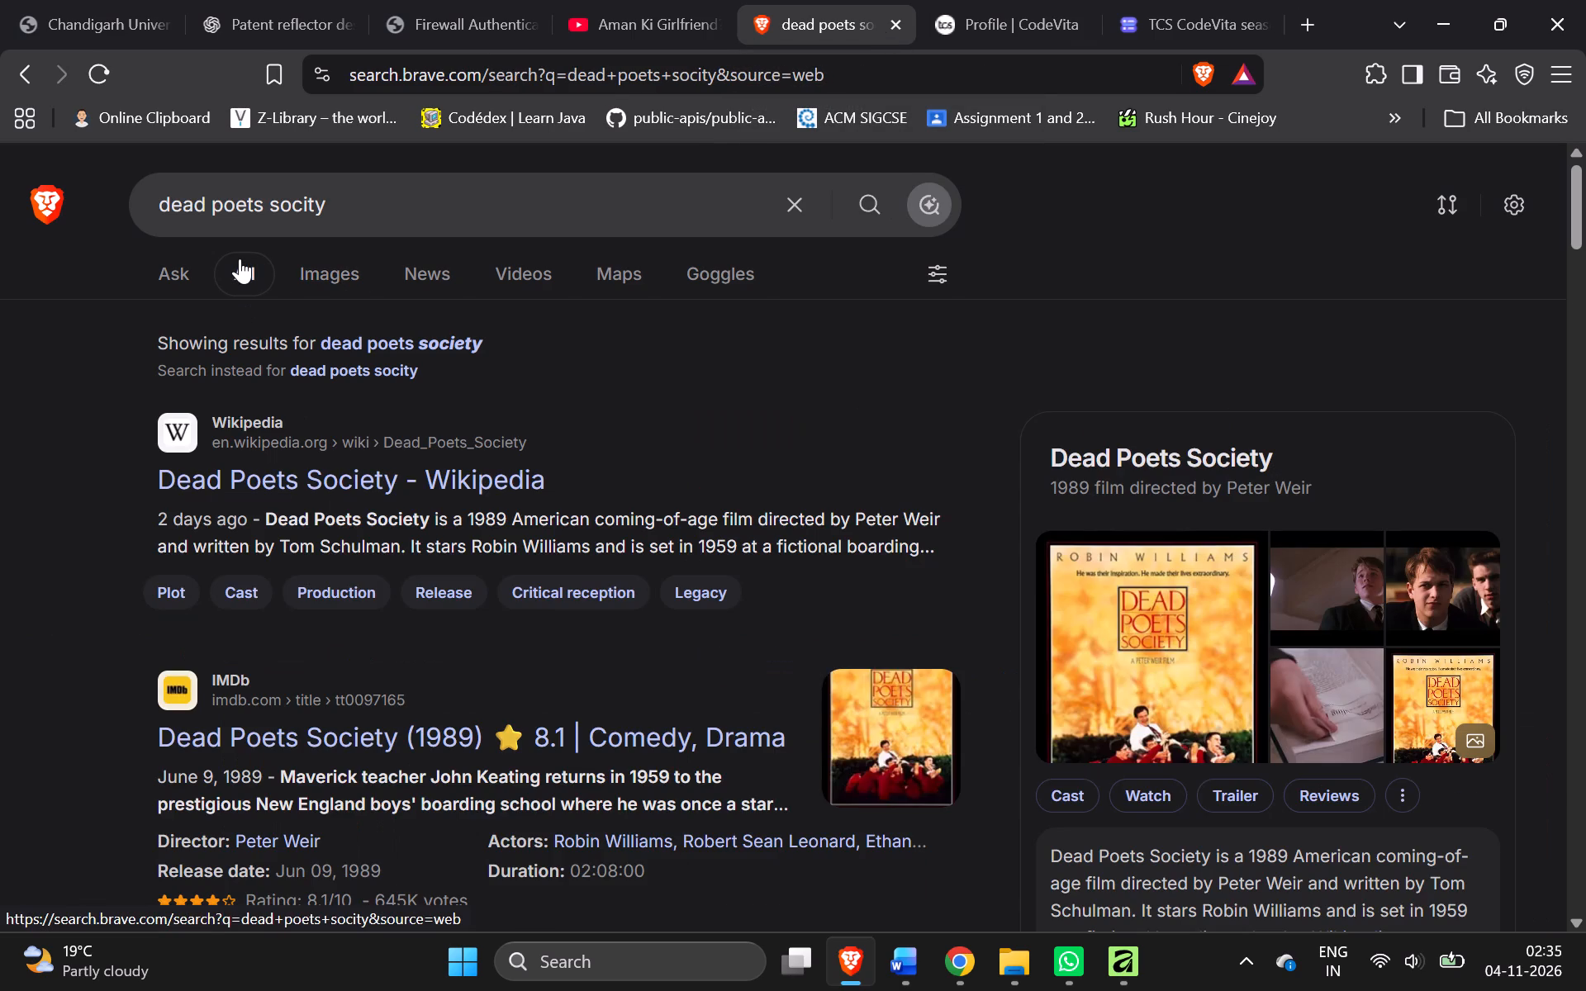
pyautogui.click(352, 213)
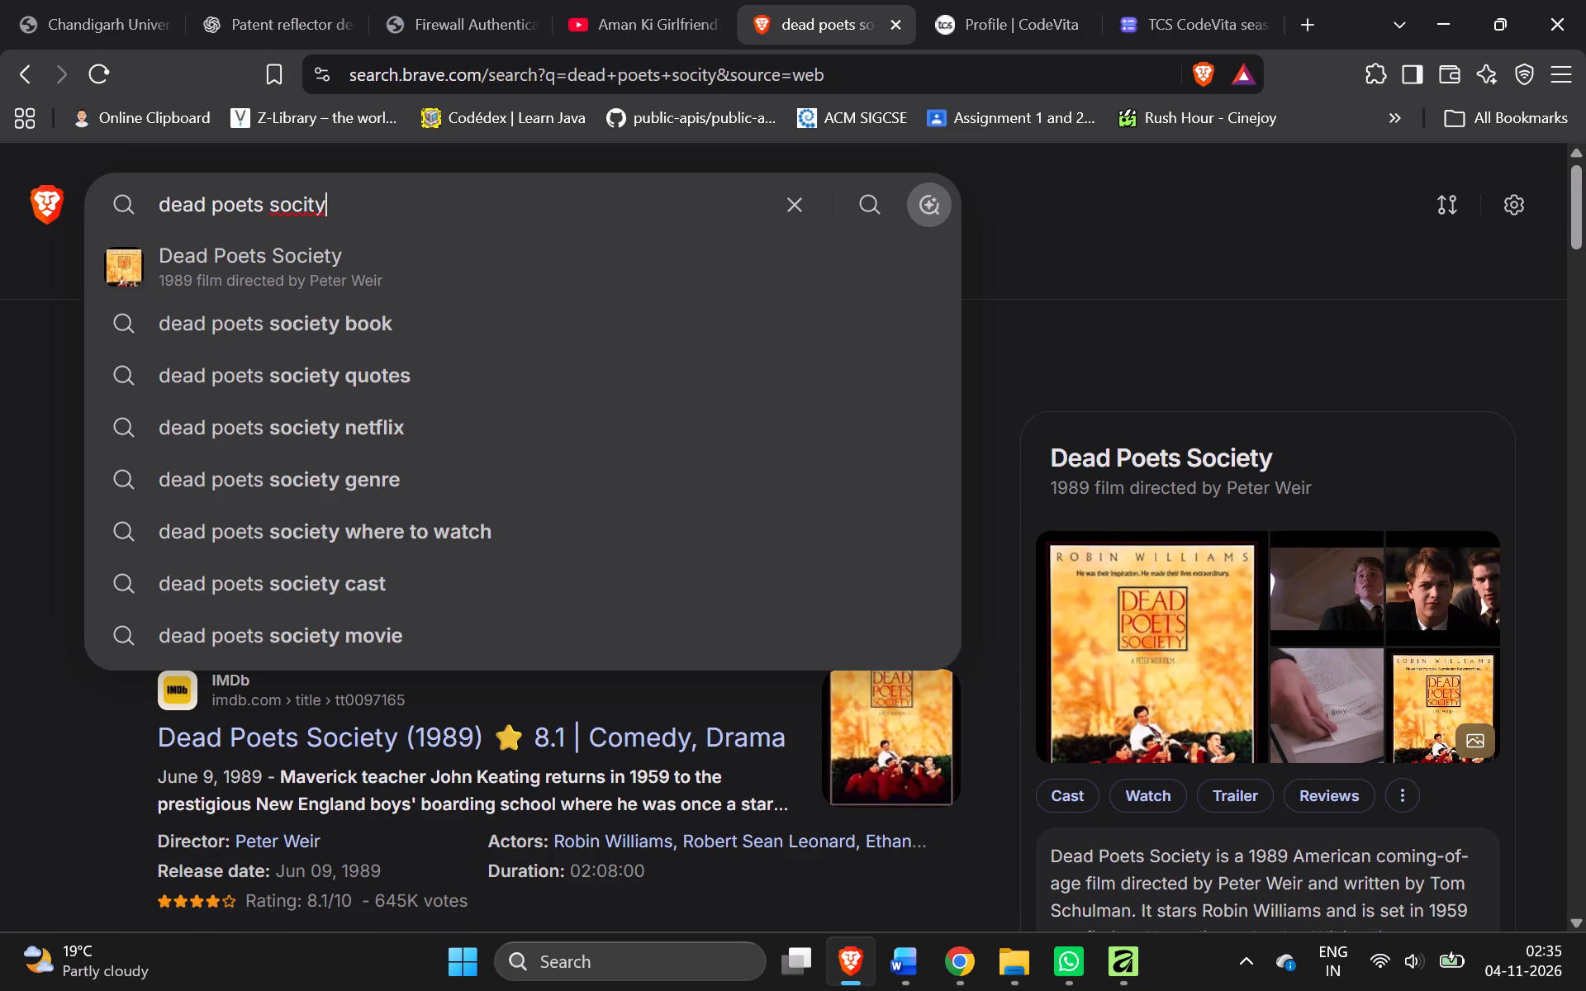
pyautogui.write('o captain my captain poster')
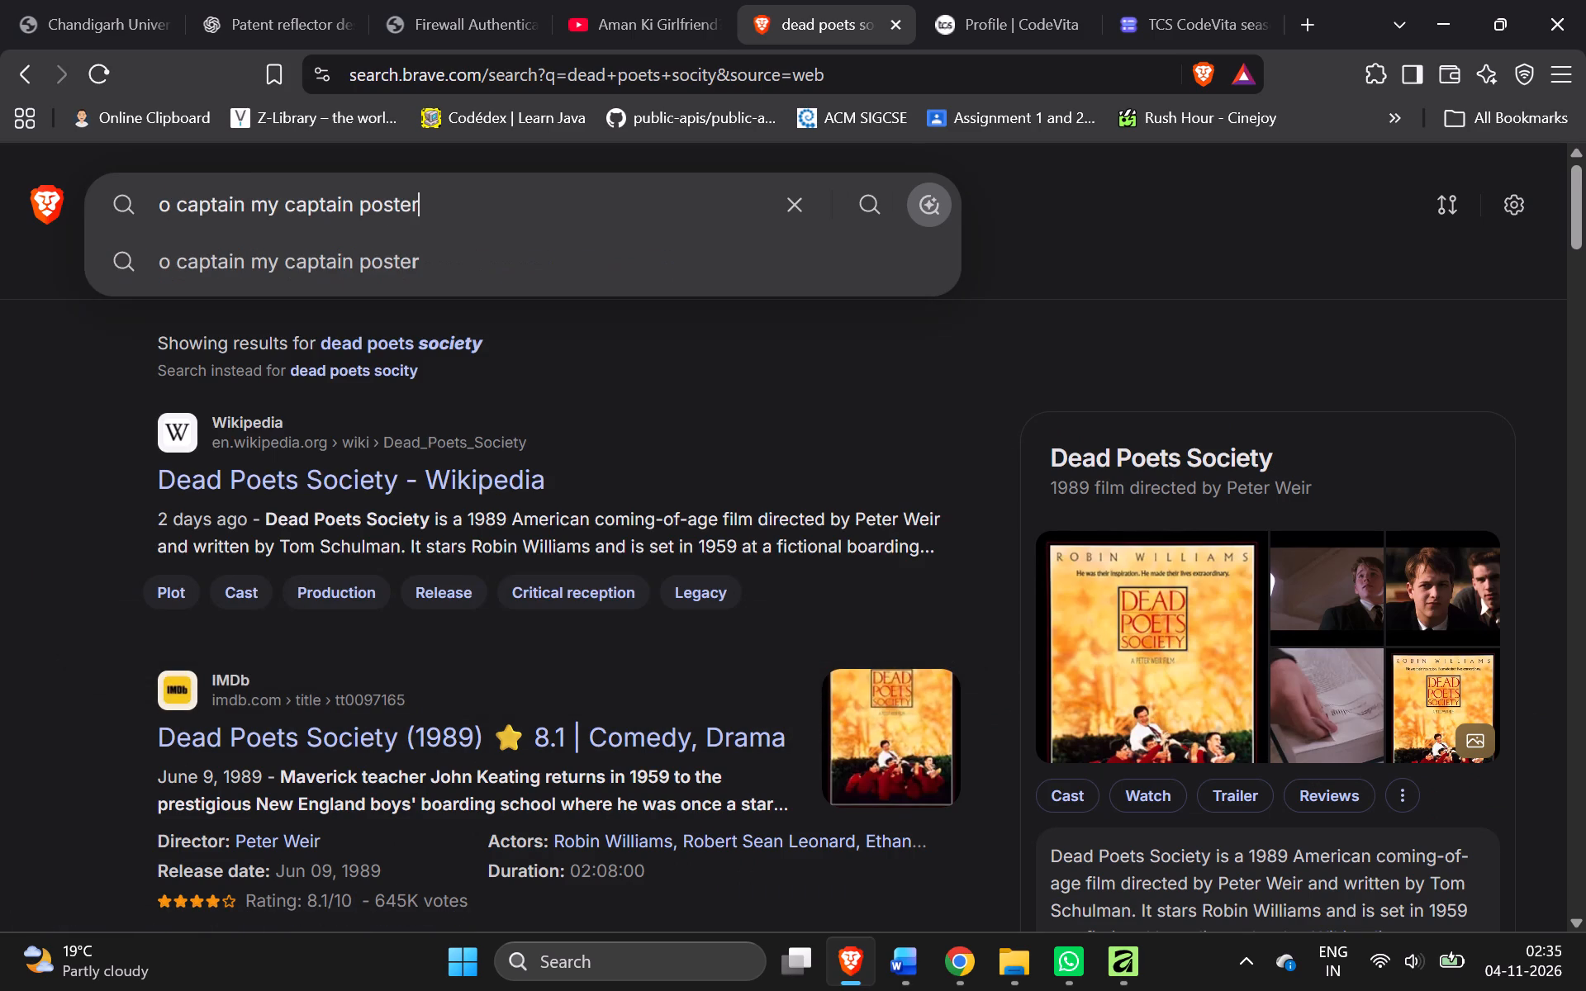
pyautogui.press('Return')
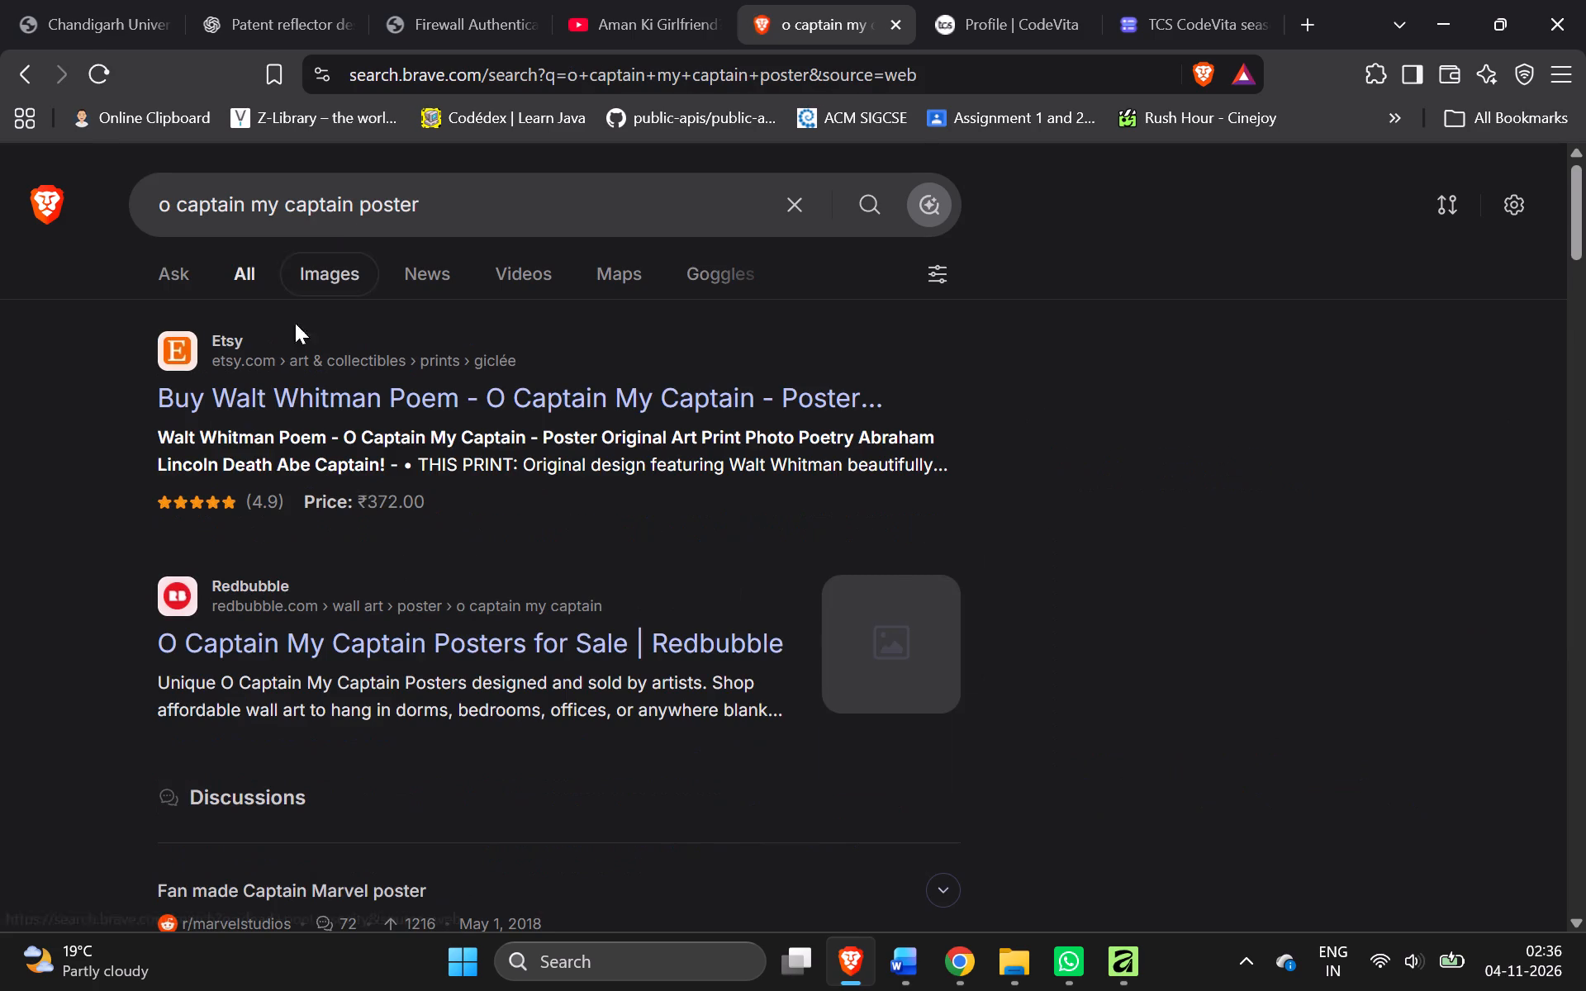
# Examine the Etsy and Redbubble O Captain My Captain poster results in separate new tabs, closing the Etsy one after viewing.
pyautogui.moveTo(613, 386); pyautogui.dragTo(802, 493)
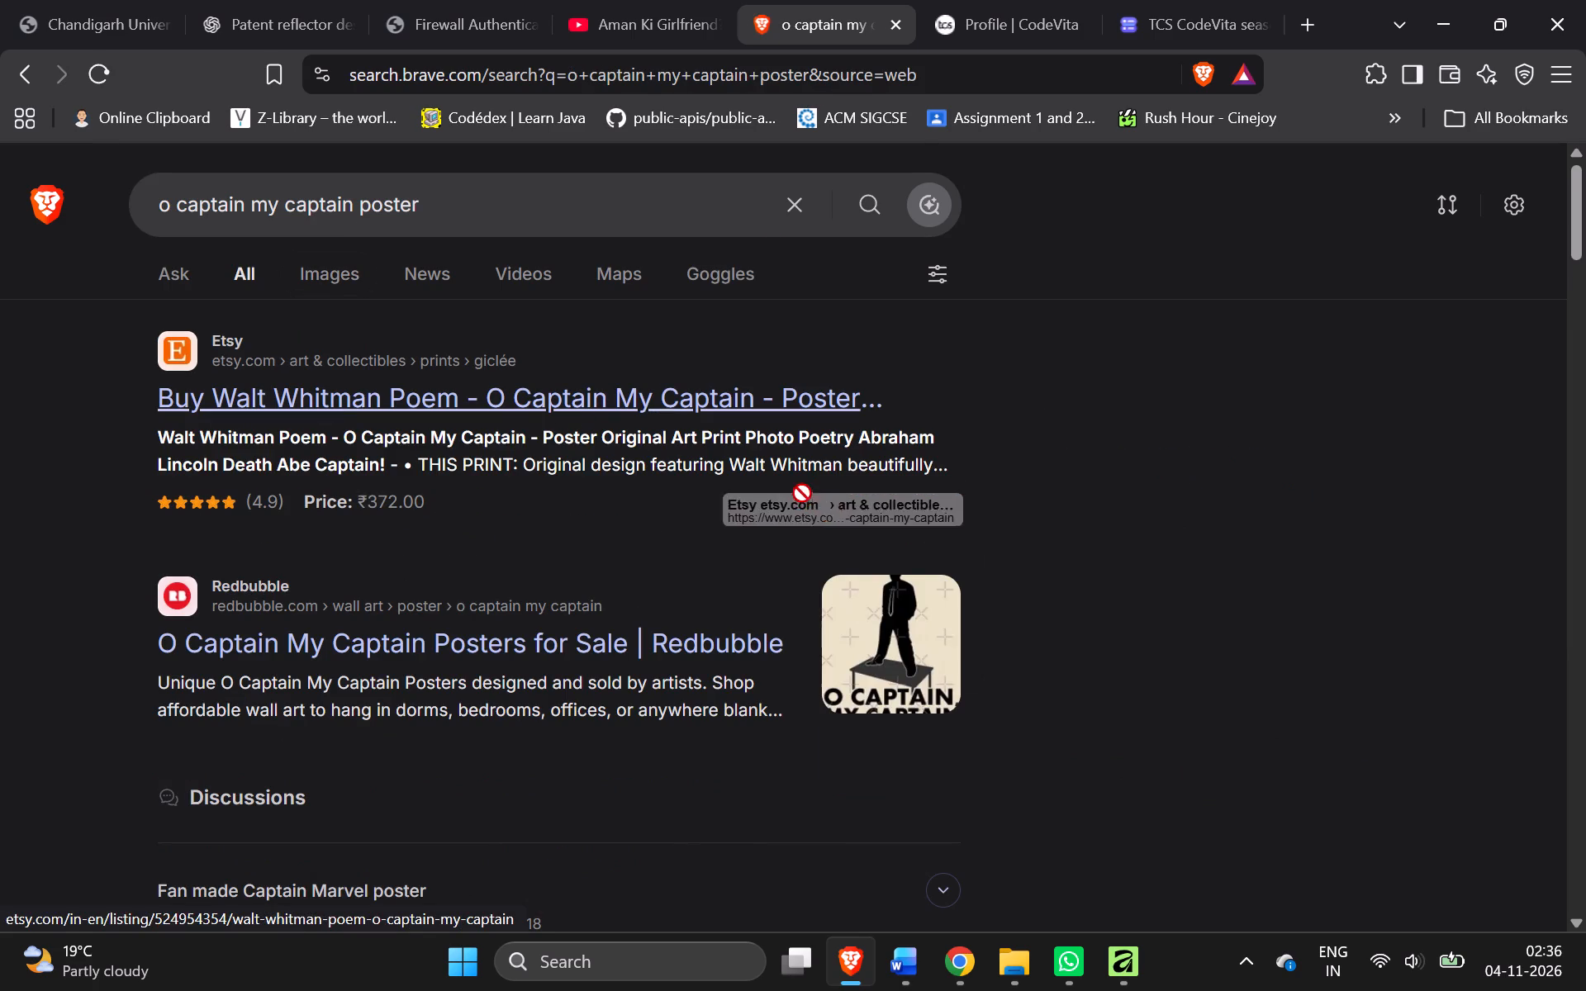
pyautogui.moveTo(802, 493); pyautogui.dragTo(762, 0)
pyautogui.click(890, 0)
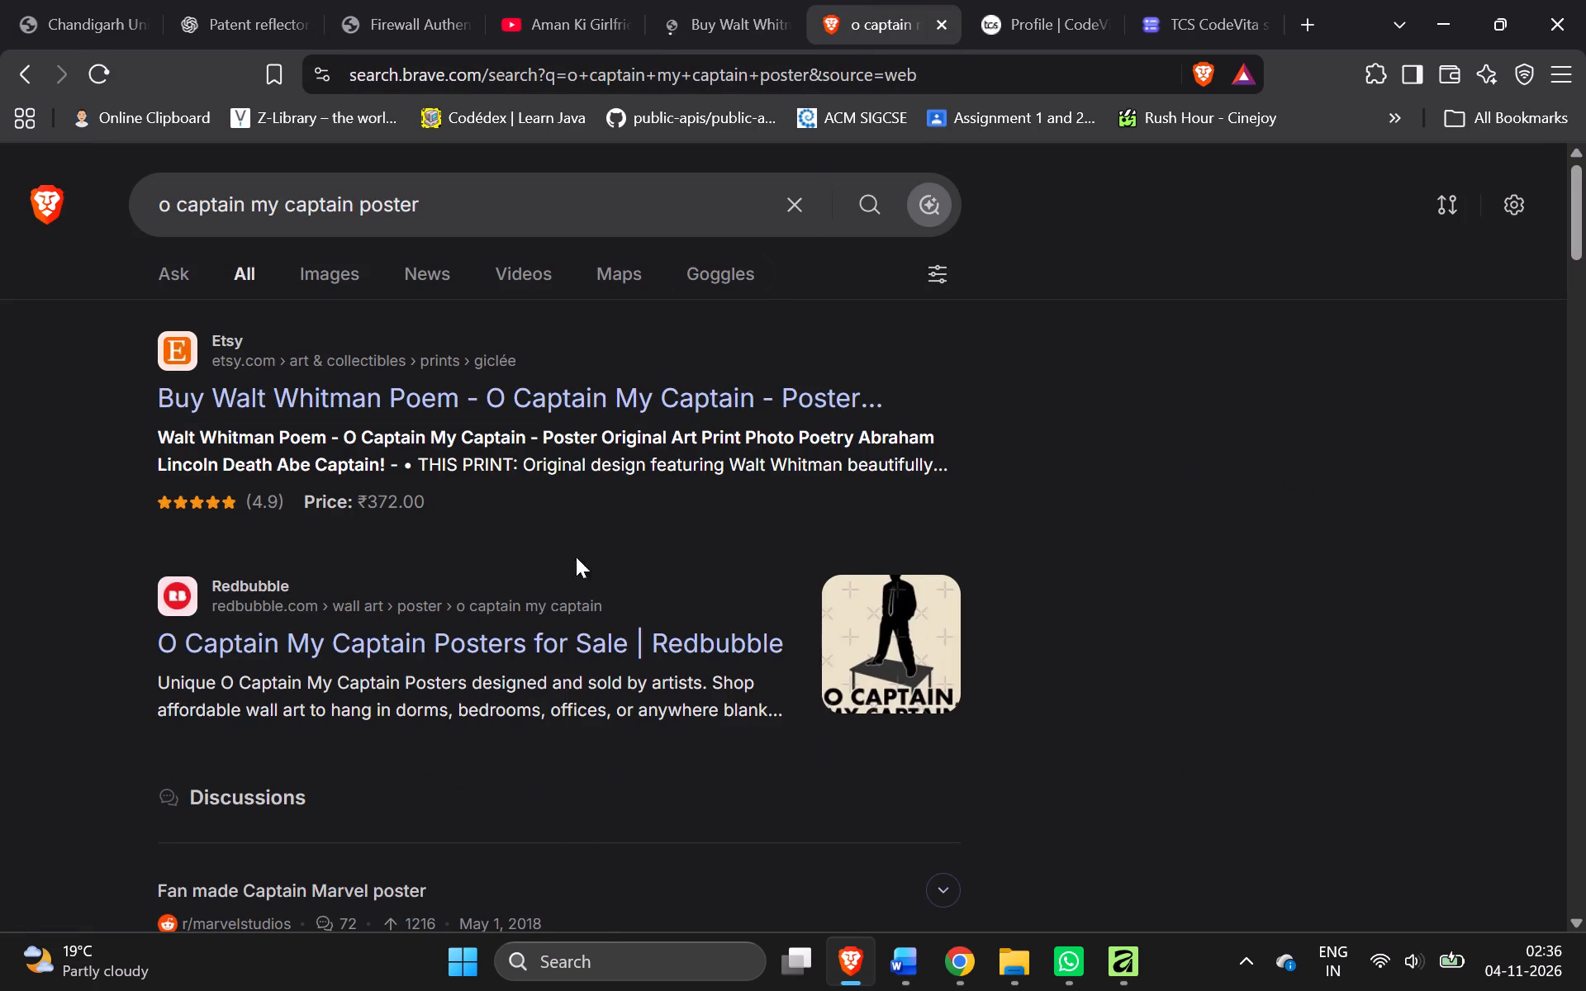
pyautogui.moveTo(540, 645); pyautogui.dragTo(779, 0)
pyautogui.click(642, 0)
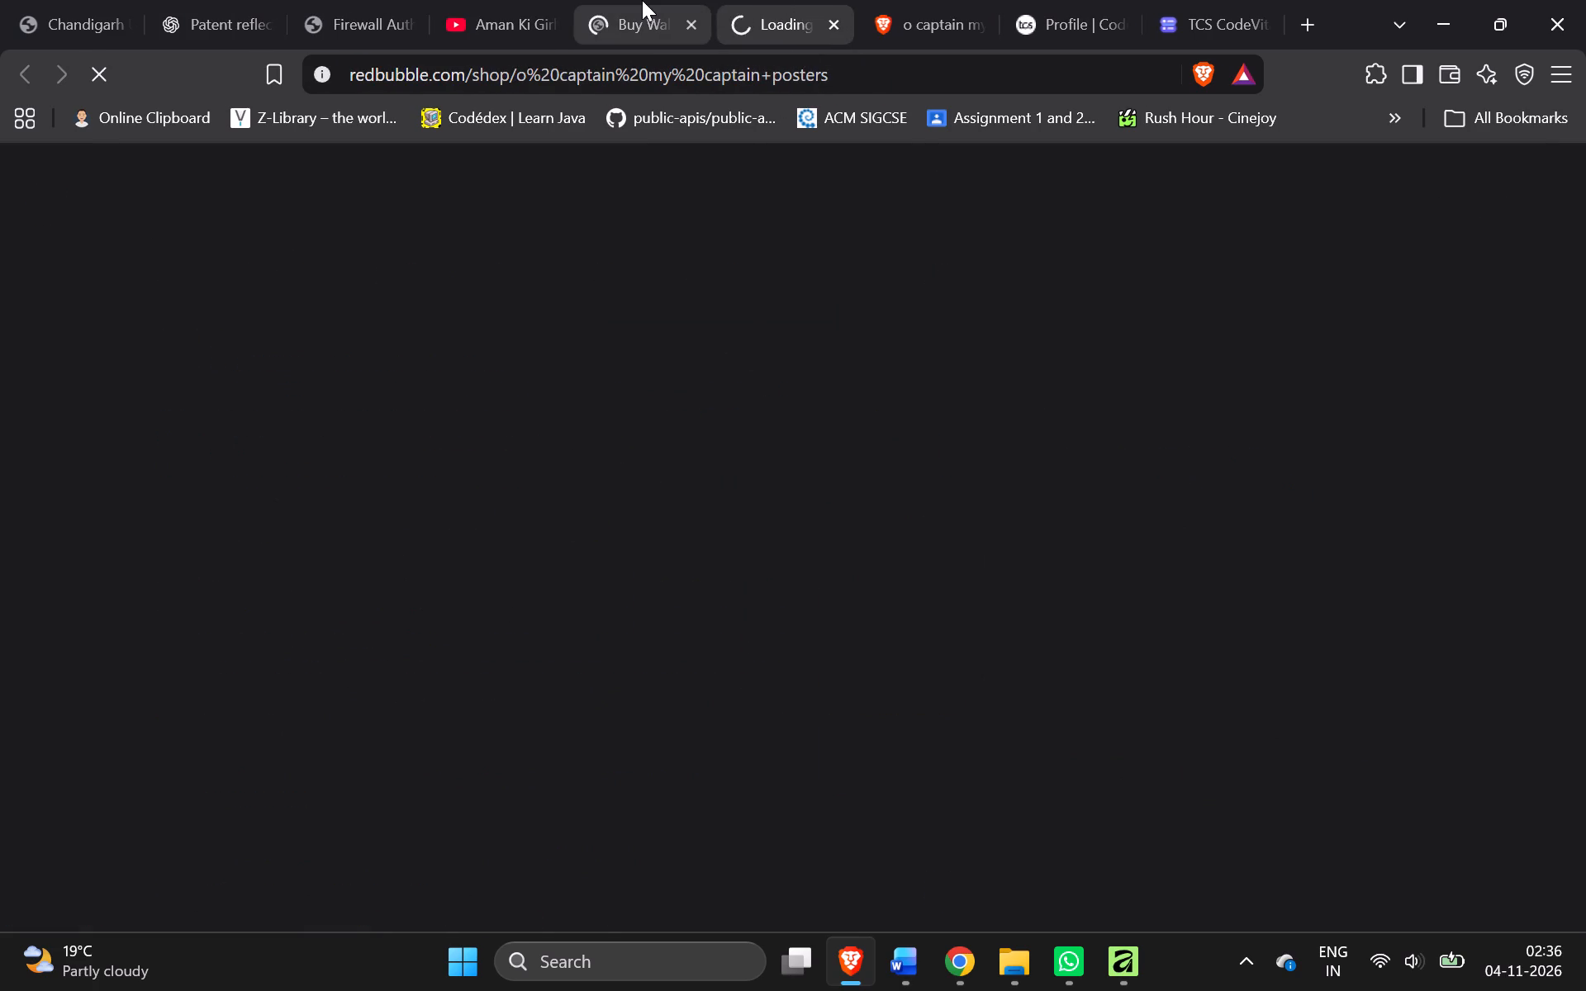
pyautogui.scroll(-1, 790, 695)
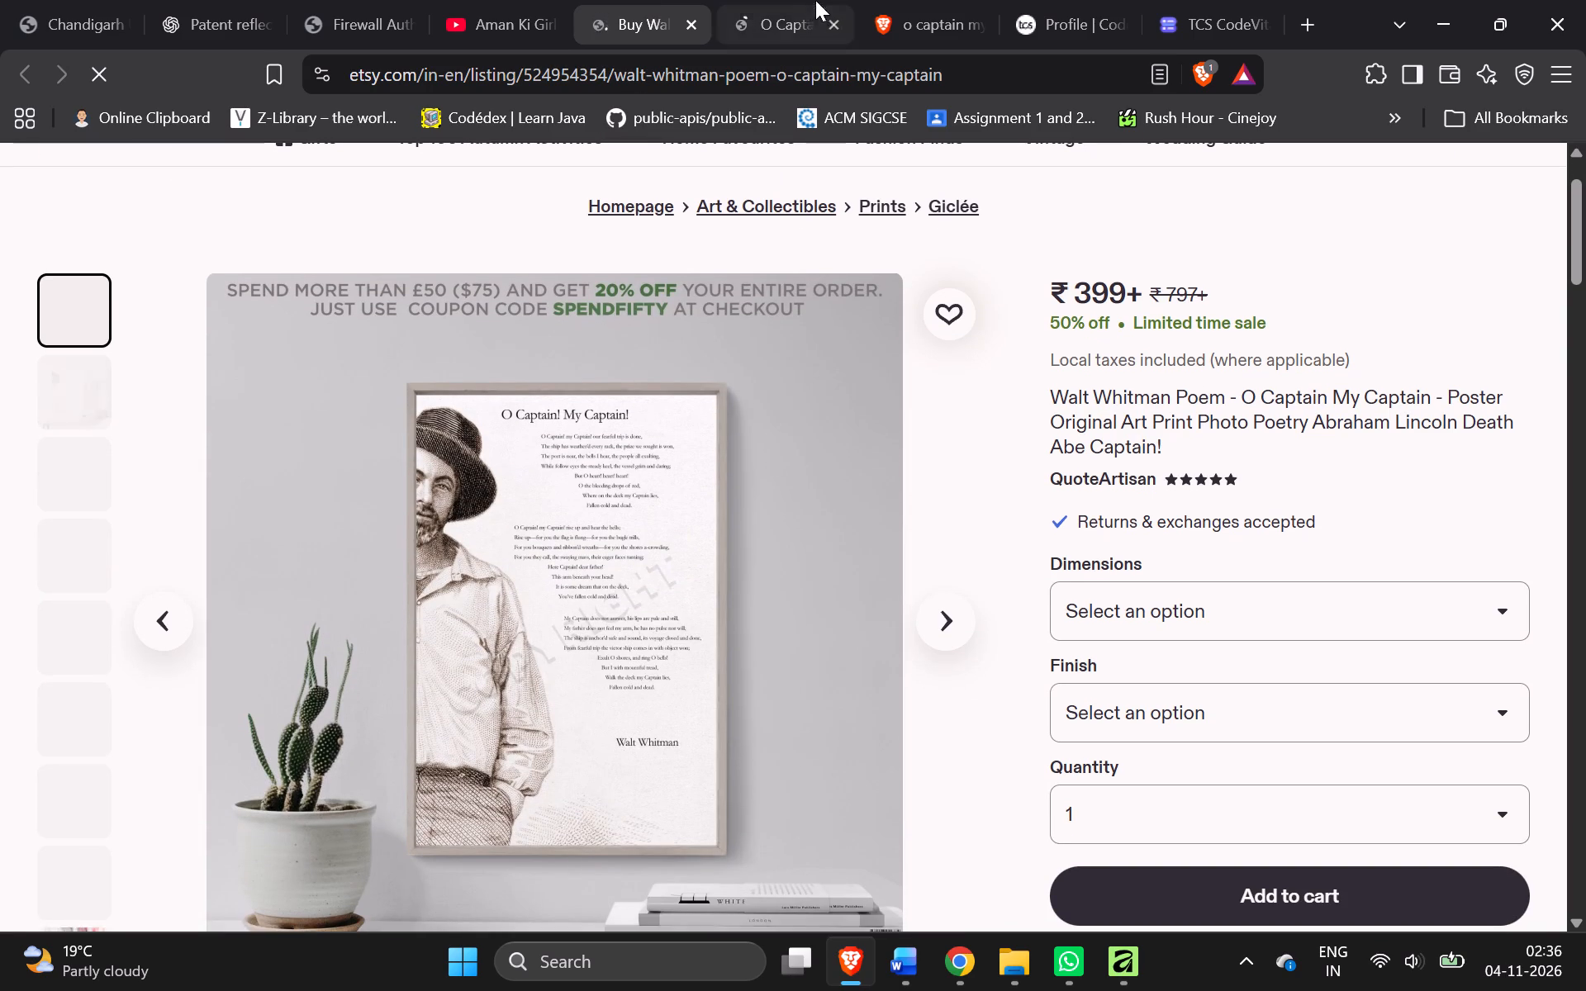
pyautogui.click(699, 21)
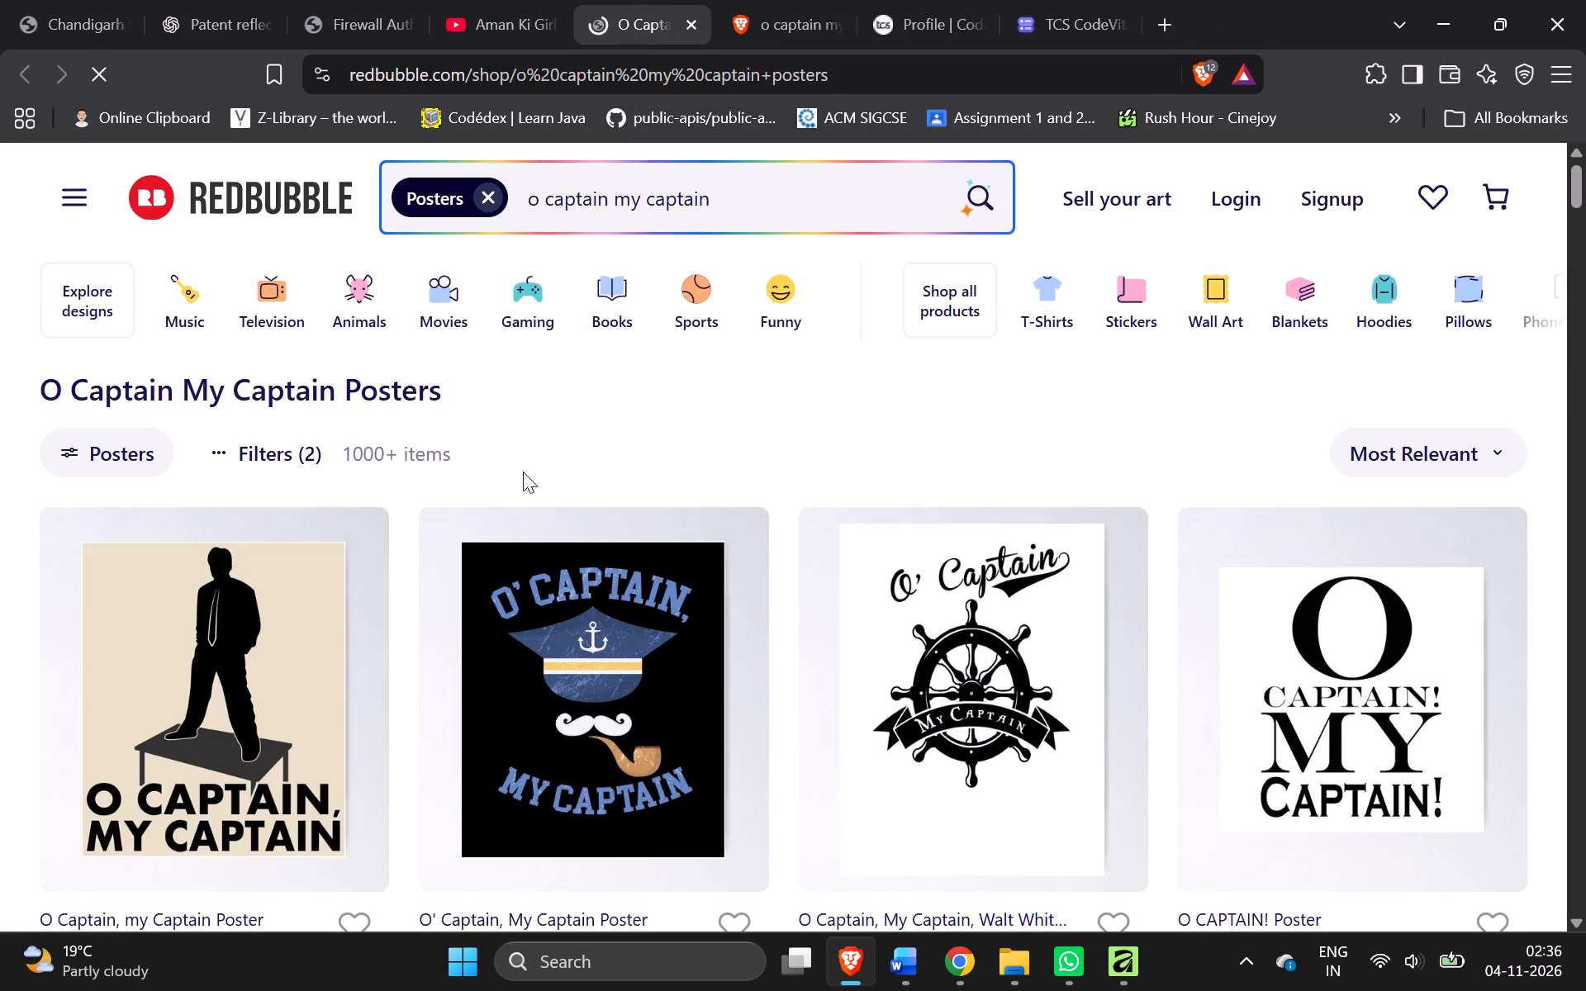
pyautogui.scroll(-1, 170, 761)
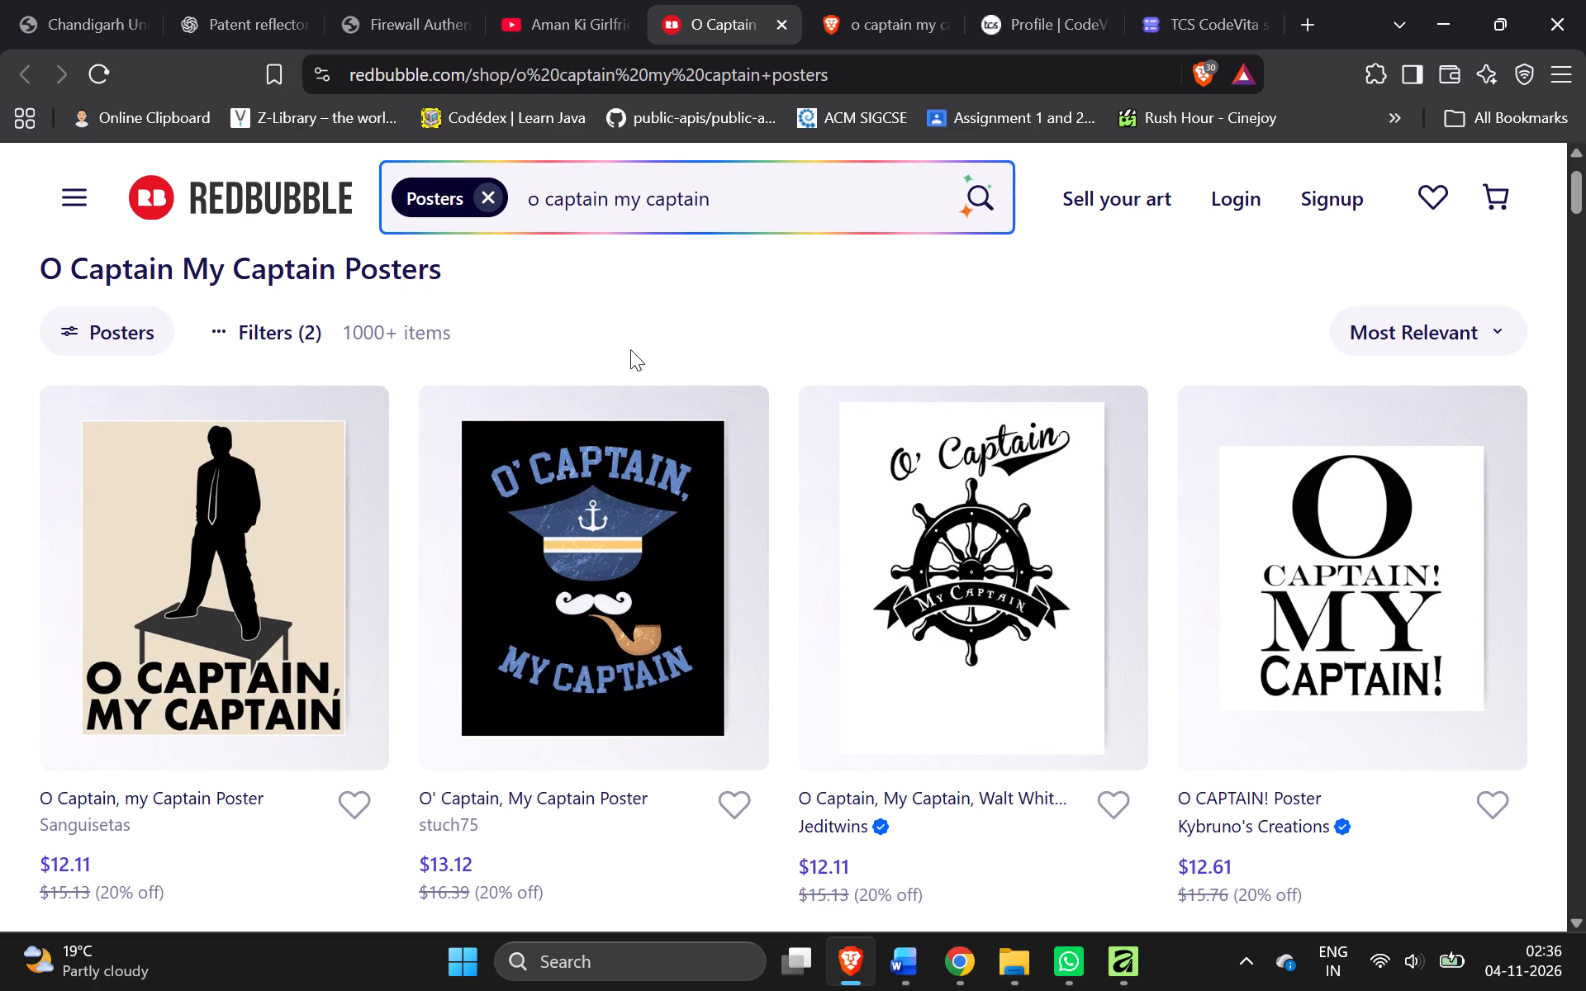
# Return to the "o captain my captain poster" search and show its image results.
pyautogui.click(851, 0)
pyautogui.scroll(-2, 643, 537)
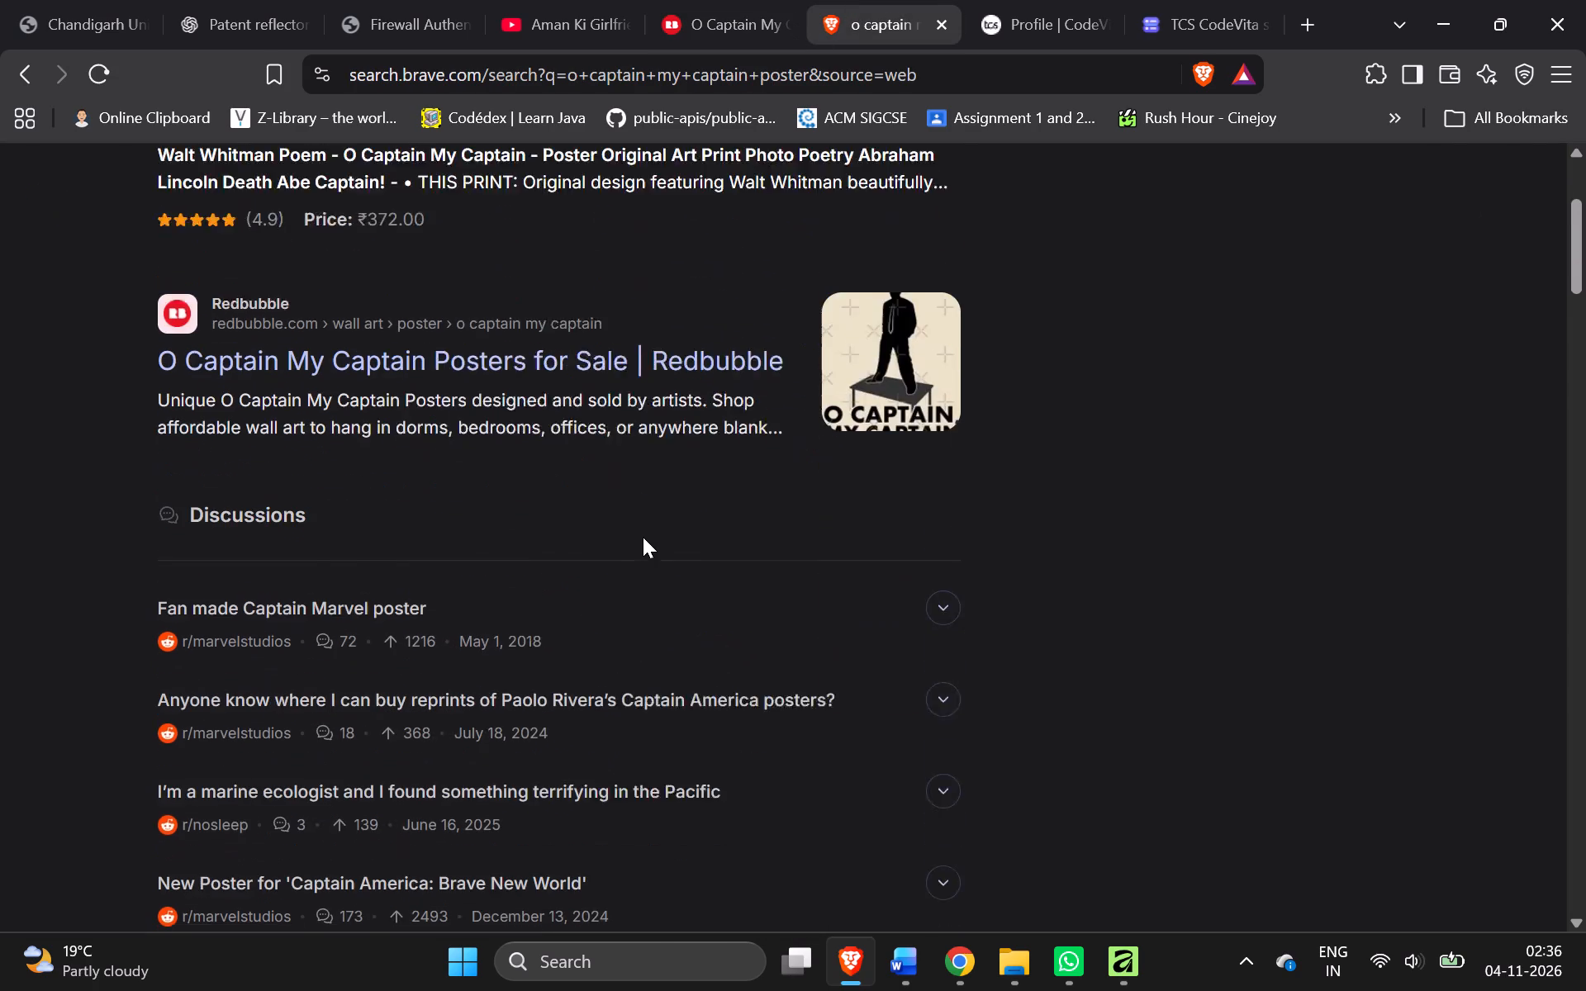
pyautogui.scroll(-1, 643, 537)
pyautogui.scroll(3, 494, 367)
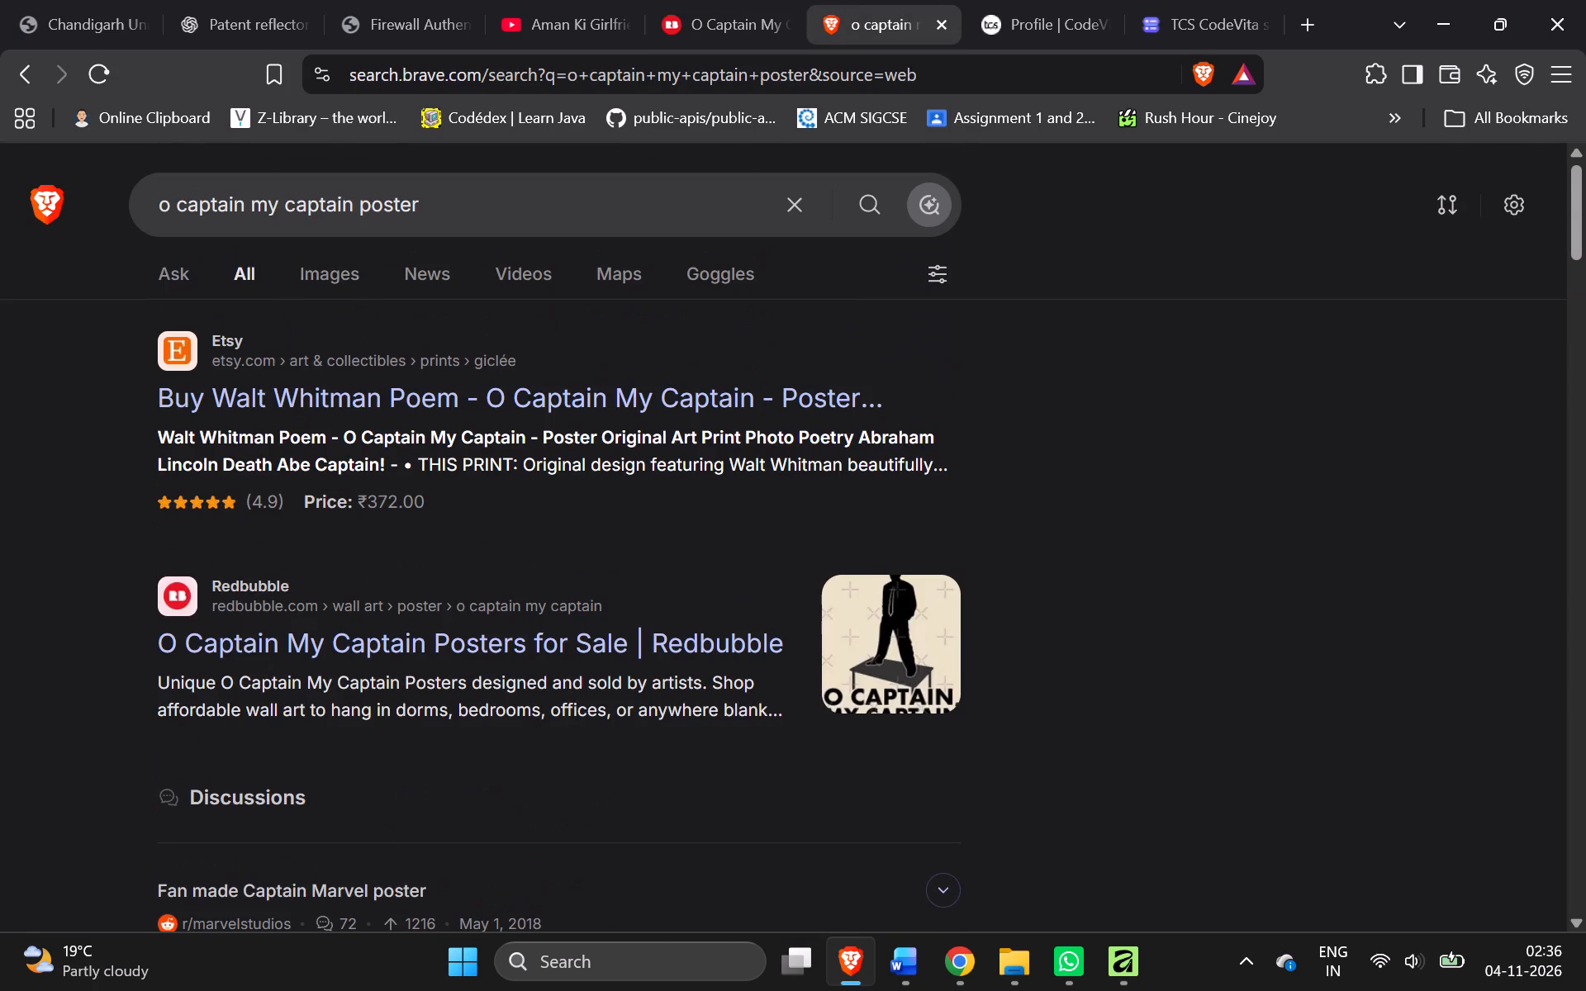
pyautogui.click(340, 279)
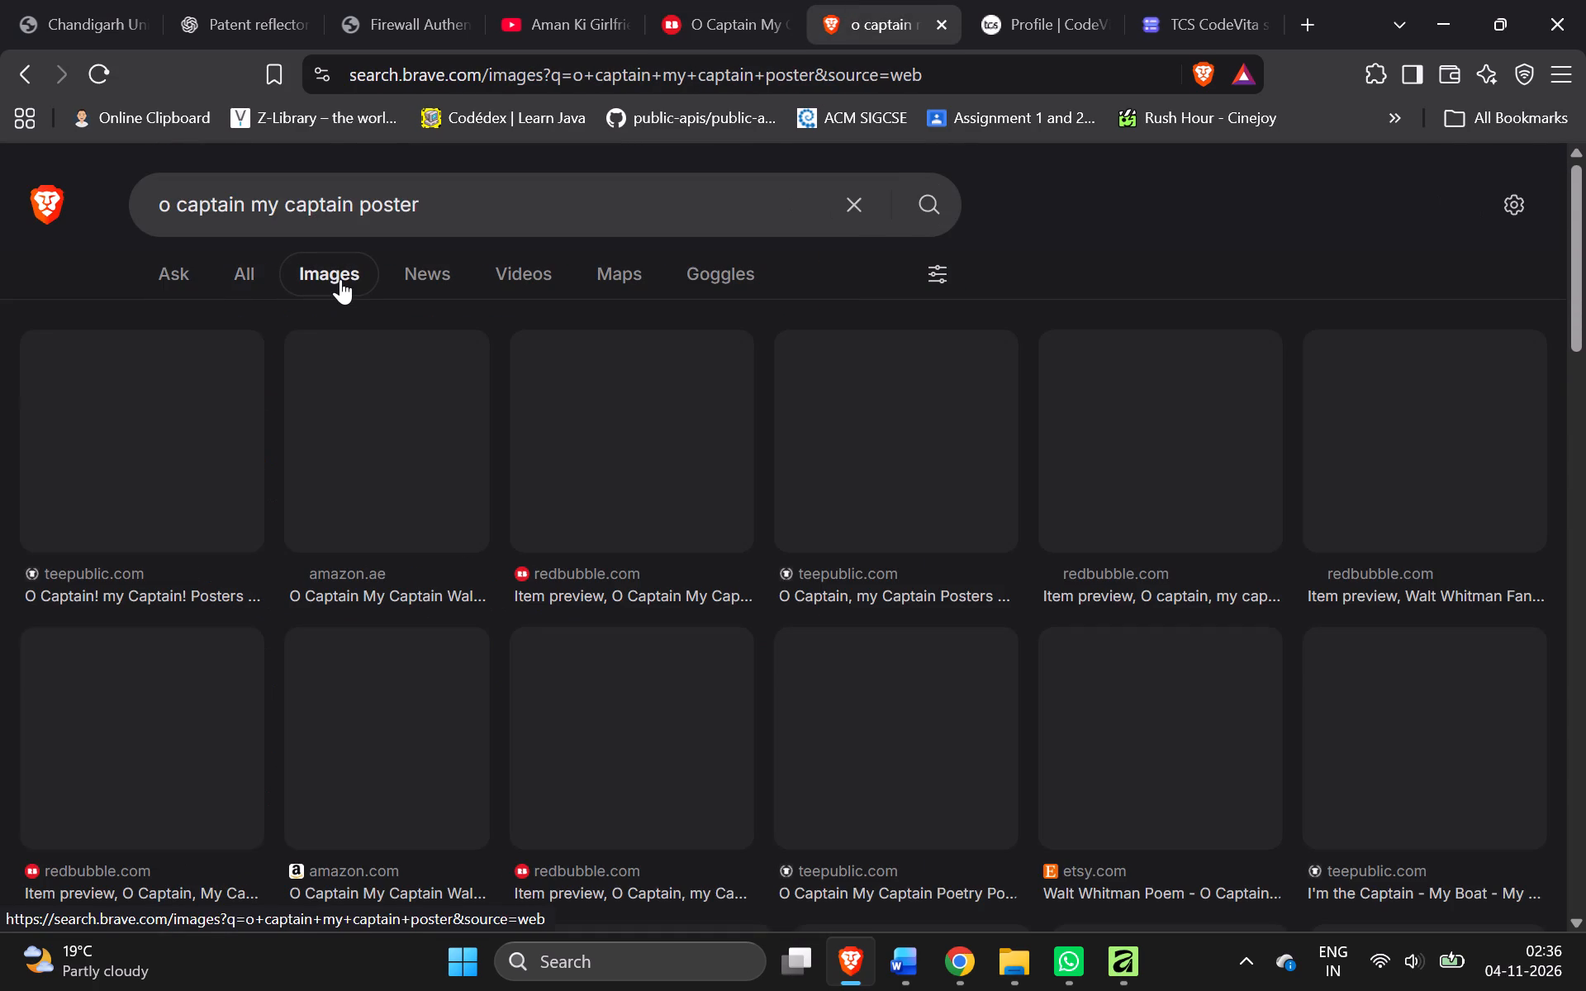
# Find the TeePublic "O Captain My Captain Poetry" poster with five silhouettes standing on desks and copy its enlarged image.
pyautogui.scroll(-2, 759, 510)
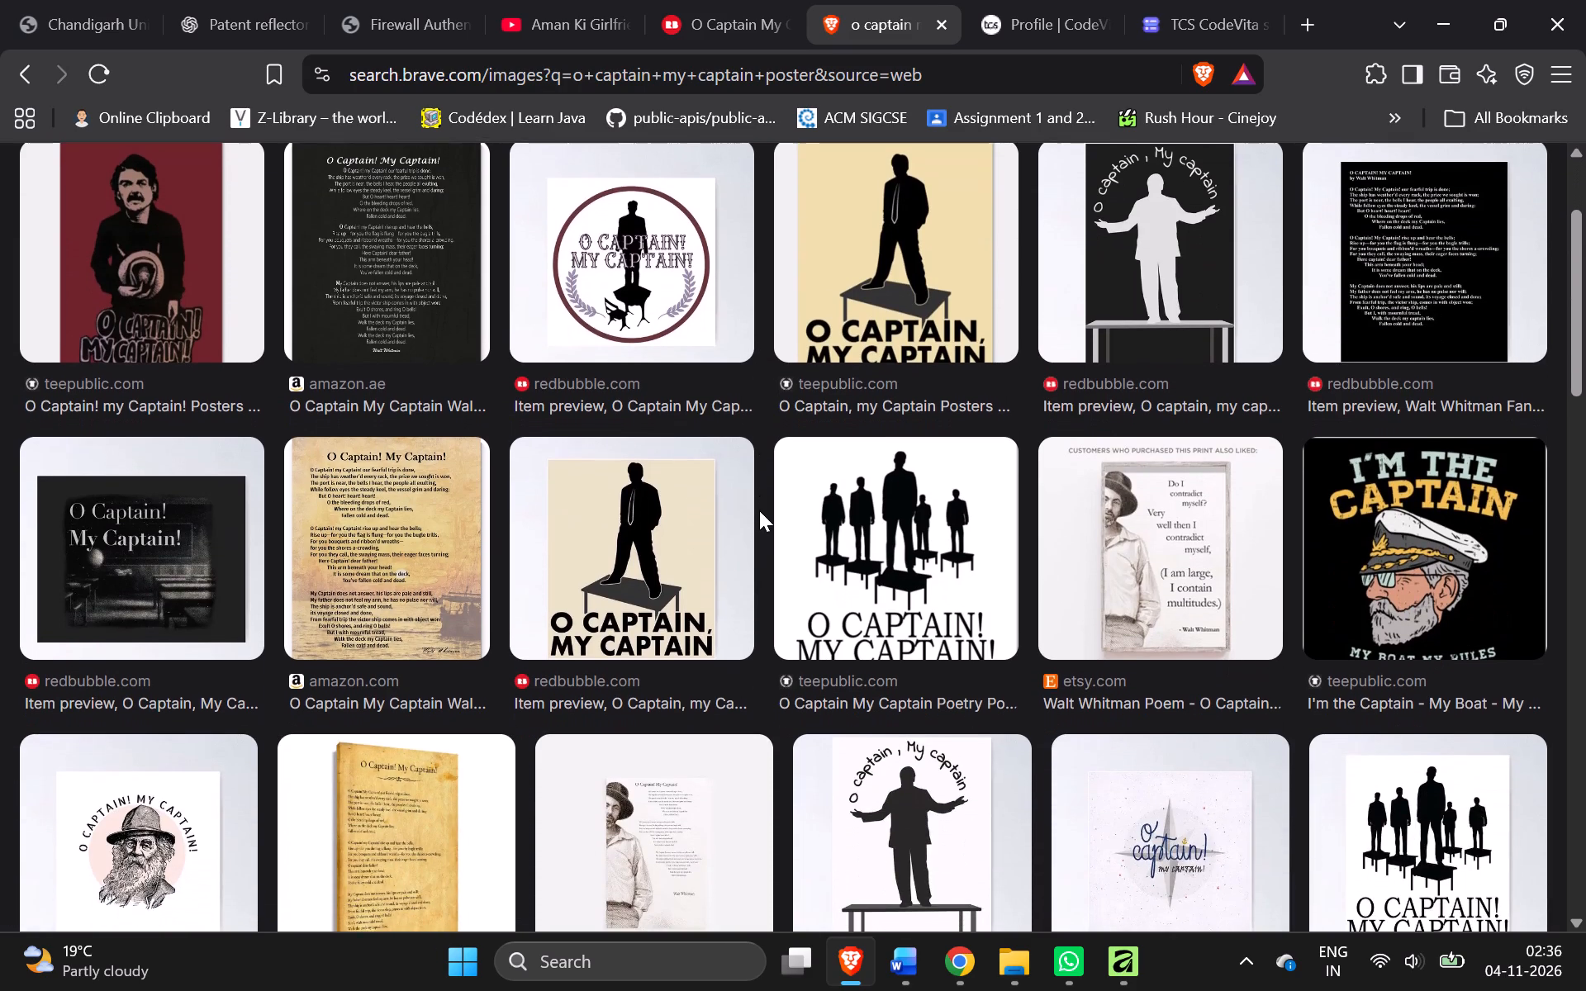
pyautogui.scroll(-1, 759, 510)
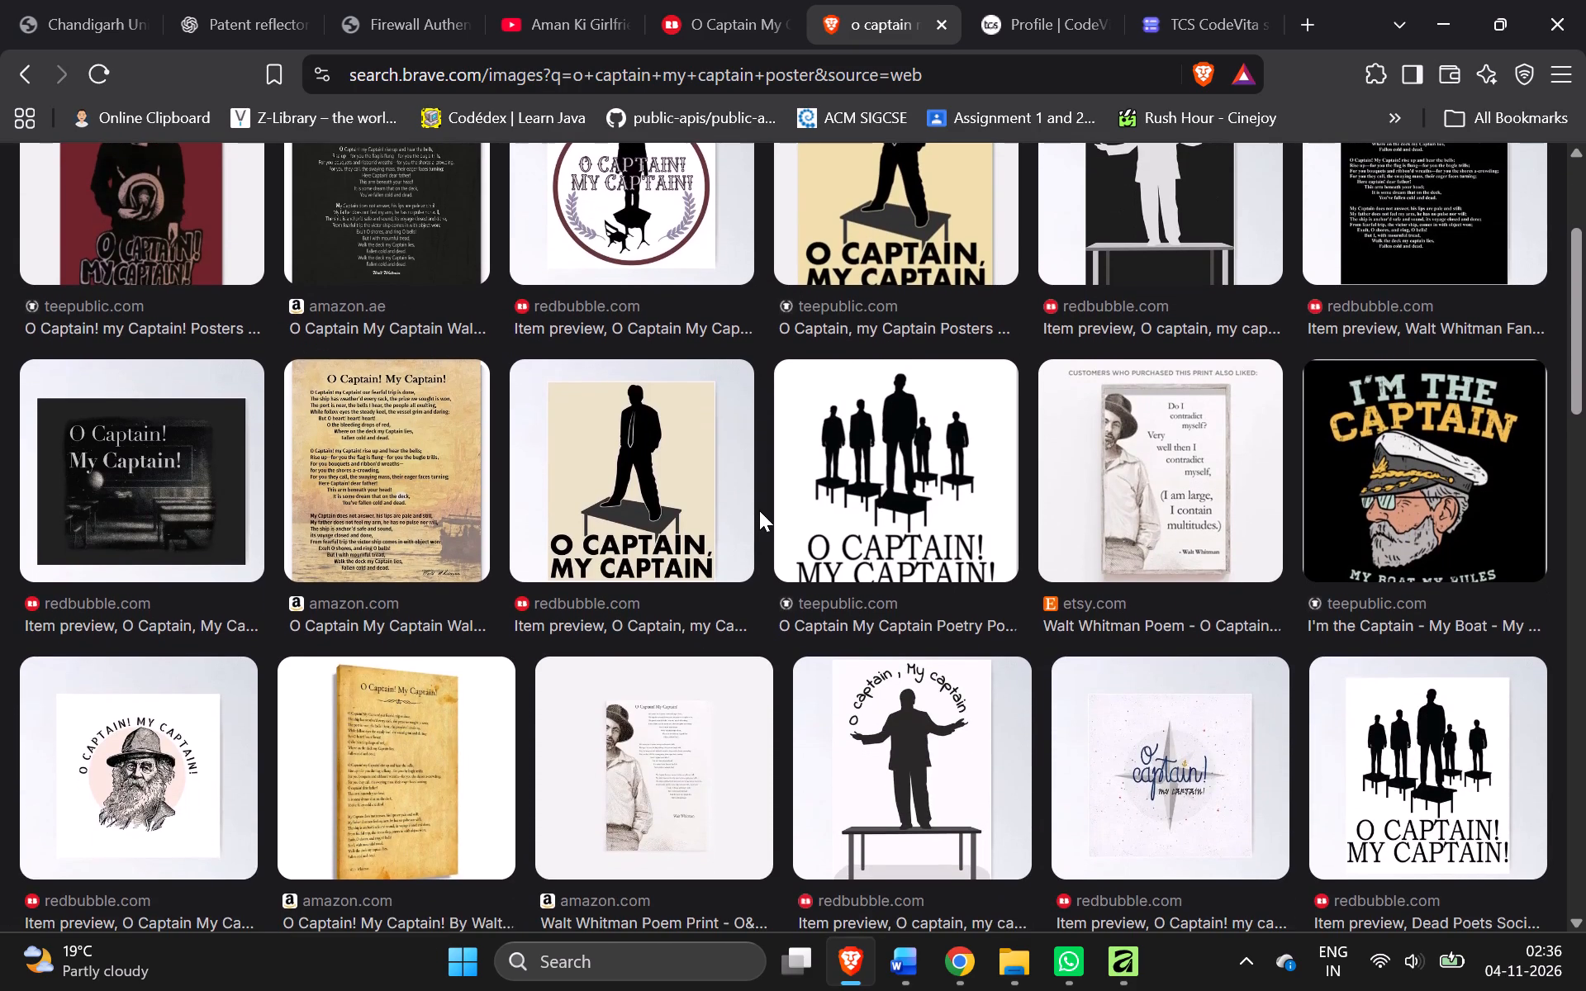
pyautogui.scroll(-1, 759, 510)
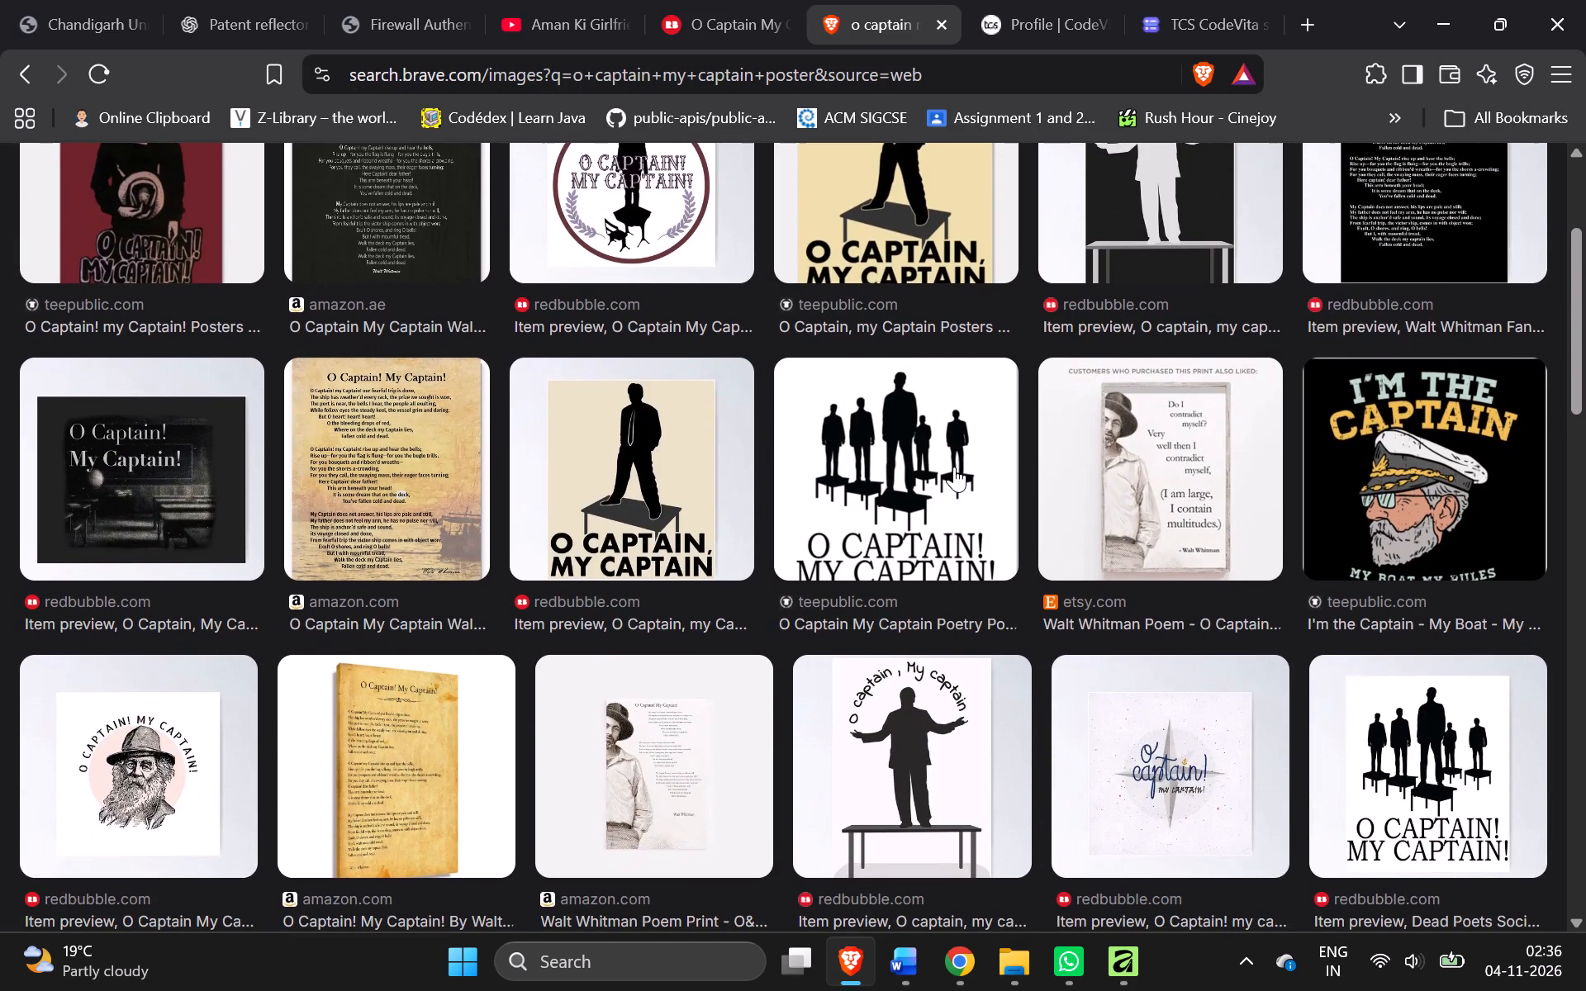
pyautogui.click(954, 467)
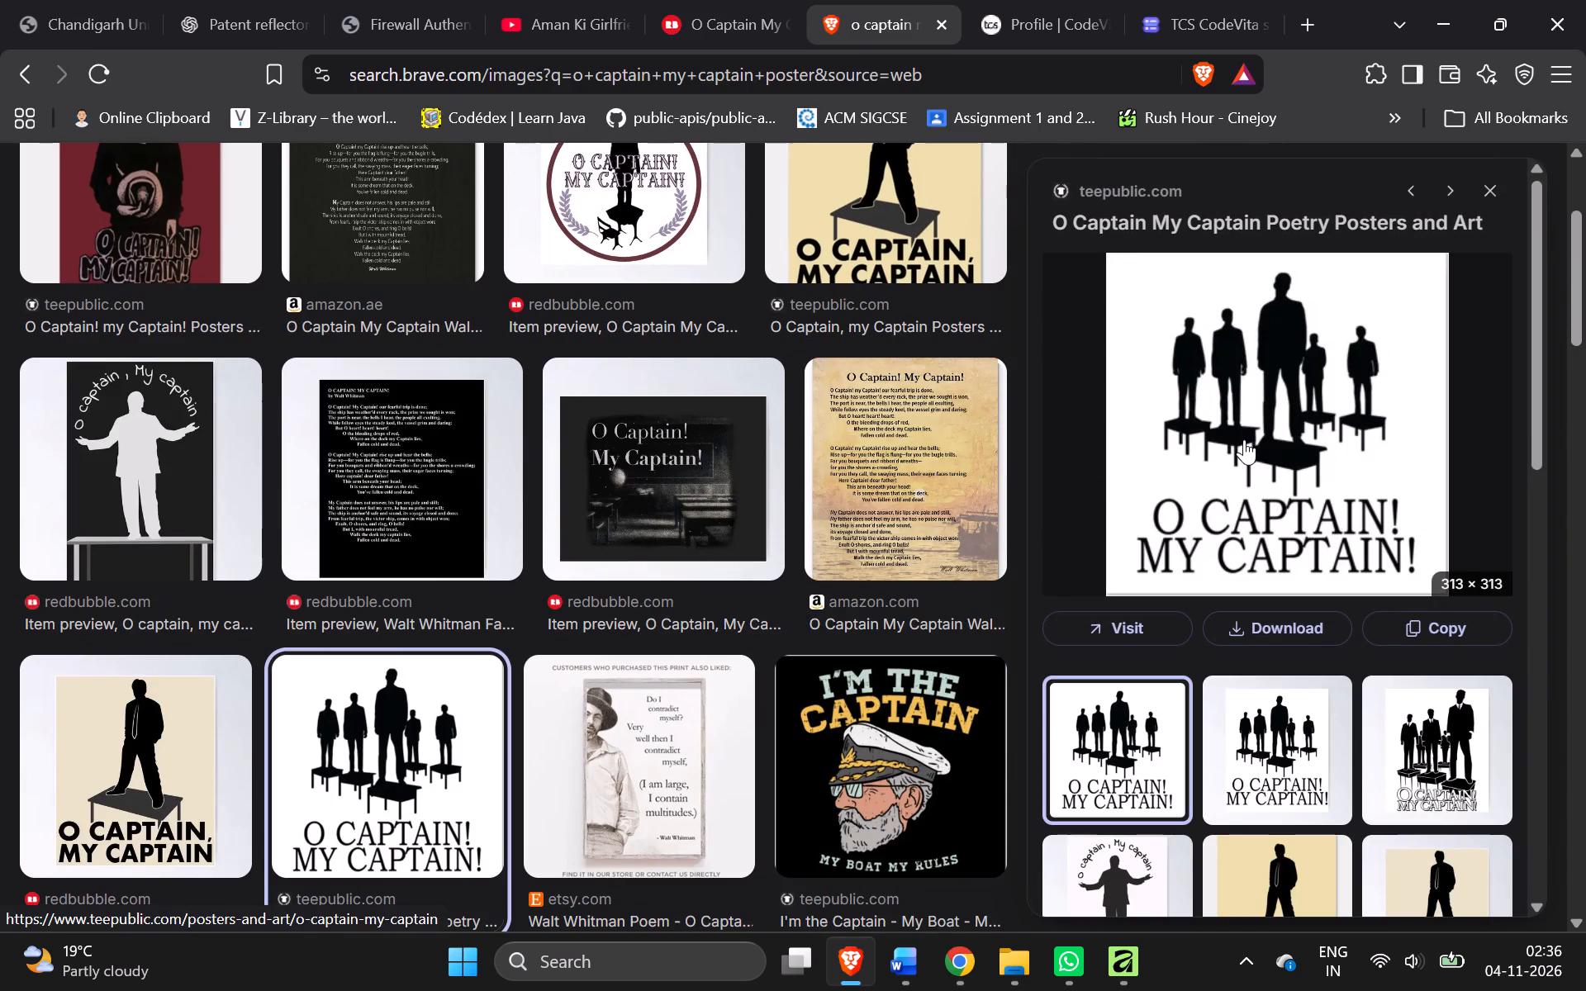
pyautogui.rightClick(1244, 439)
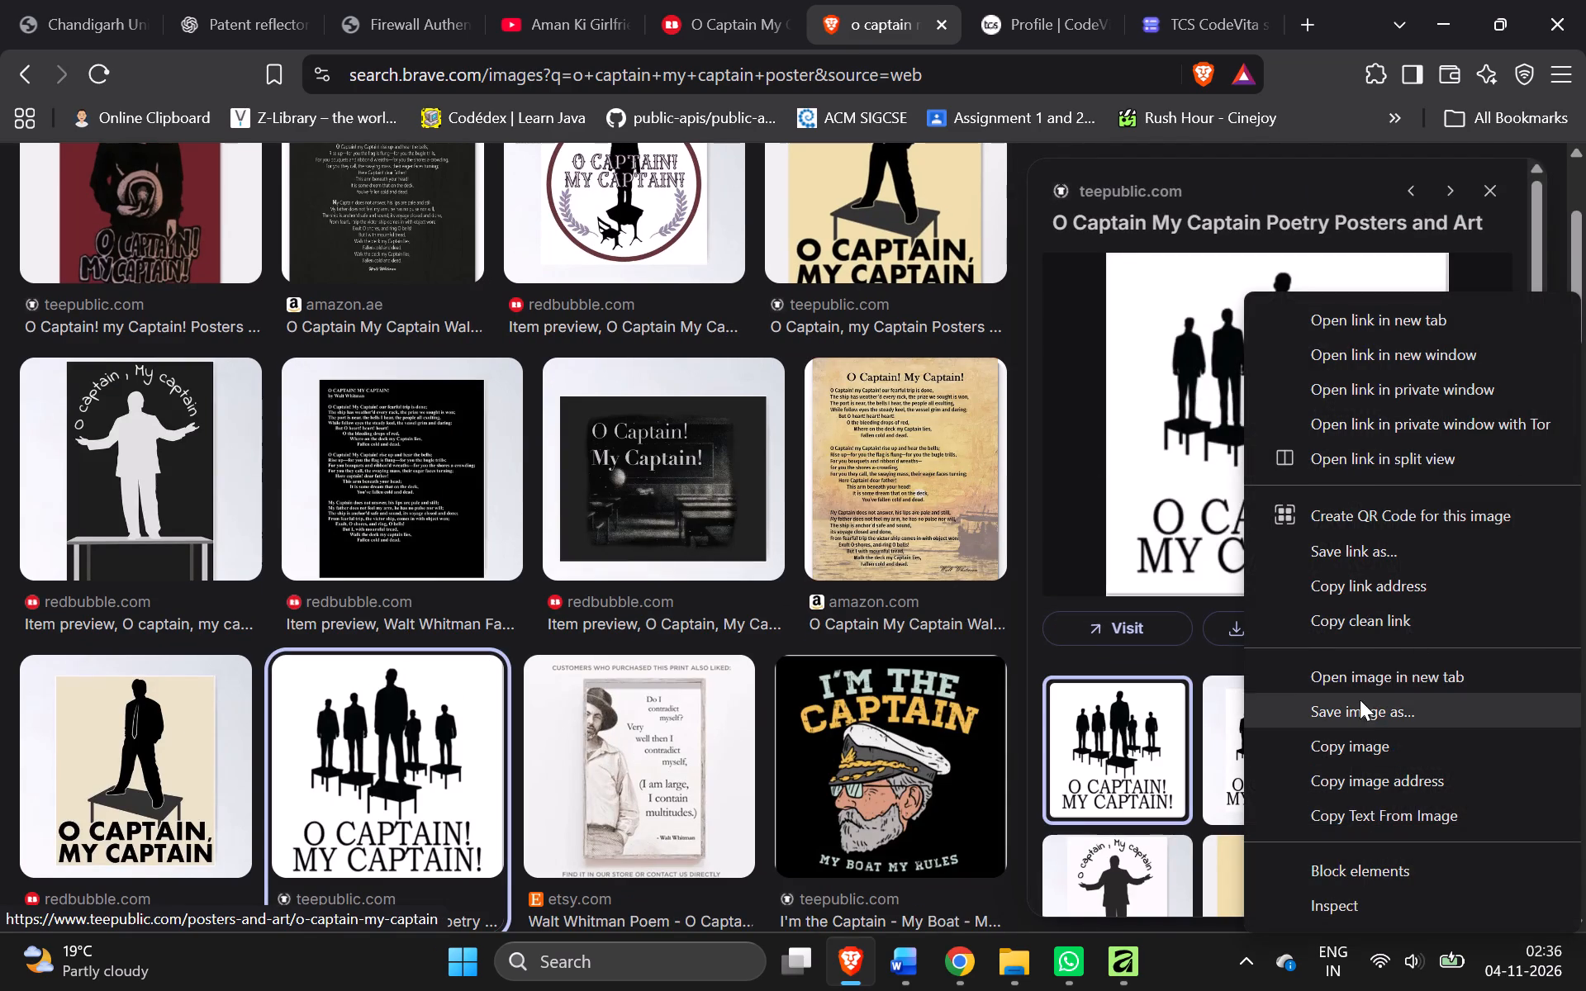
pyautogui.click(1342, 735)
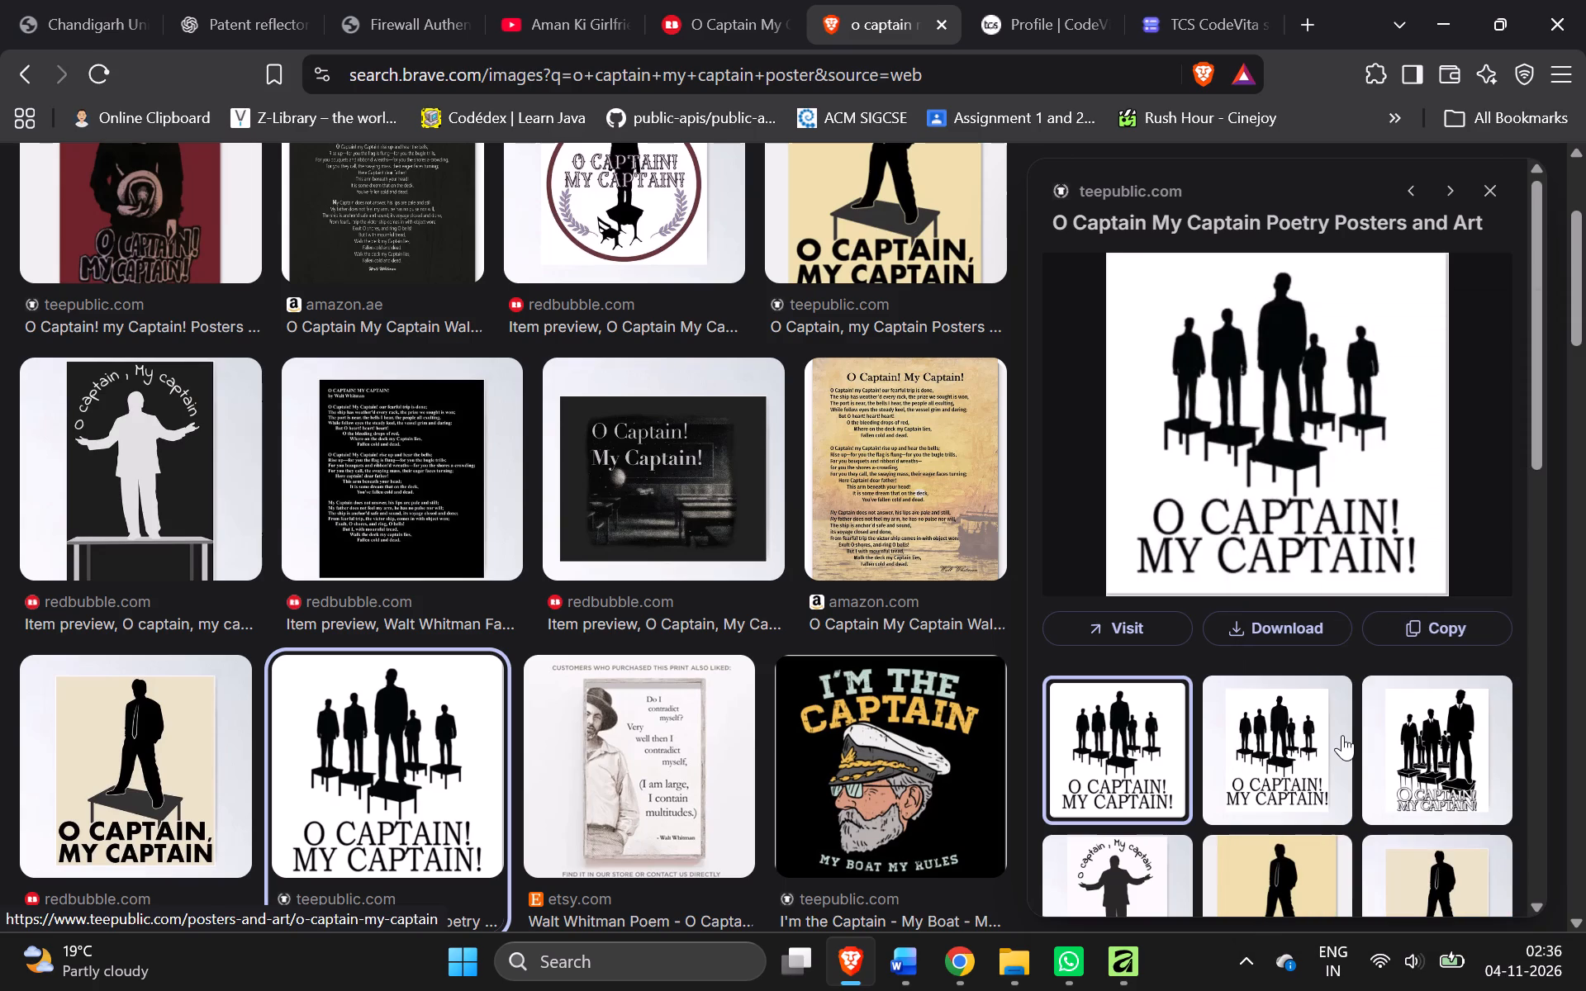
# Switch to Affinity, close the layer effects, and delete the red-outlined "O Captain! My Captain!" title text from the collage.
pyautogui.click(1111, 960)
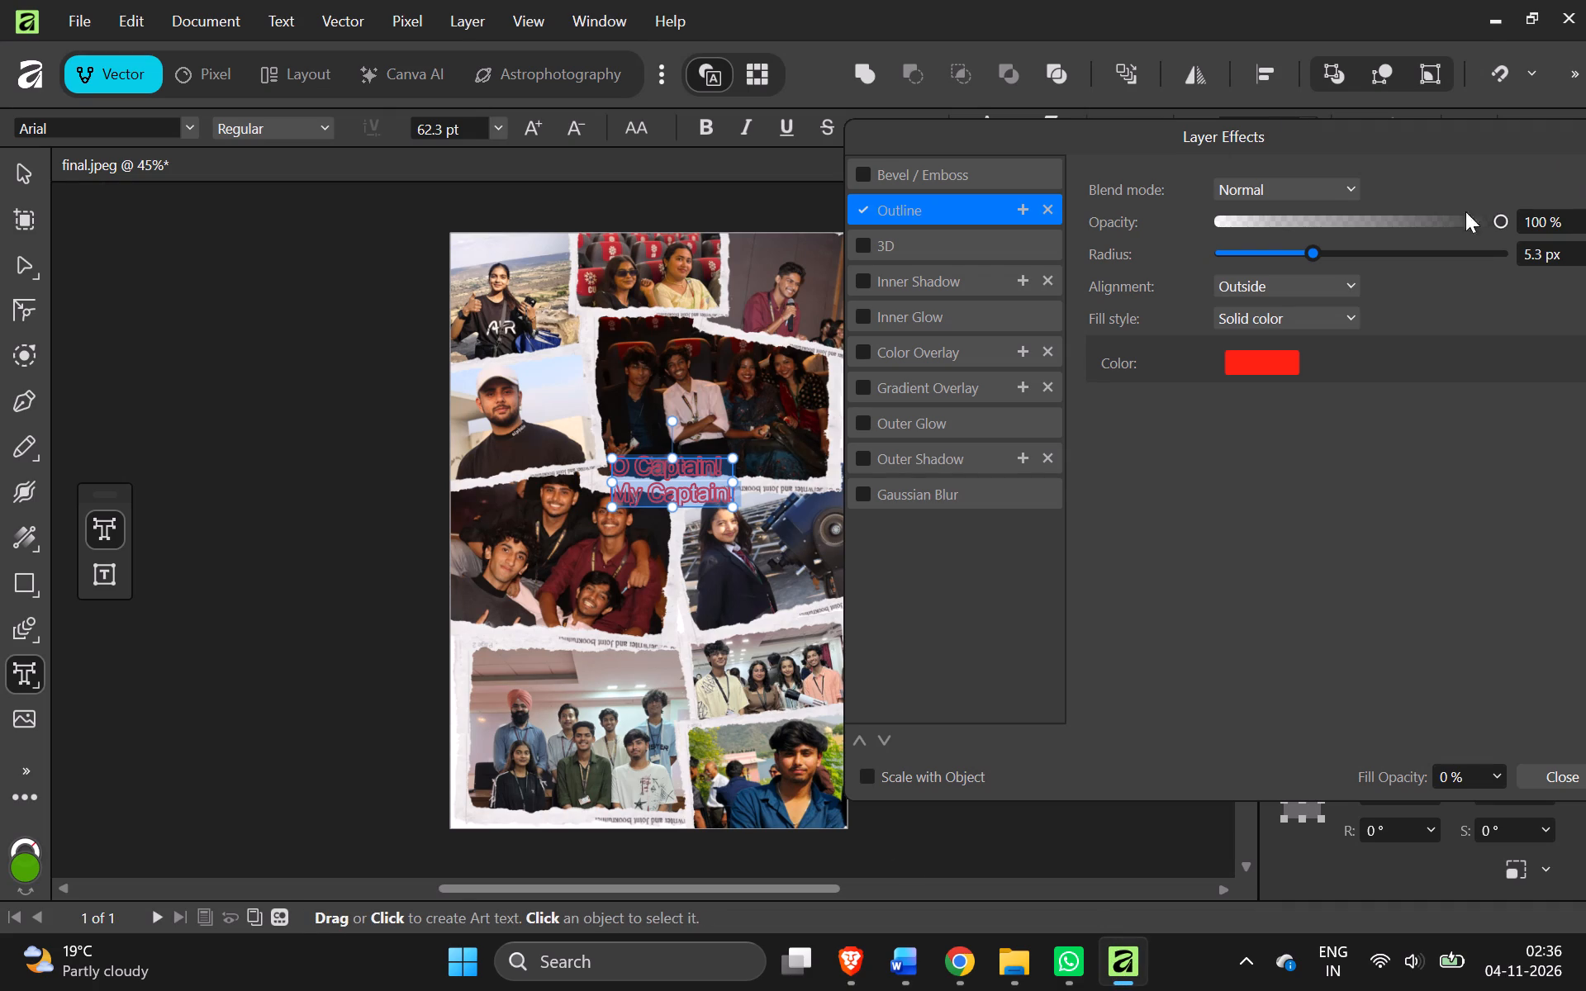
pyautogui.moveTo(1352, 149); pyautogui.dragTo(1084, 263)
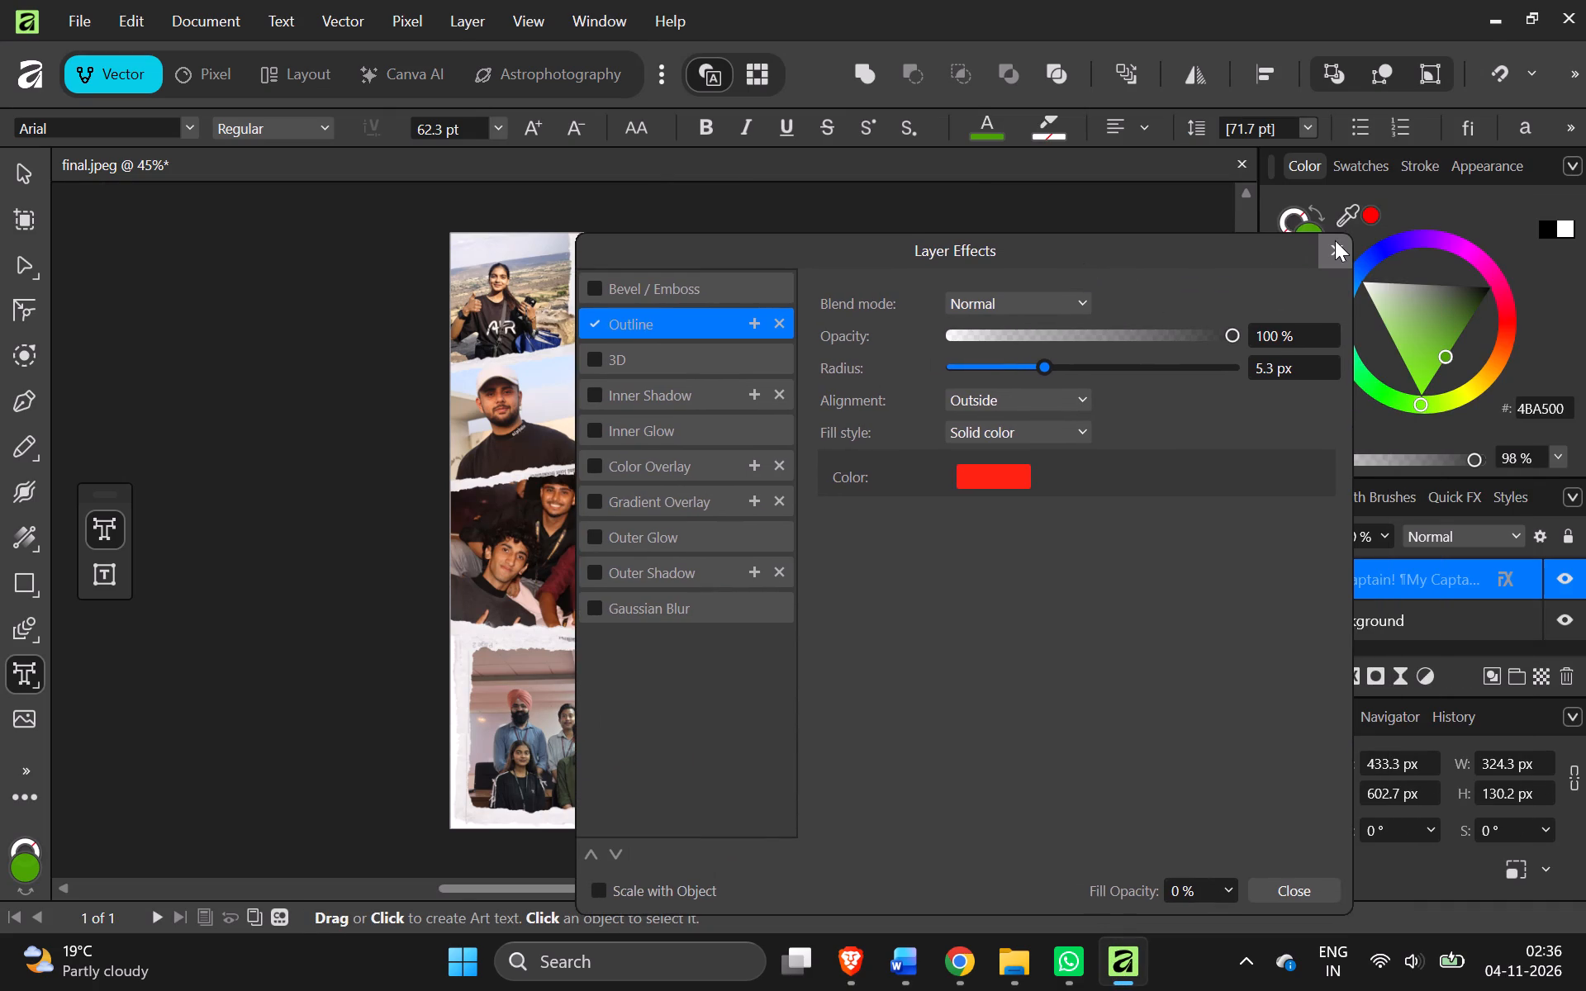
pyautogui.click(1335, 240)
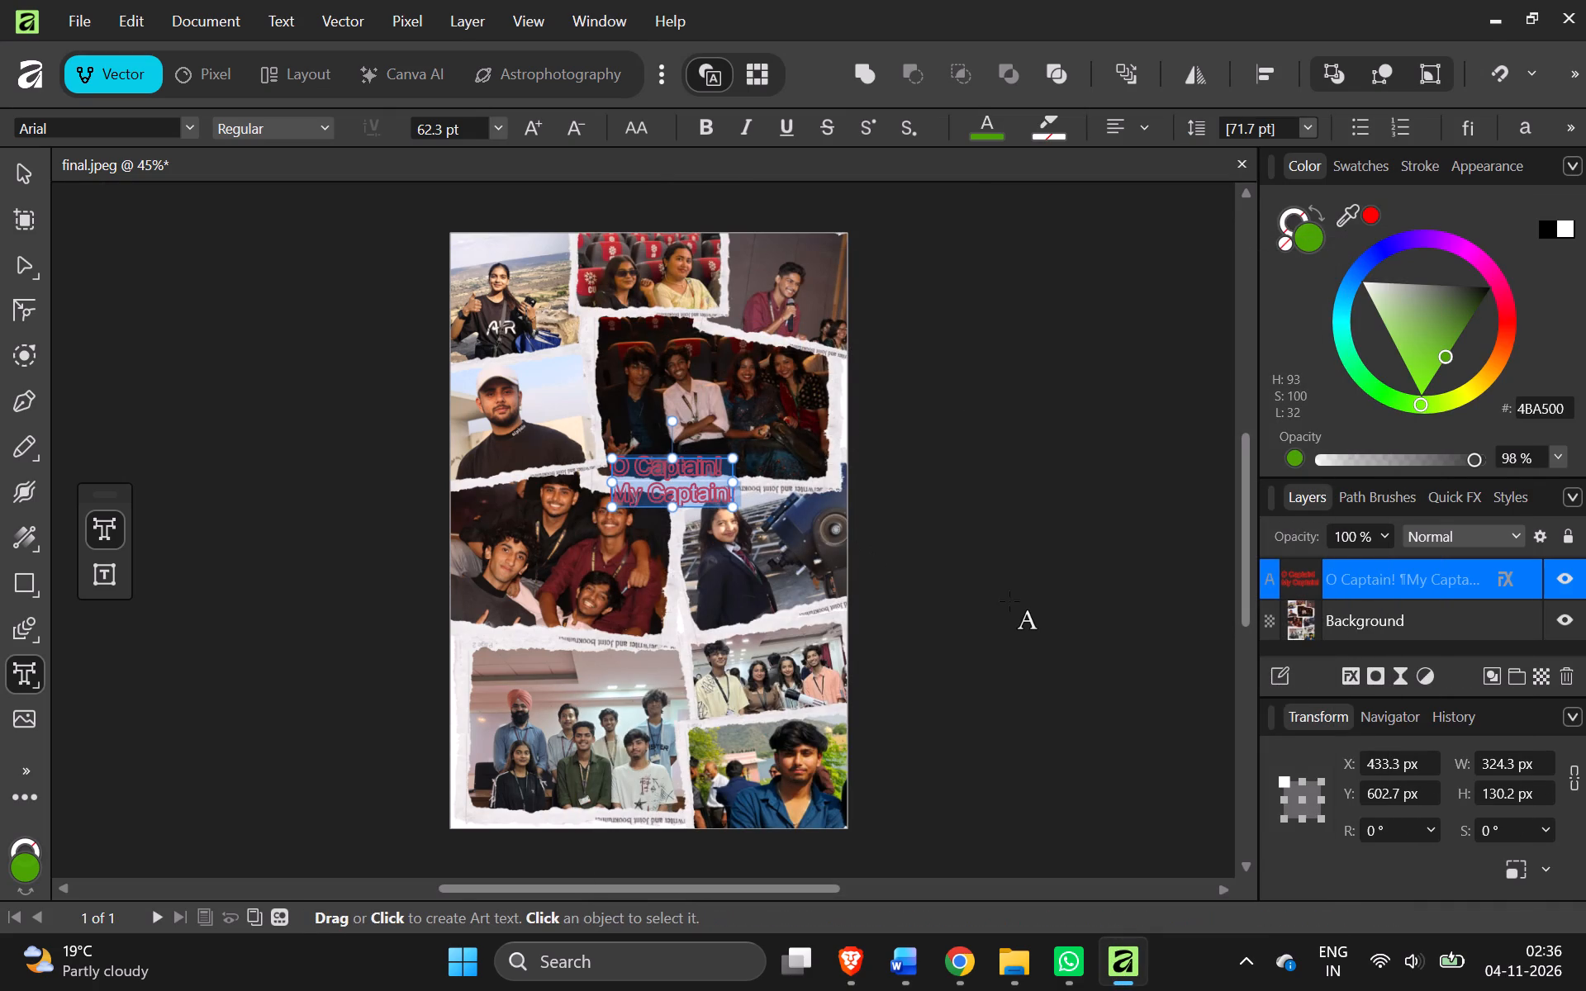
pyautogui.click(1009, 601)
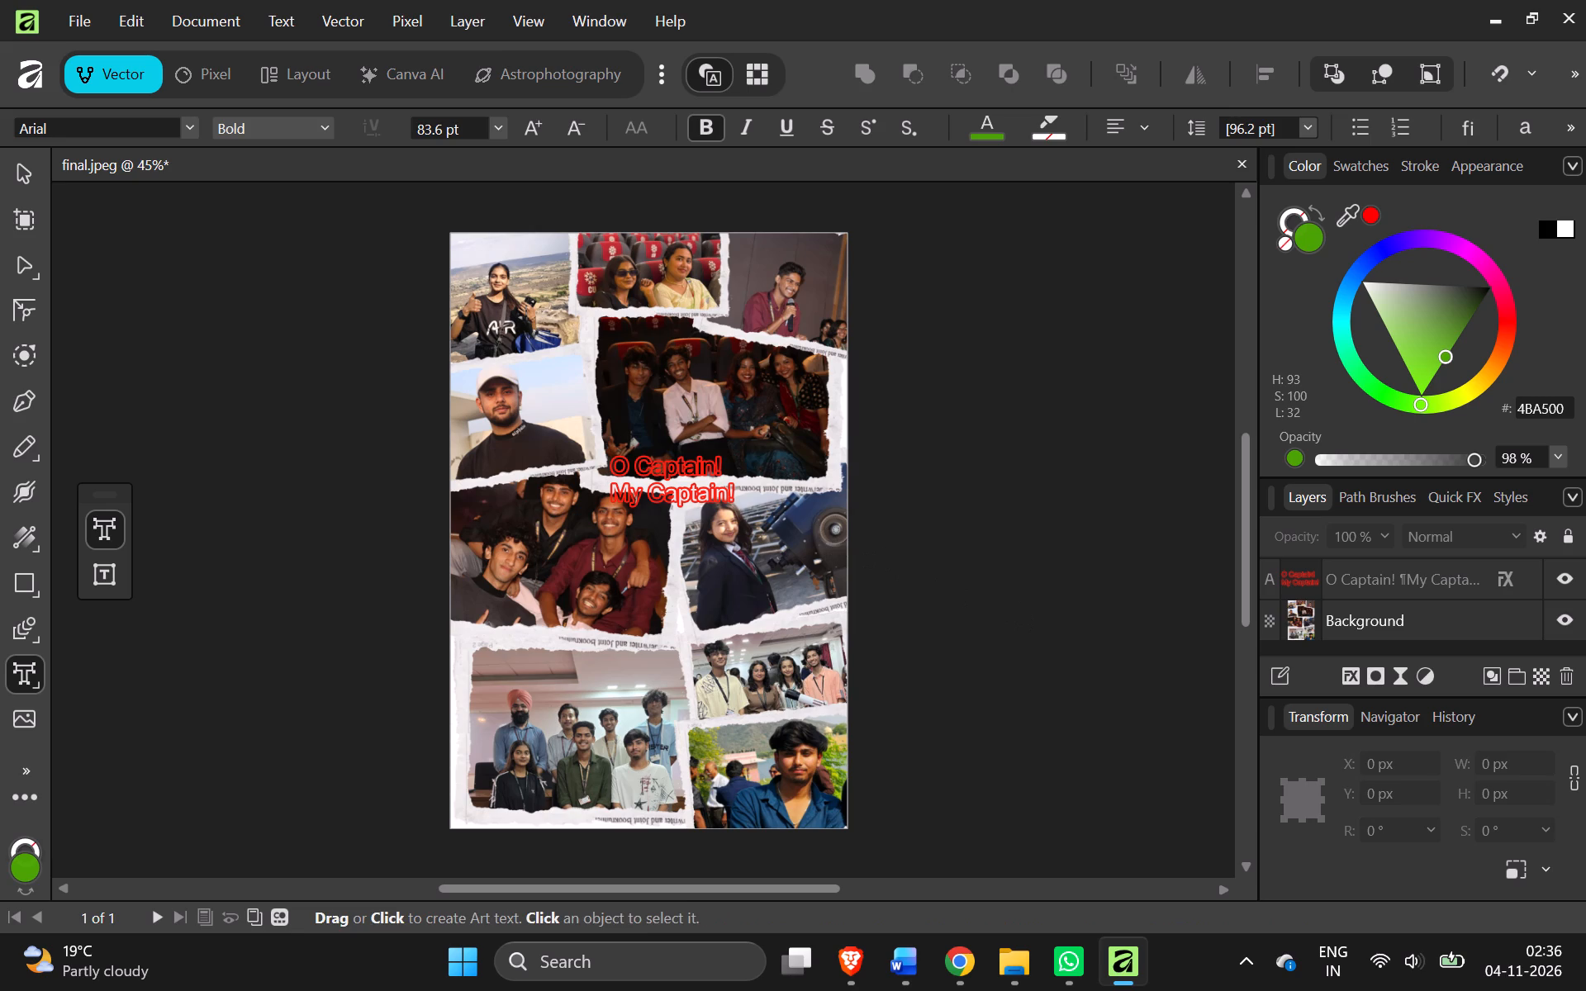
pyautogui.click(684, 482)
pyautogui.press('Delete')
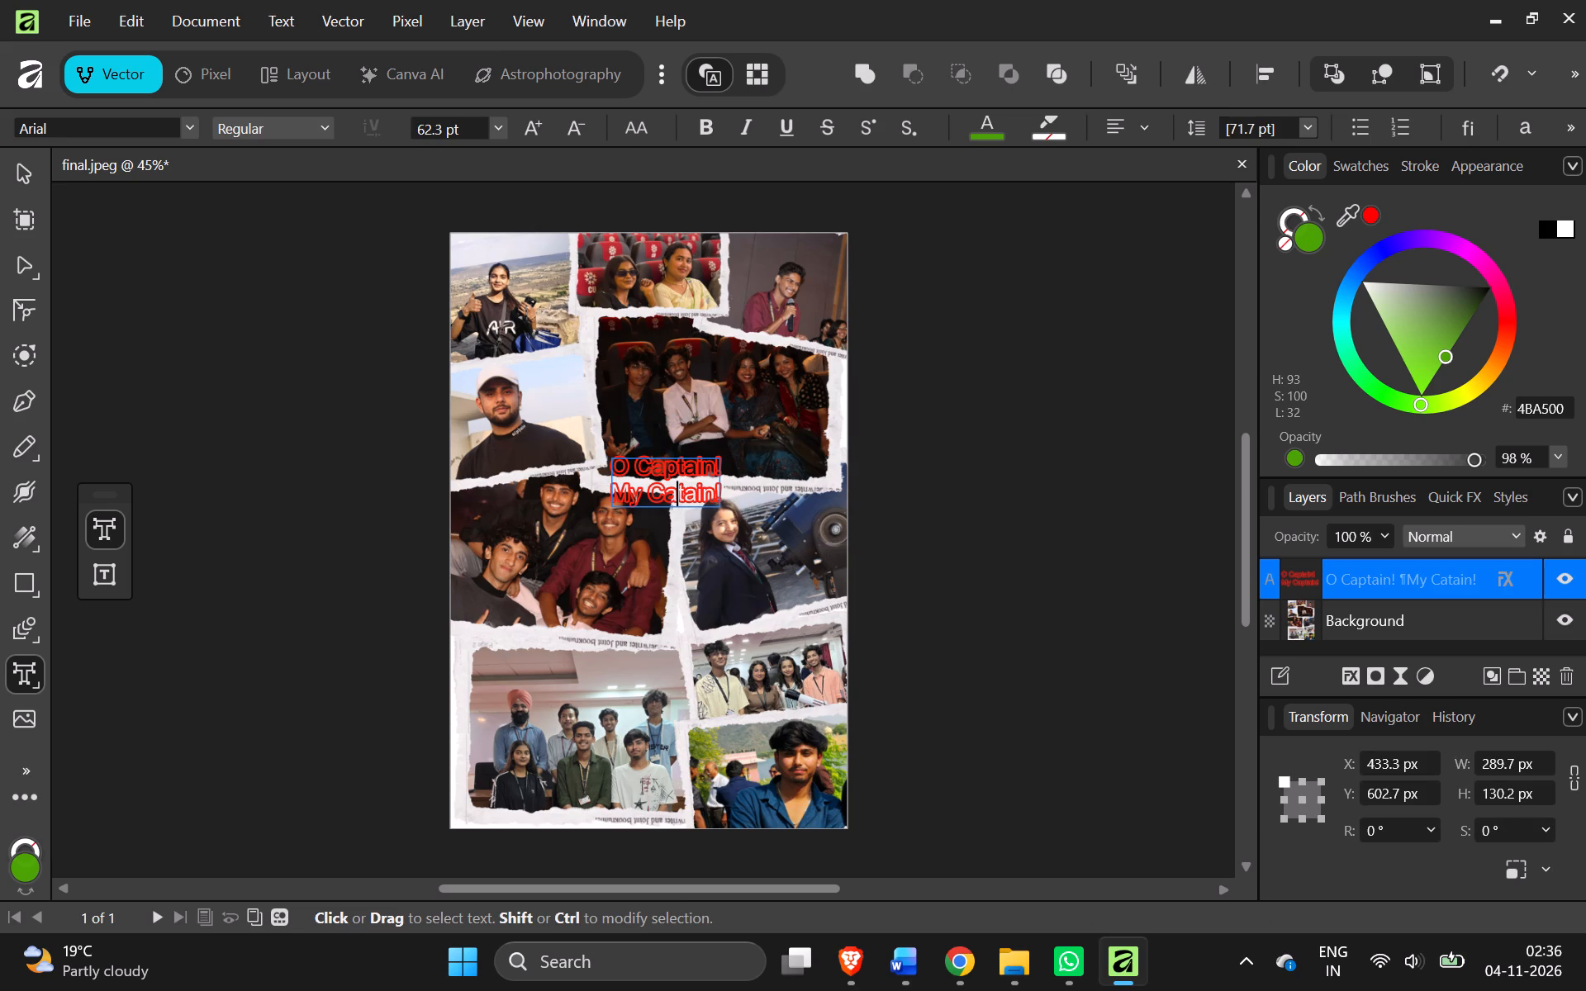
pyautogui.hotkey('ctrl', 'a')
pyautogui.press('BackSpace')
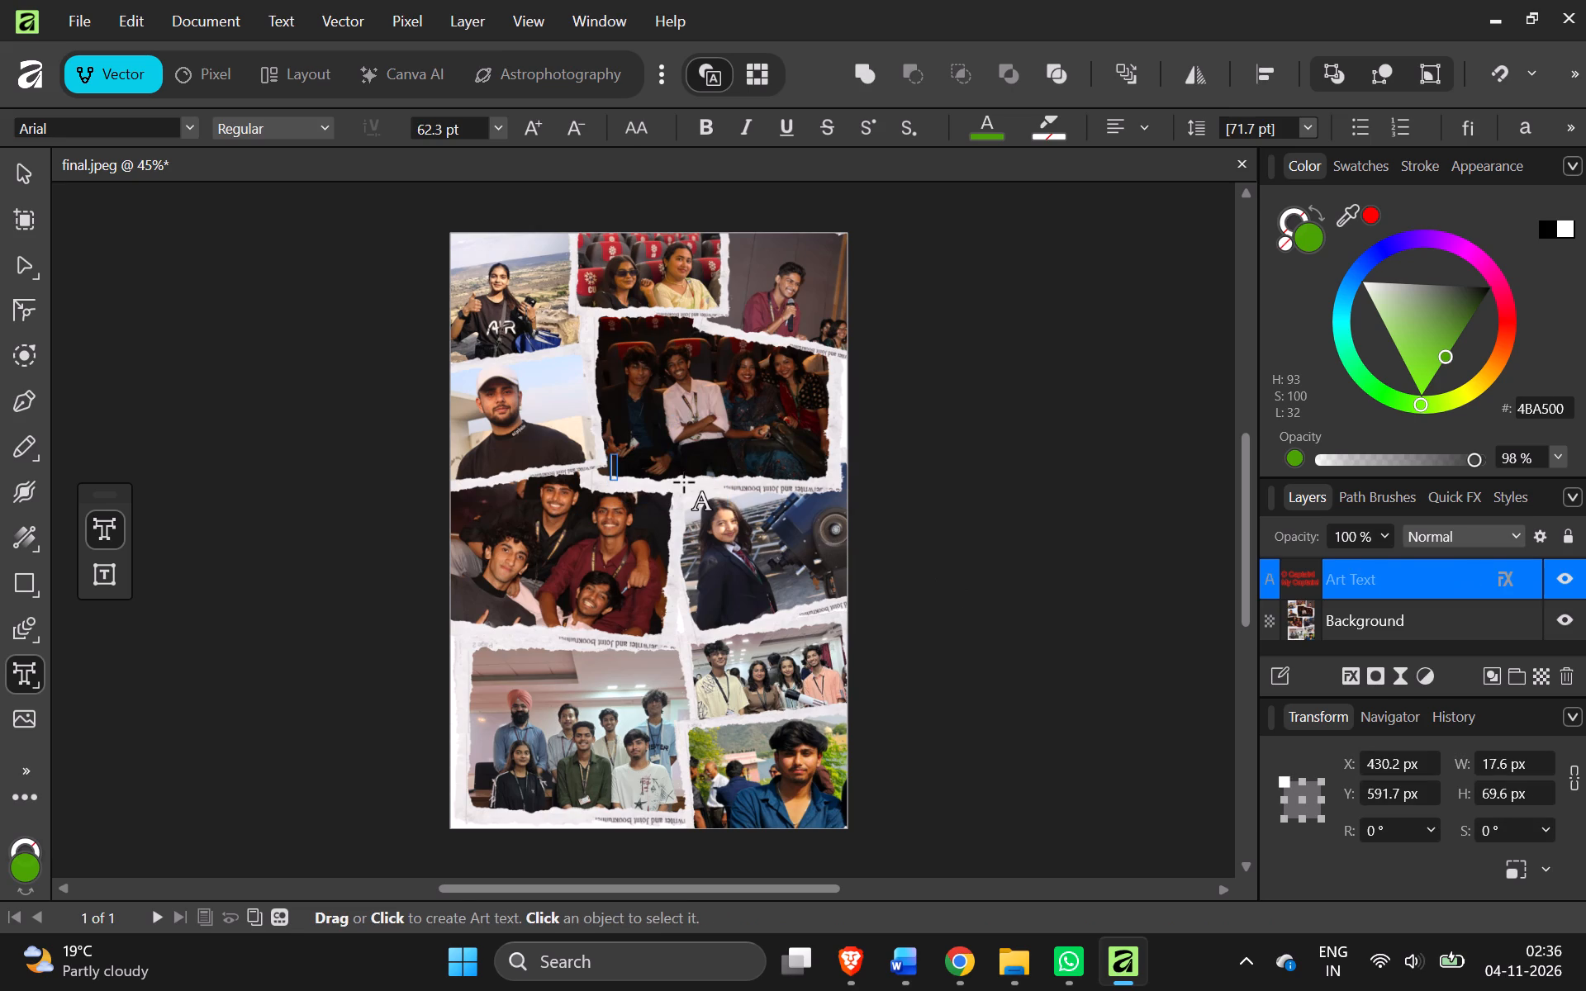
pyautogui.click(957, 501)
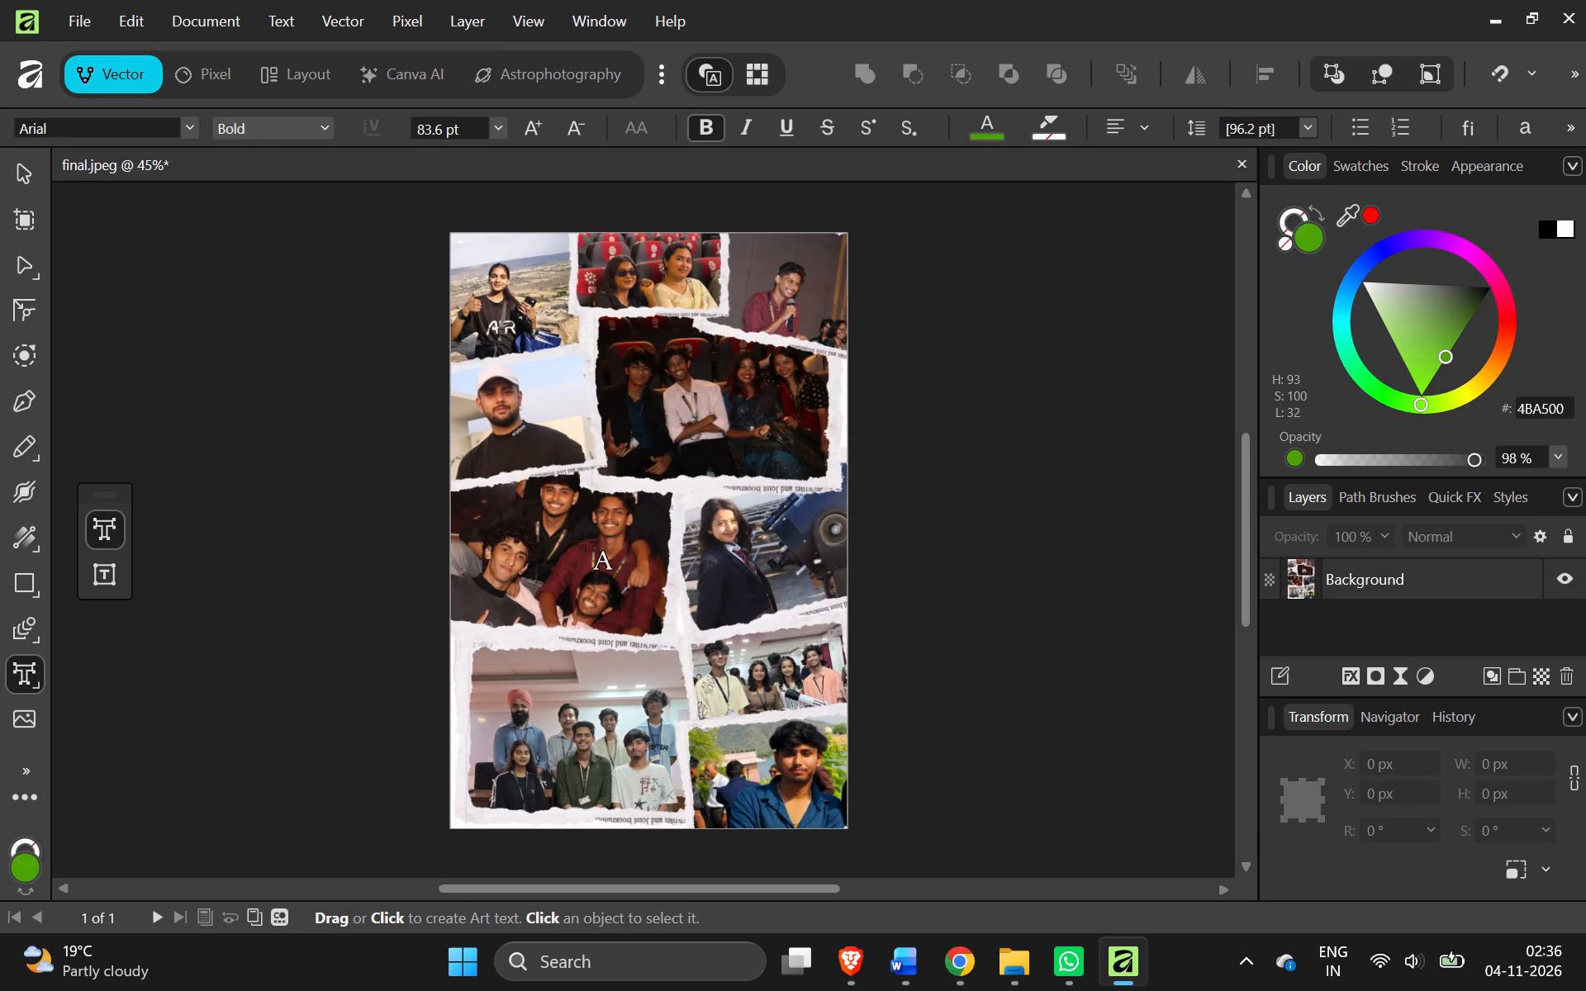
# Paste the copied poster image over the collage, enlarge it to about 906 px square, and place it around the middle of the page.
pyautogui.click(17, 171)
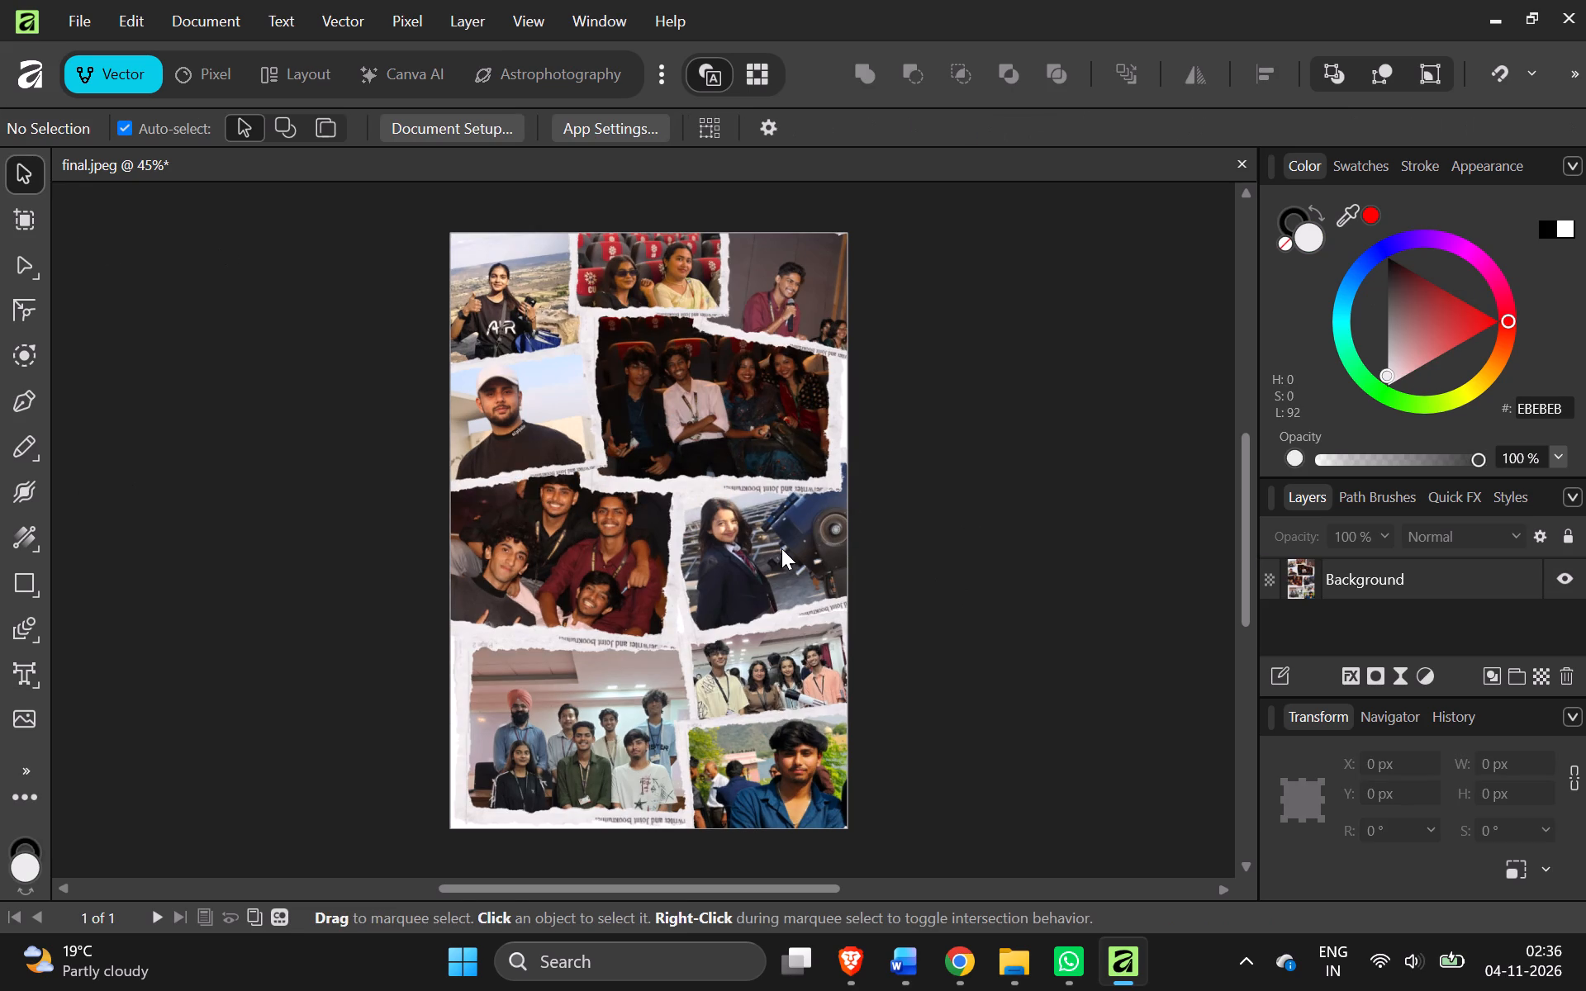
pyautogui.hotkey('ctrl', 'v')
pyautogui.moveTo(636, 510); pyautogui.dragTo(542, 383)
pyautogui.moveTo(601, 459); pyautogui.dragTo(836, 666)
pyautogui.moveTo(686, 508); pyautogui.dragTo(667, 529)
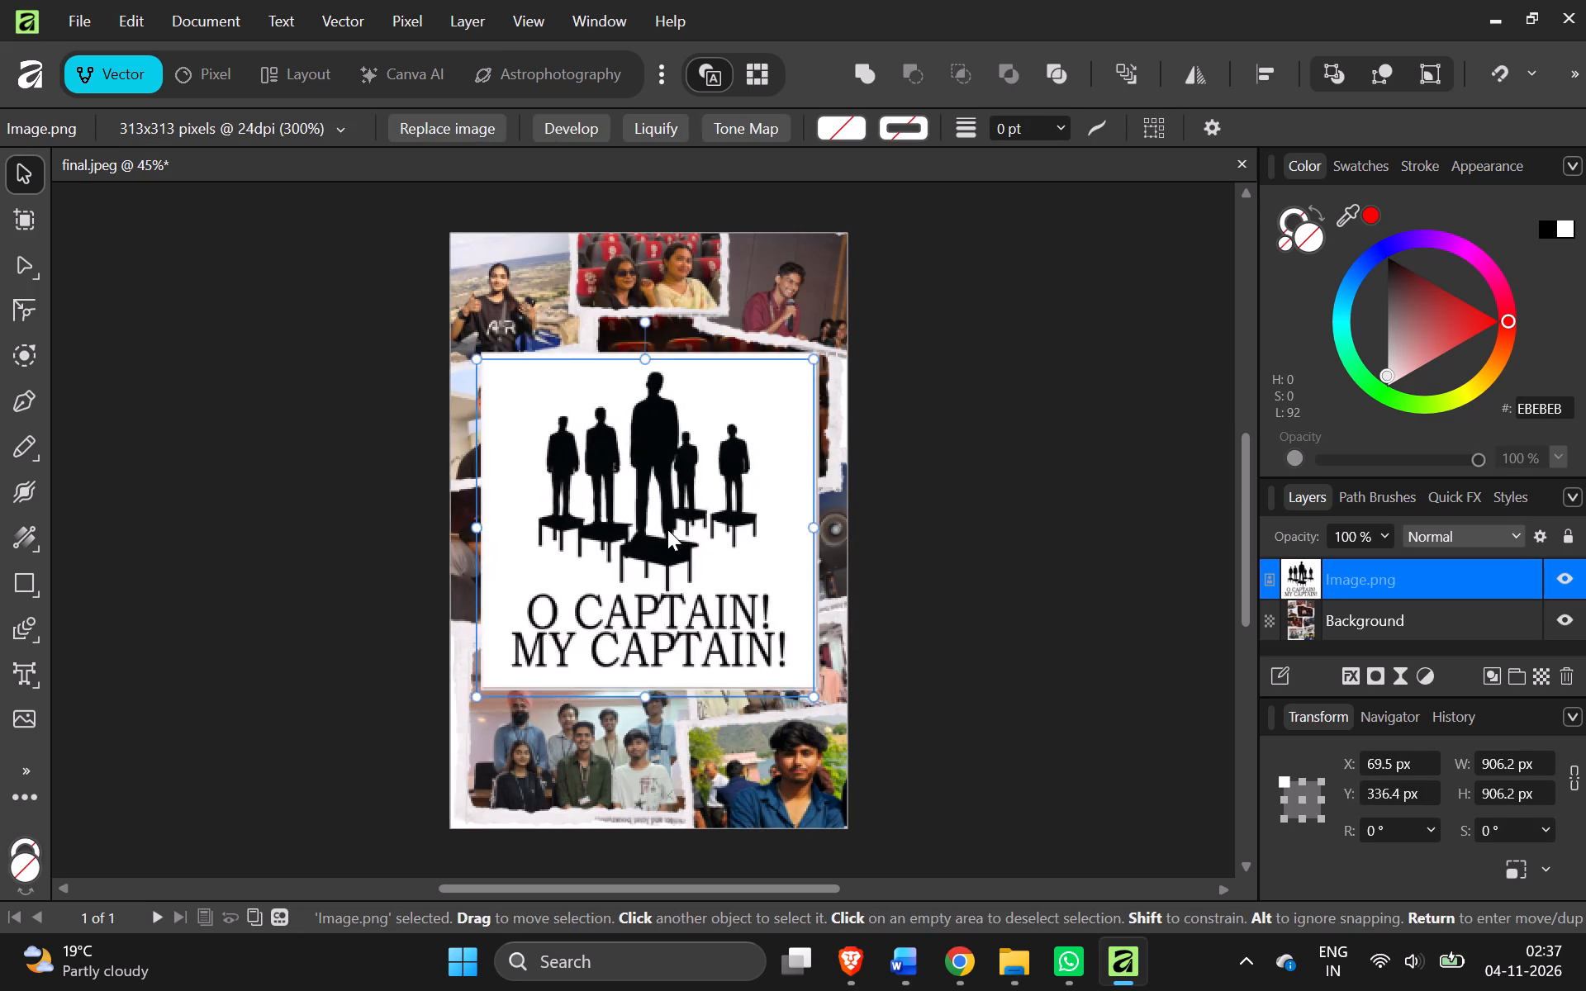
pyautogui.moveTo(667, 529); pyautogui.dragTo(683, 500)
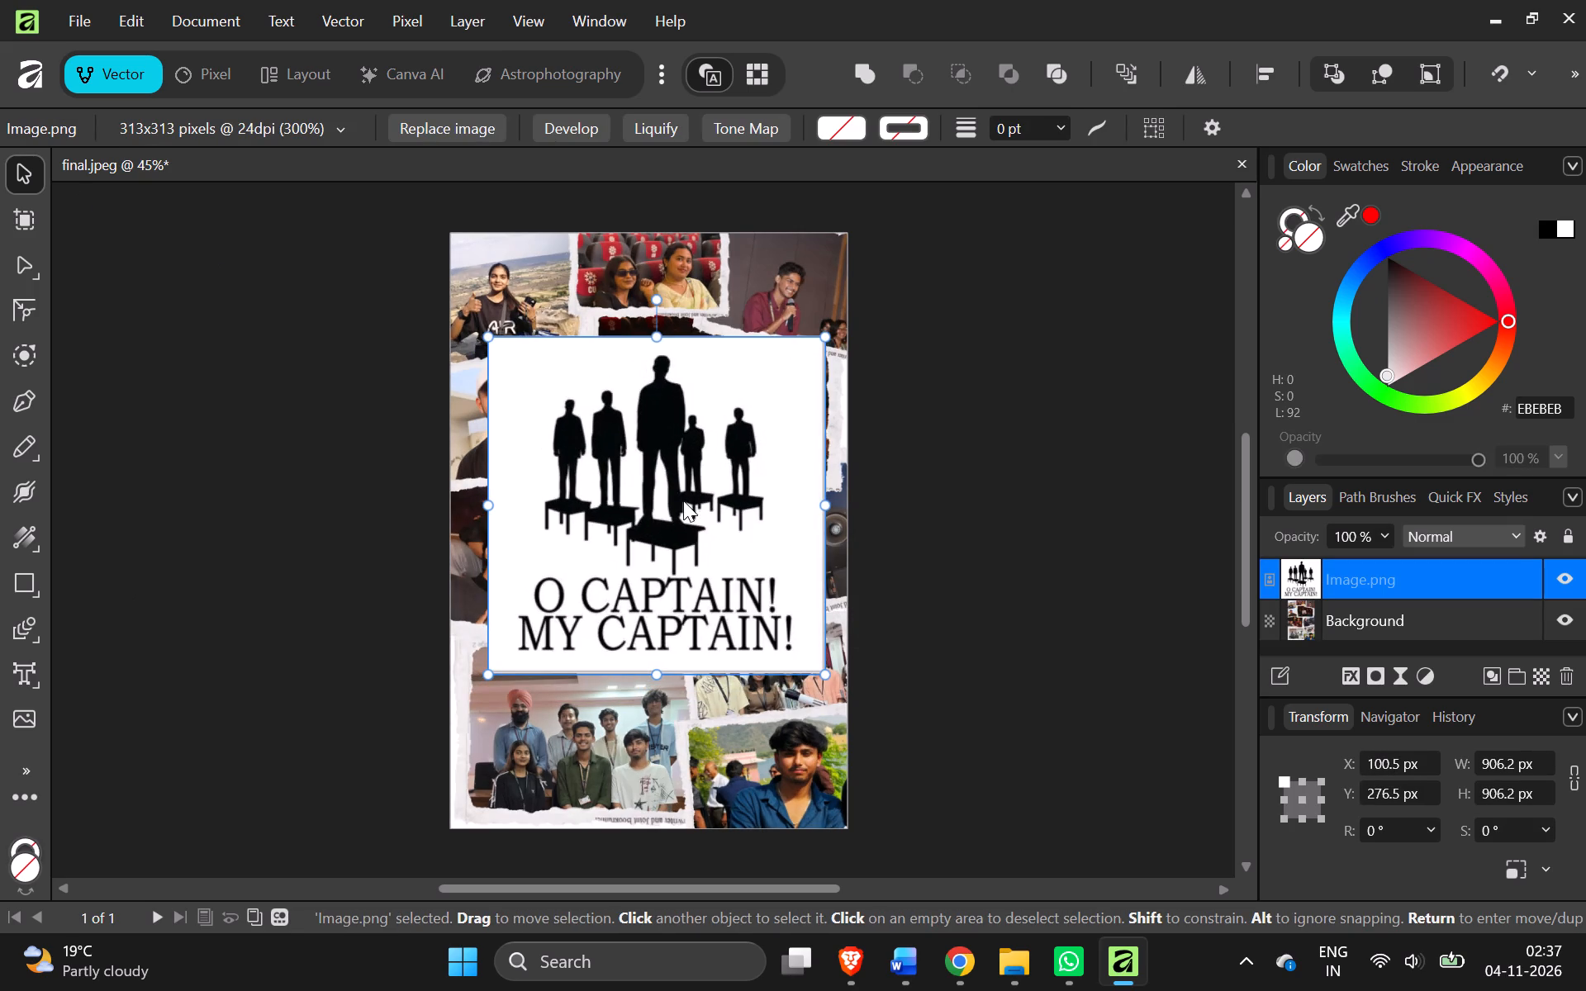
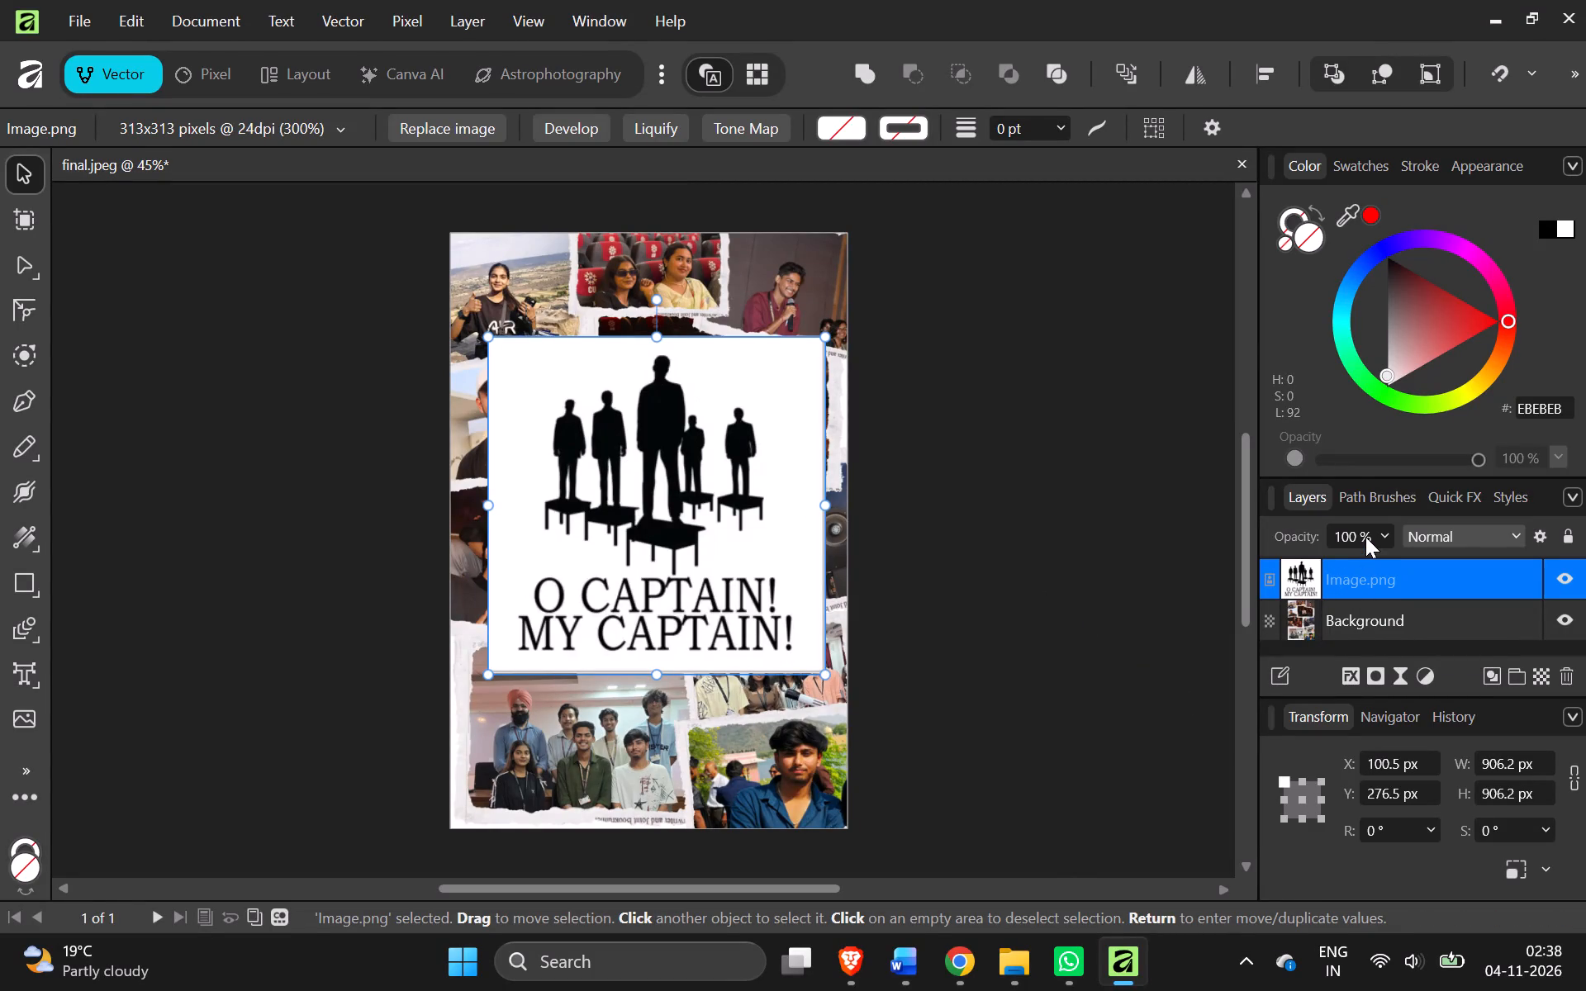
# Open the blend options for the pasted silhouette poster image layer.
pyautogui.click(1534, 543)
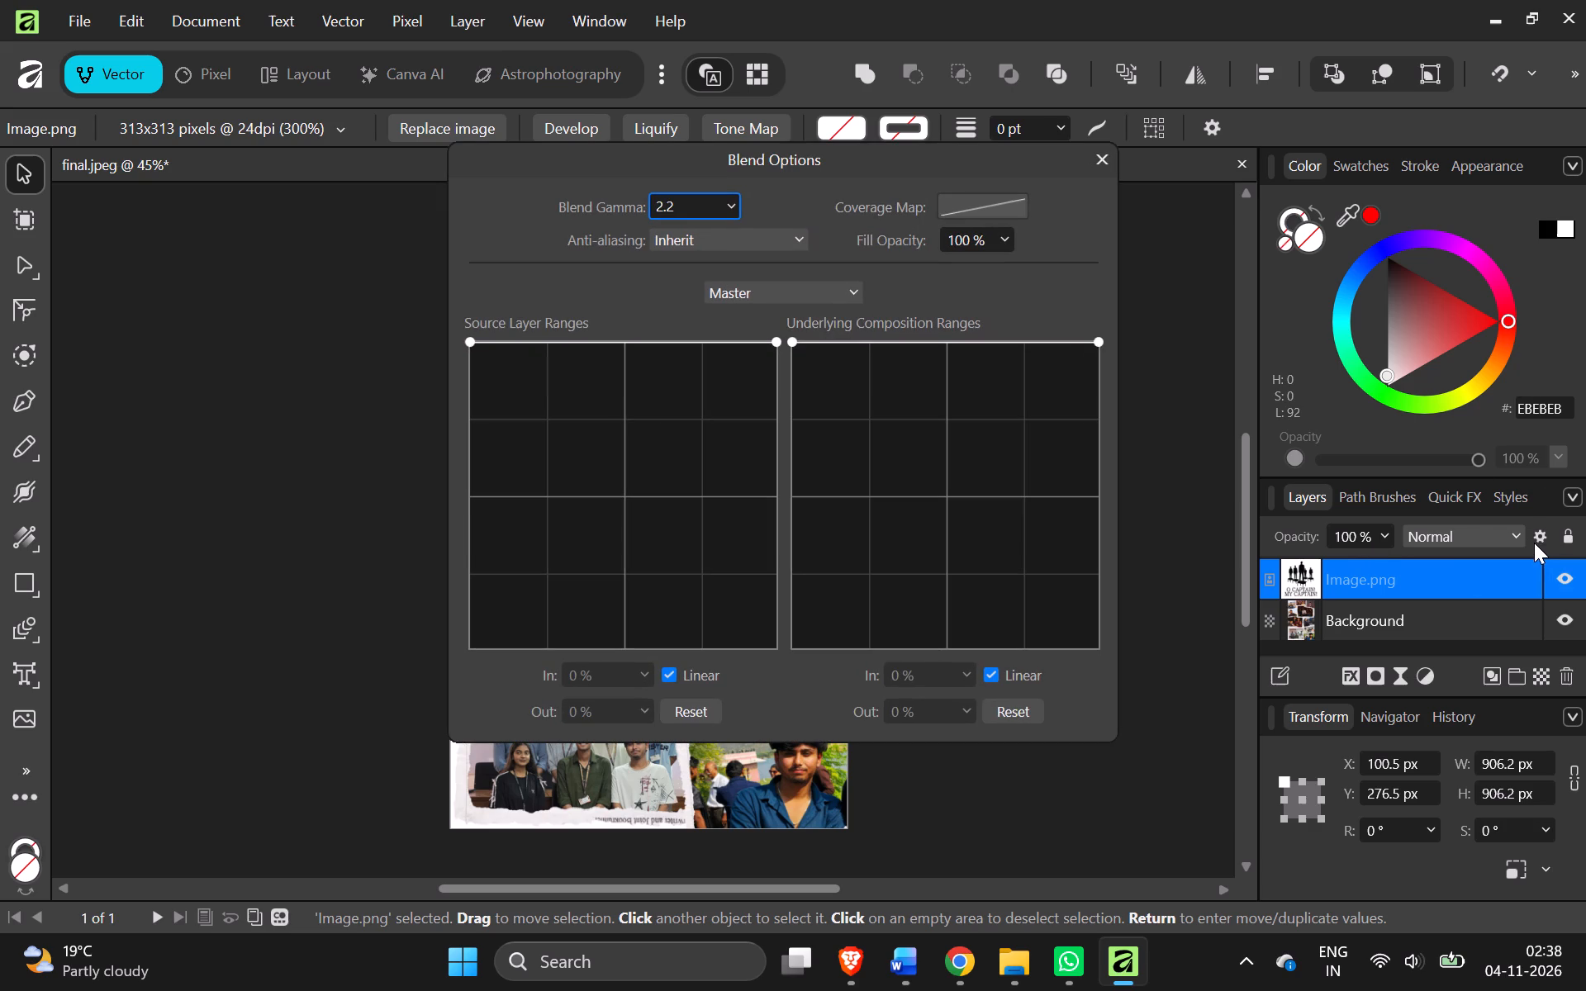
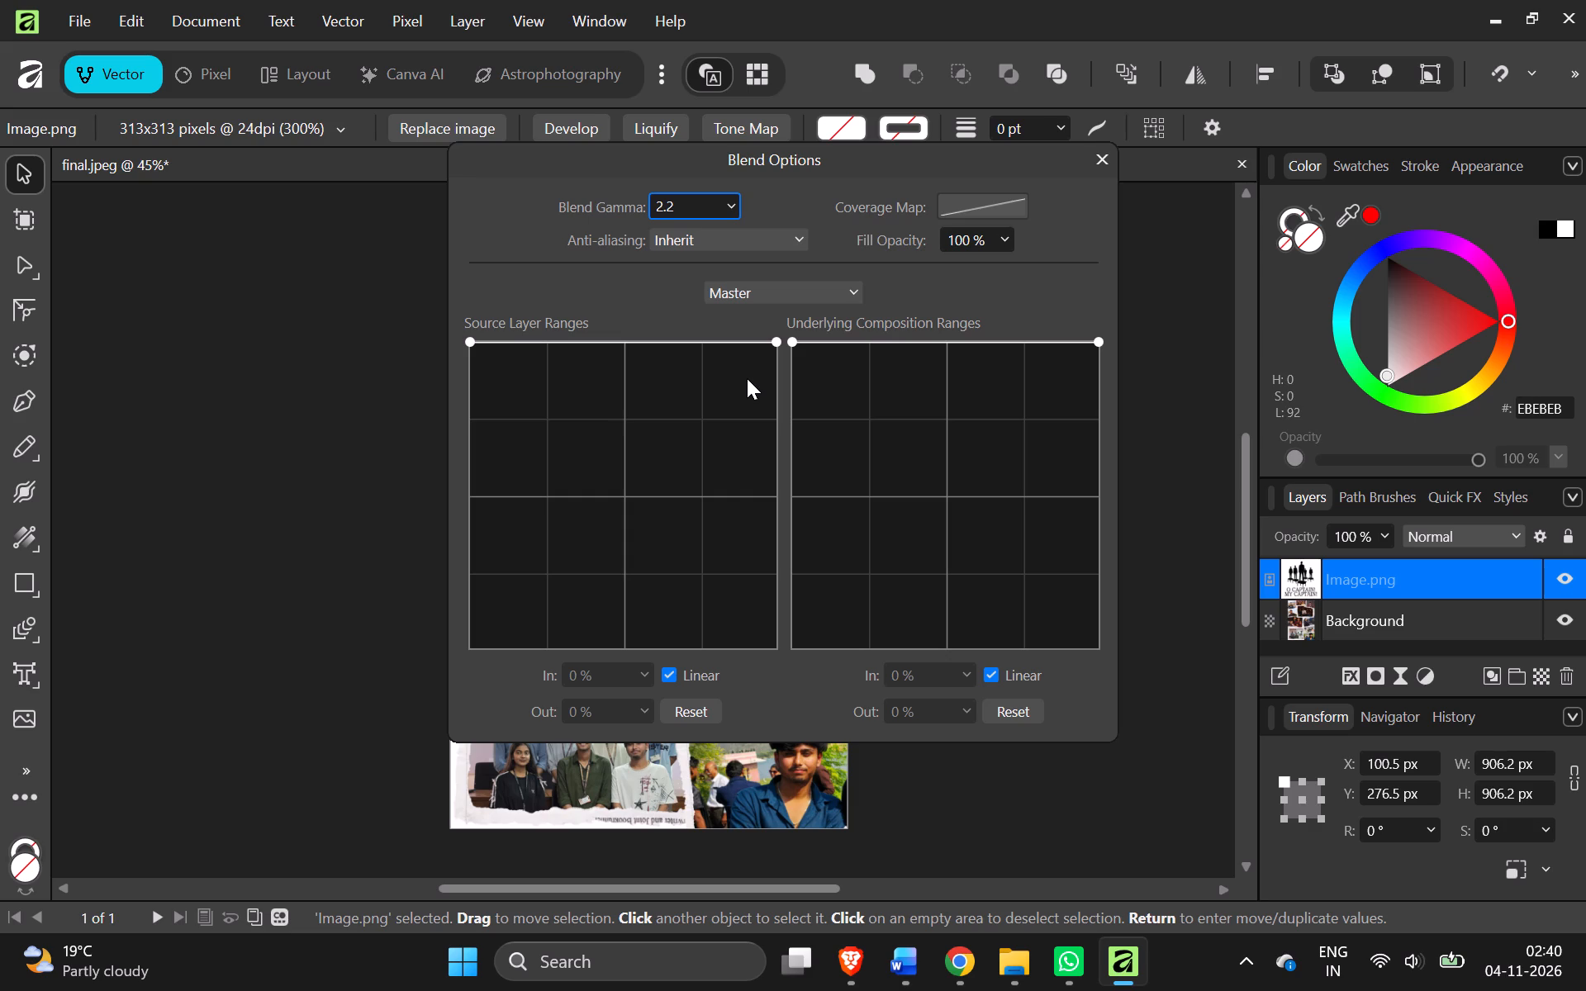
# Slope the source layer range curve from full output down to 0% output at 100% input, keeping the collage uncovered, and close the blend options.
pyautogui.click(747, 378)
pyautogui.moveTo(773, 341); pyautogui.dragTo(769, 467)
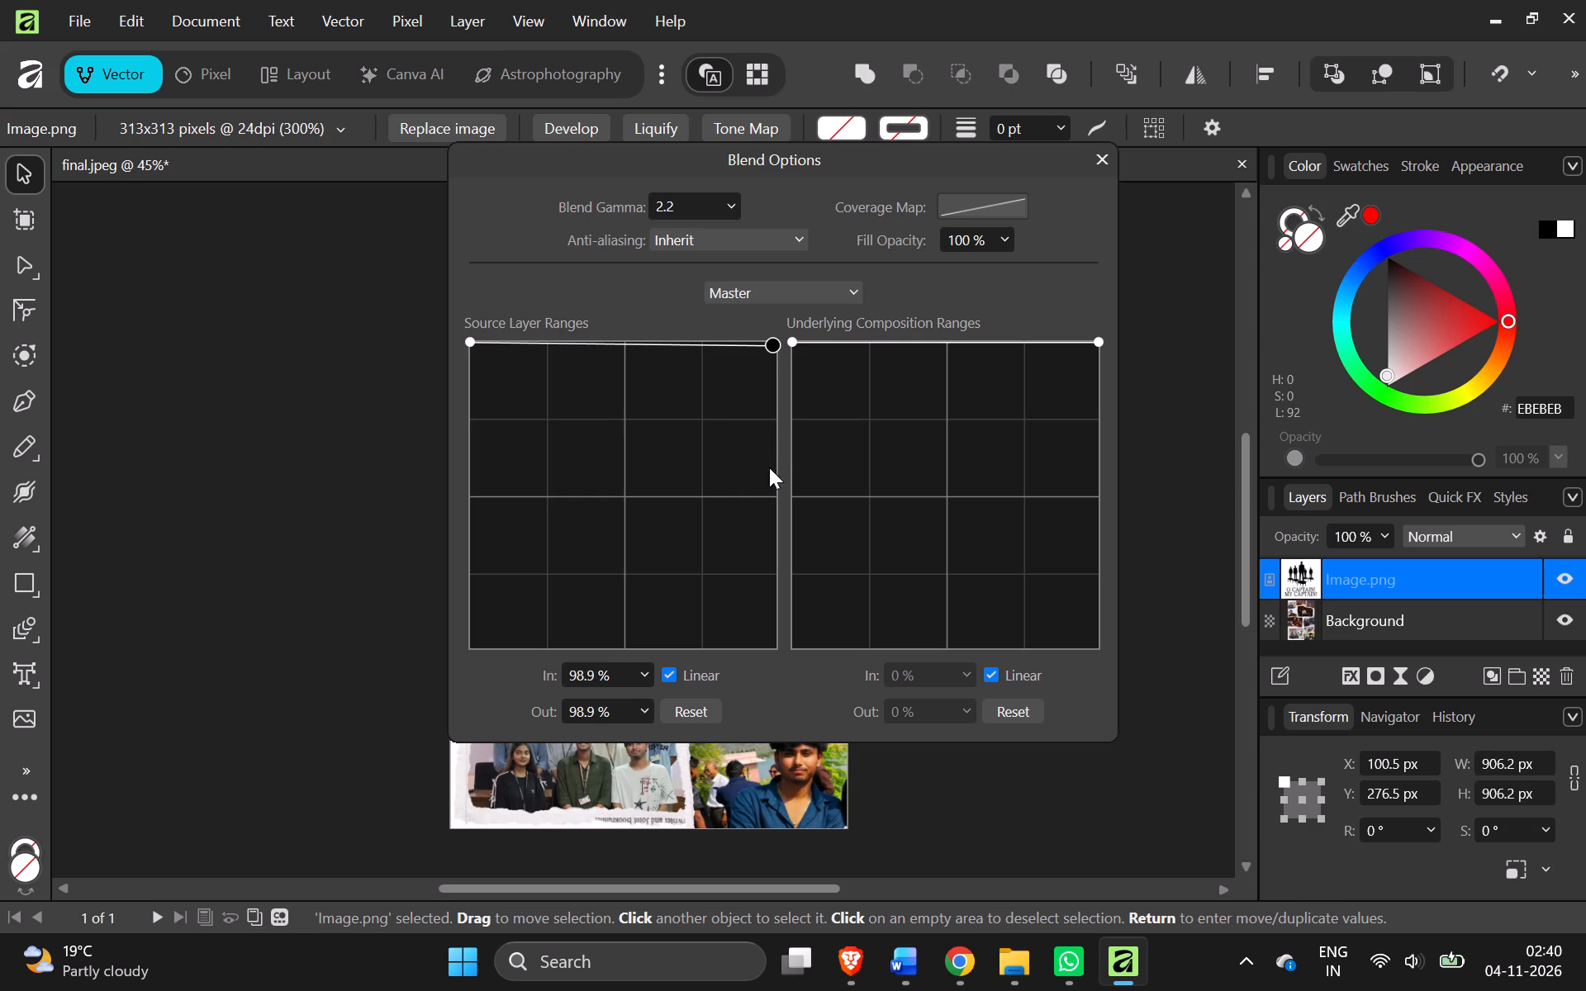
pyautogui.moveTo(769, 467); pyautogui.dragTo(772, 648)
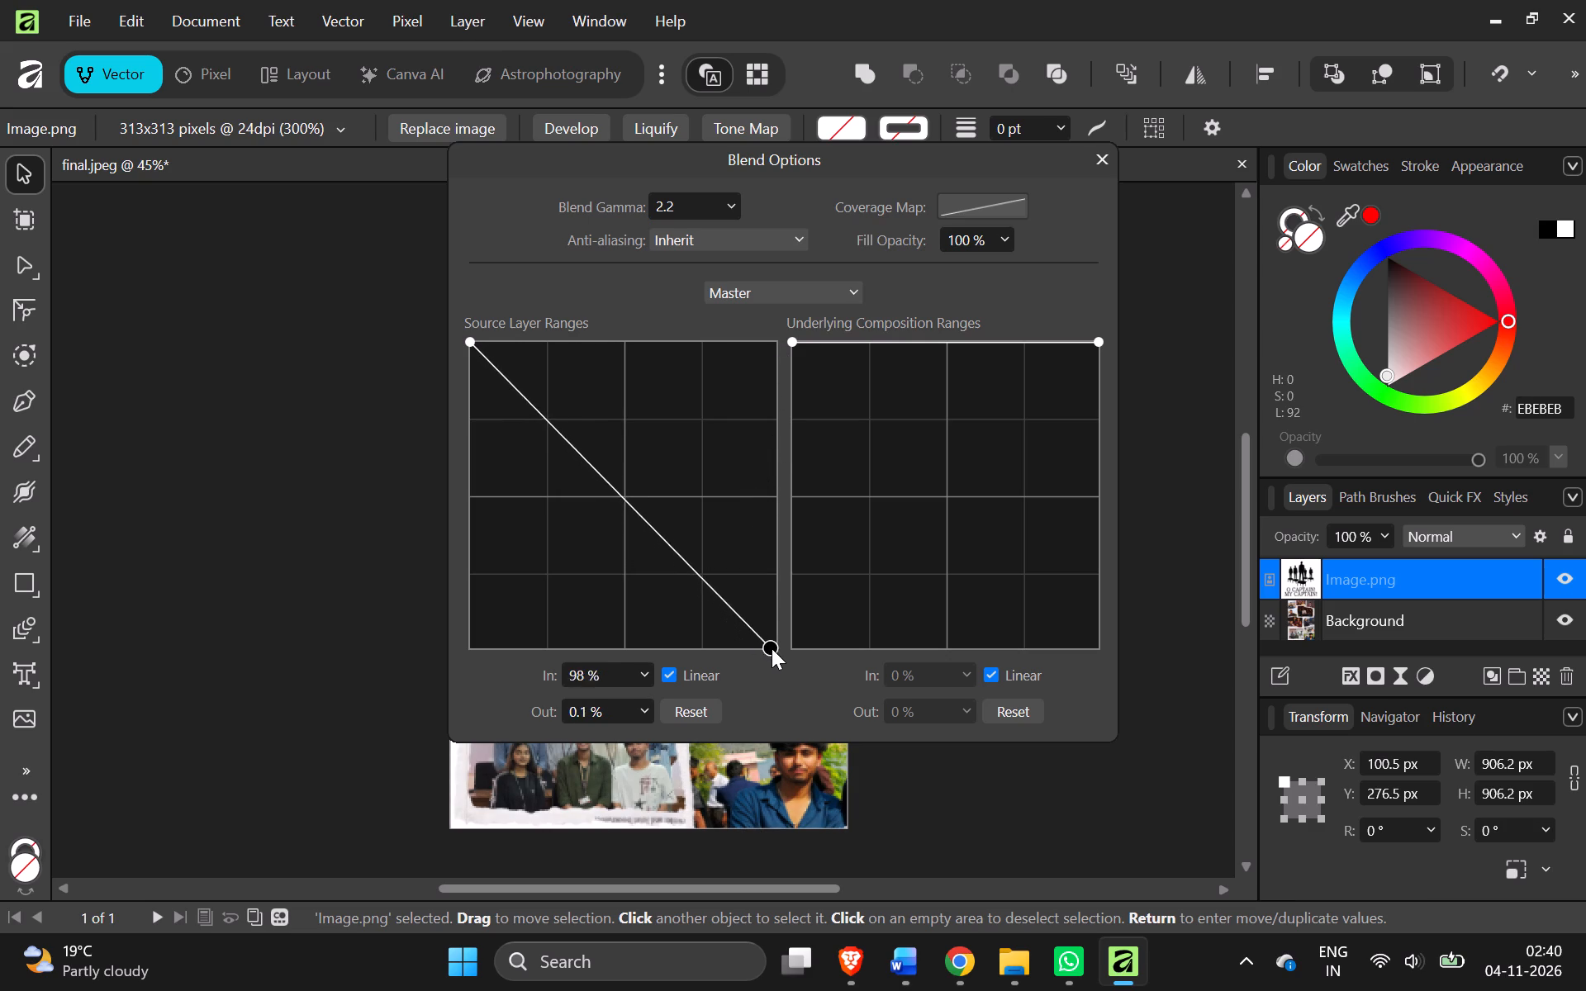
pyautogui.moveTo(772, 648); pyautogui.dragTo(782, 650)
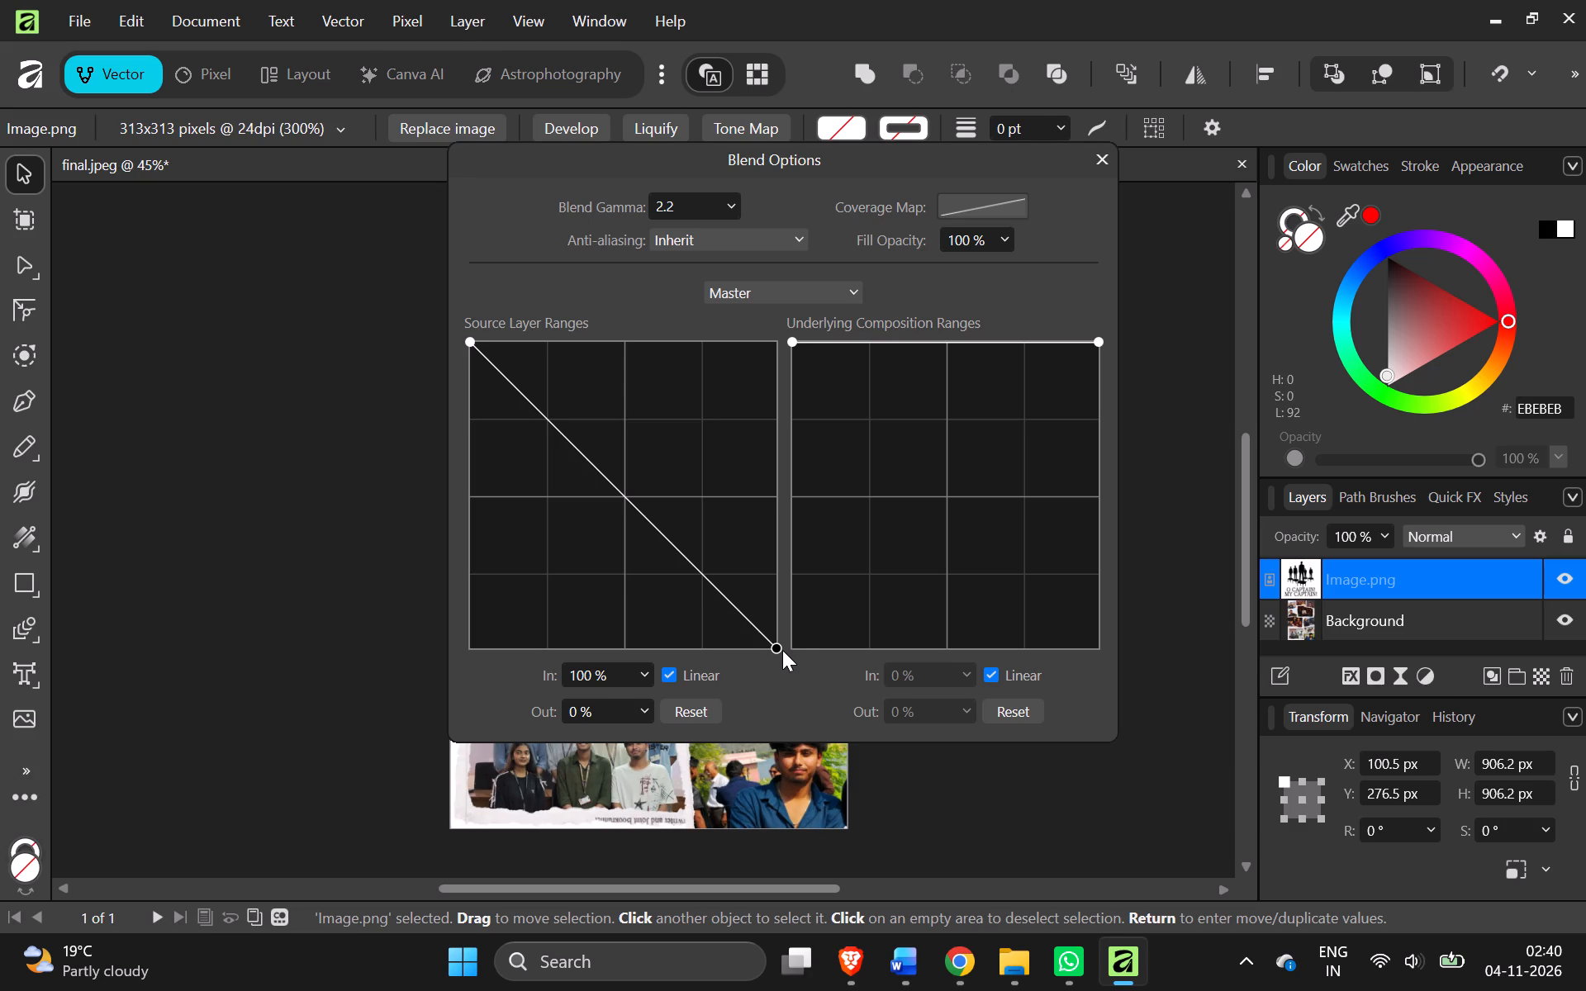
pyautogui.click(802, 676)
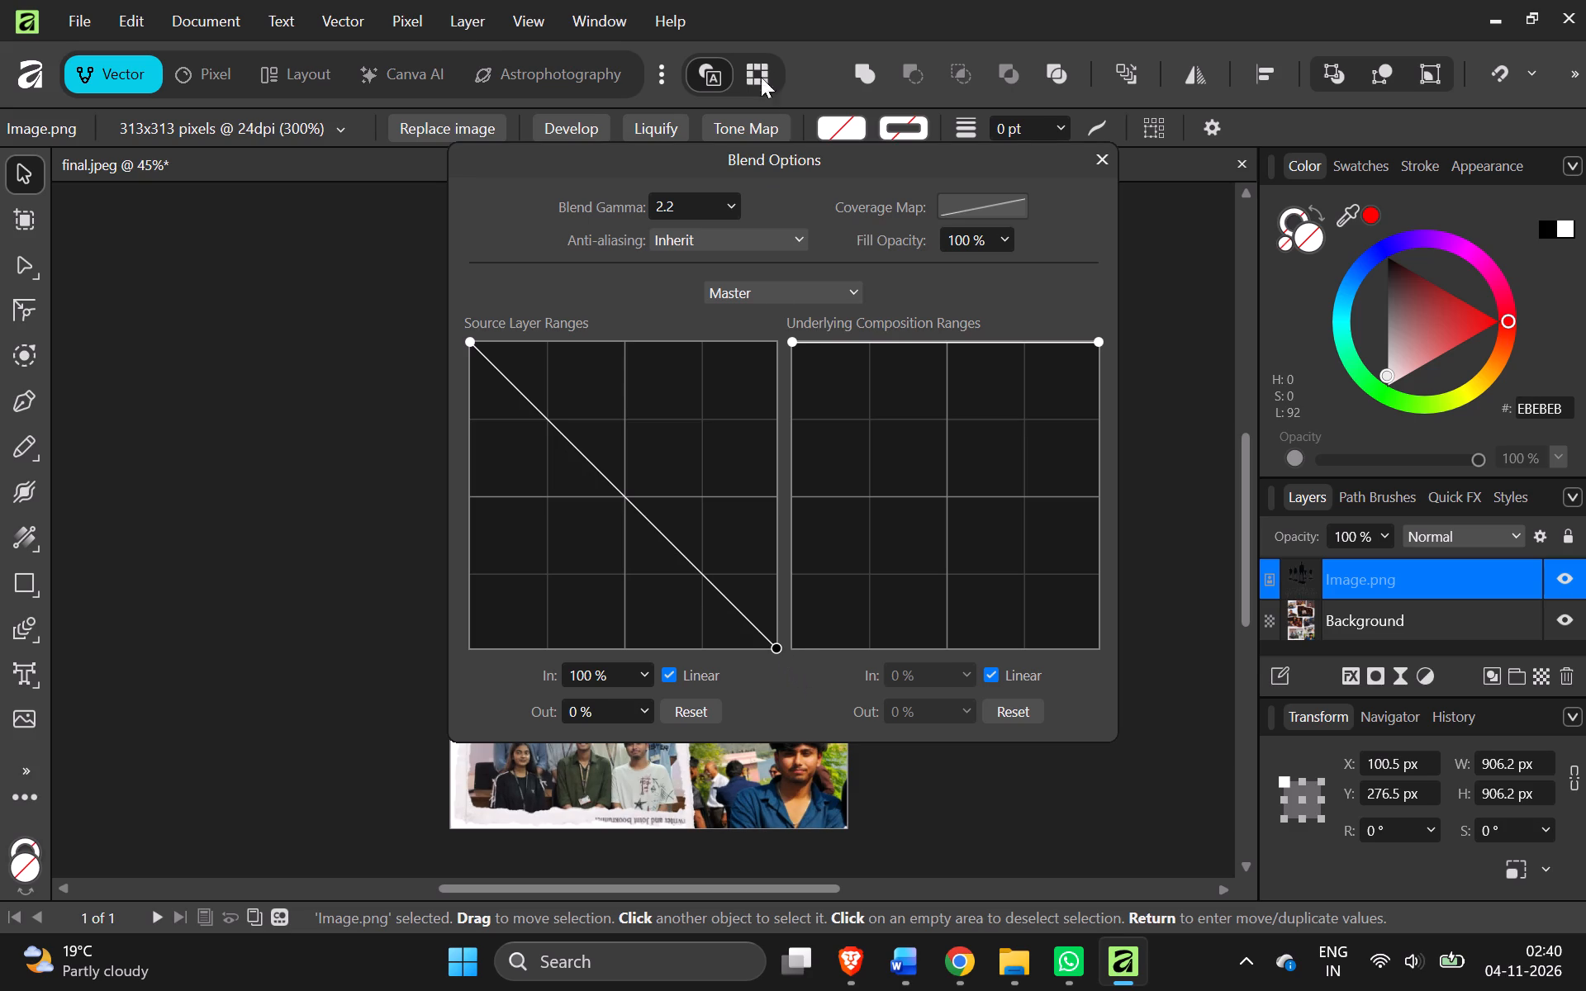
pyautogui.moveTo(801, 164); pyautogui.dragTo(1169, 188)
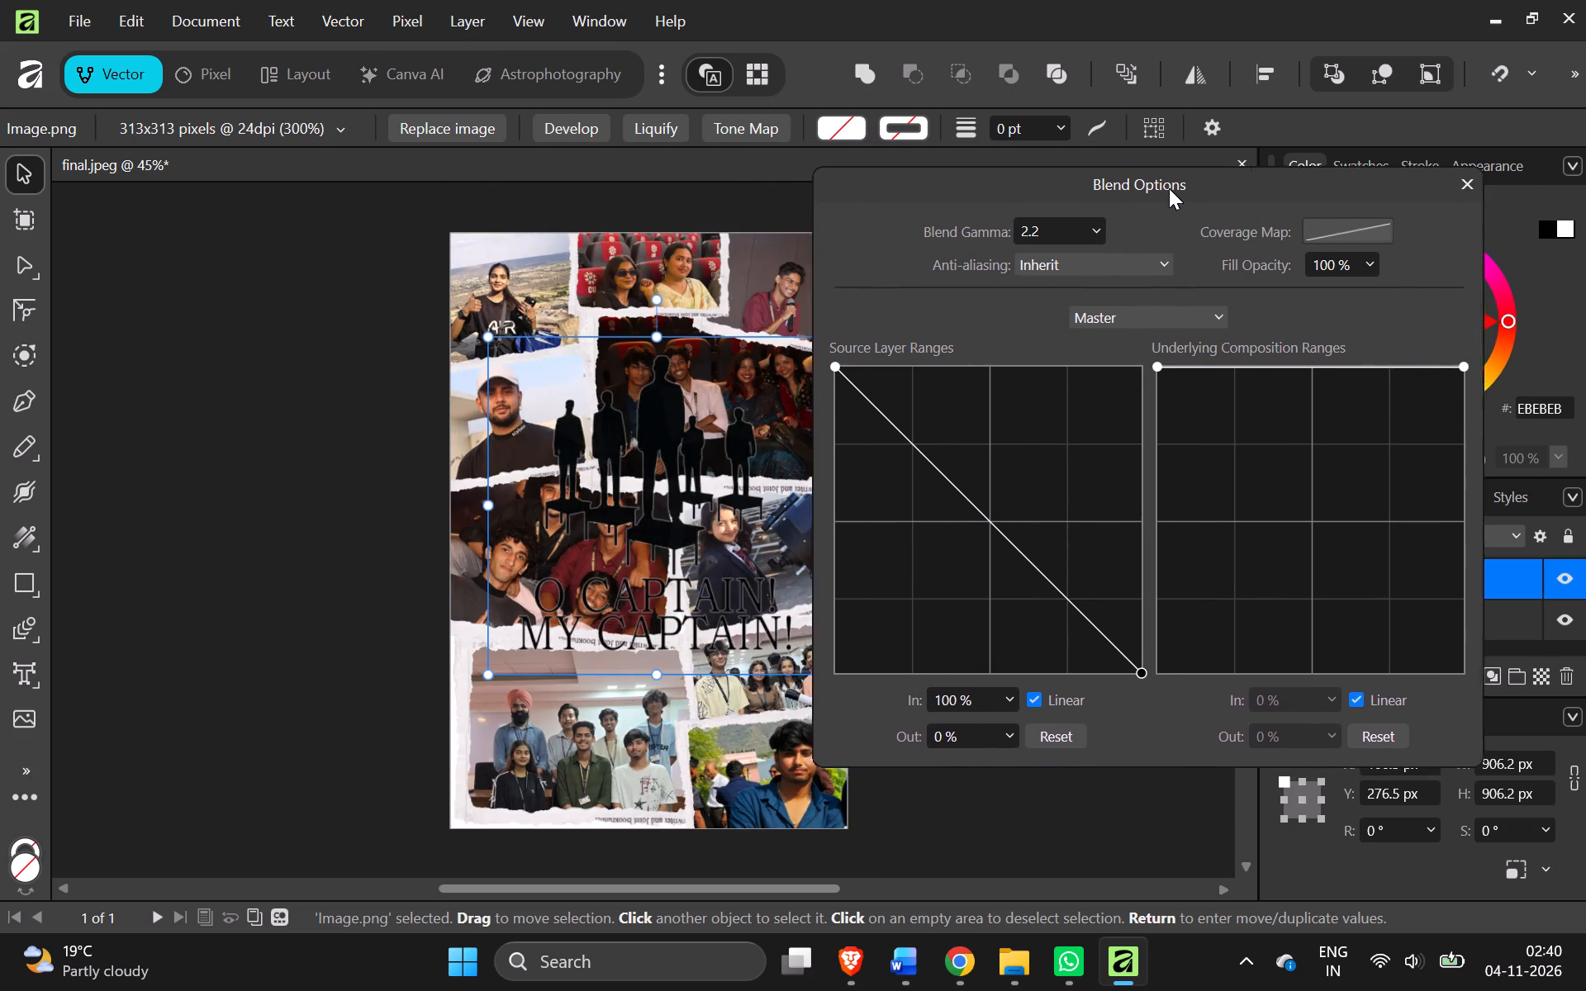
pyautogui.moveTo(1169, 188); pyautogui.dragTo(1222, 183)
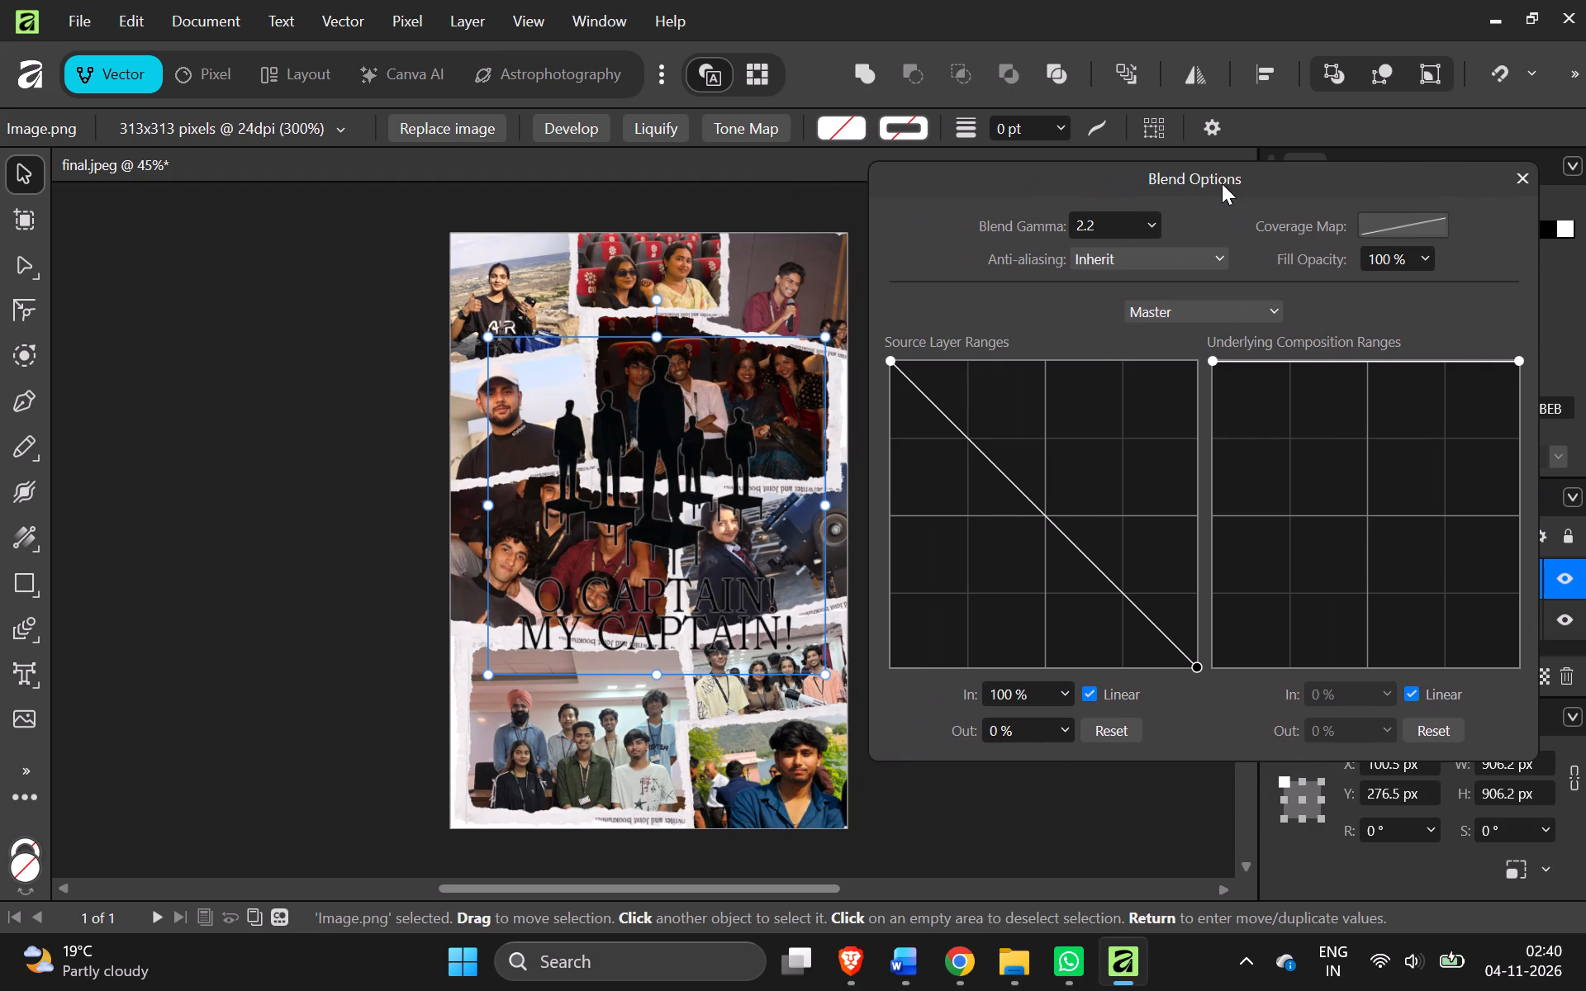
pyautogui.moveTo(1222, 183); pyautogui.dragTo(1214, 187)
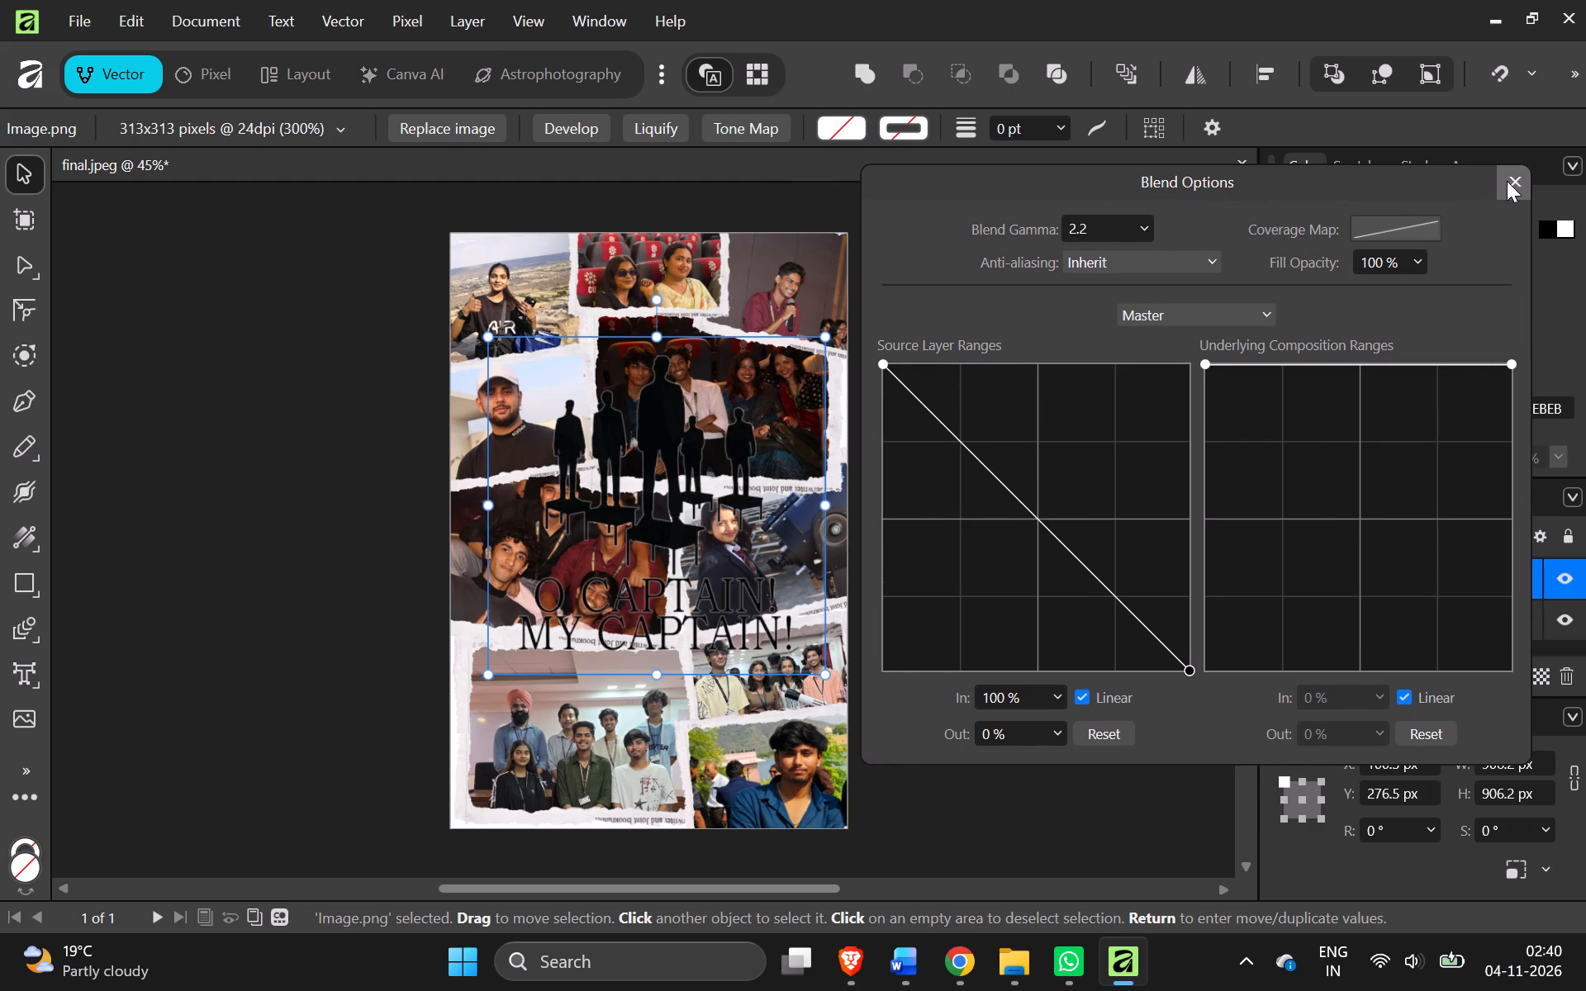
pyautogui.click(1507, 181)
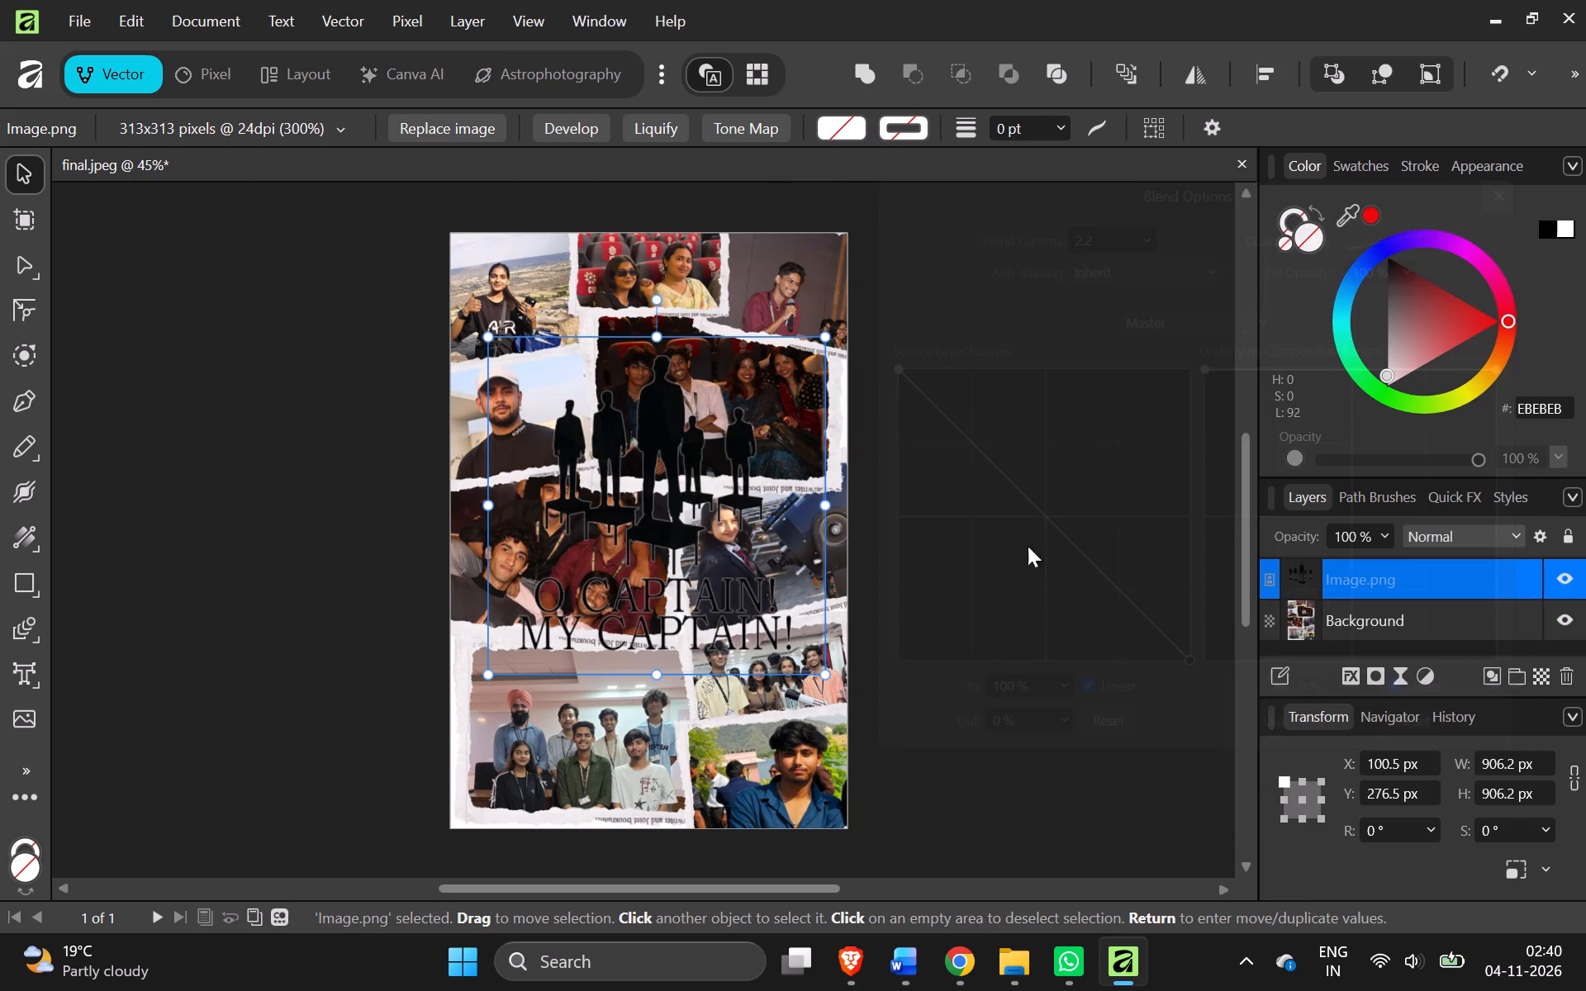
# Enlarge the silhouette poster image to about 1248 px square and place it over the collage at about X -84 px, Y 181 px.
pyautogui.click(1028, 673)
pyautogui.click(675, 511)
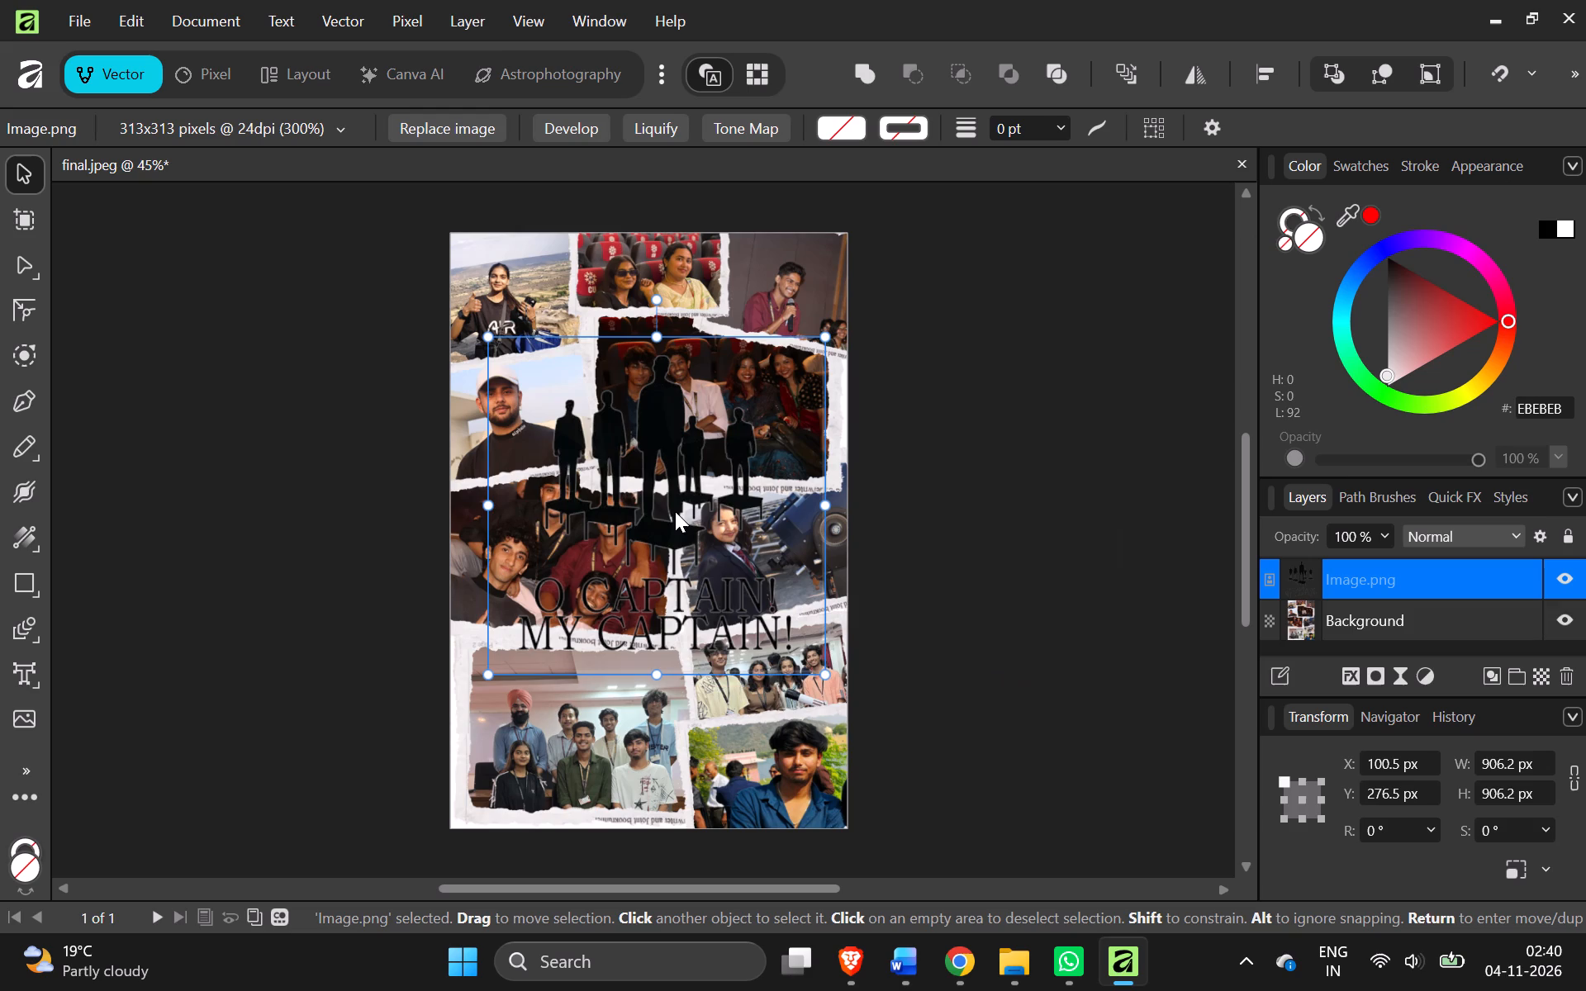
pyautogui.moveTo(675, 511); pyautogui.dragTo(647, 496)
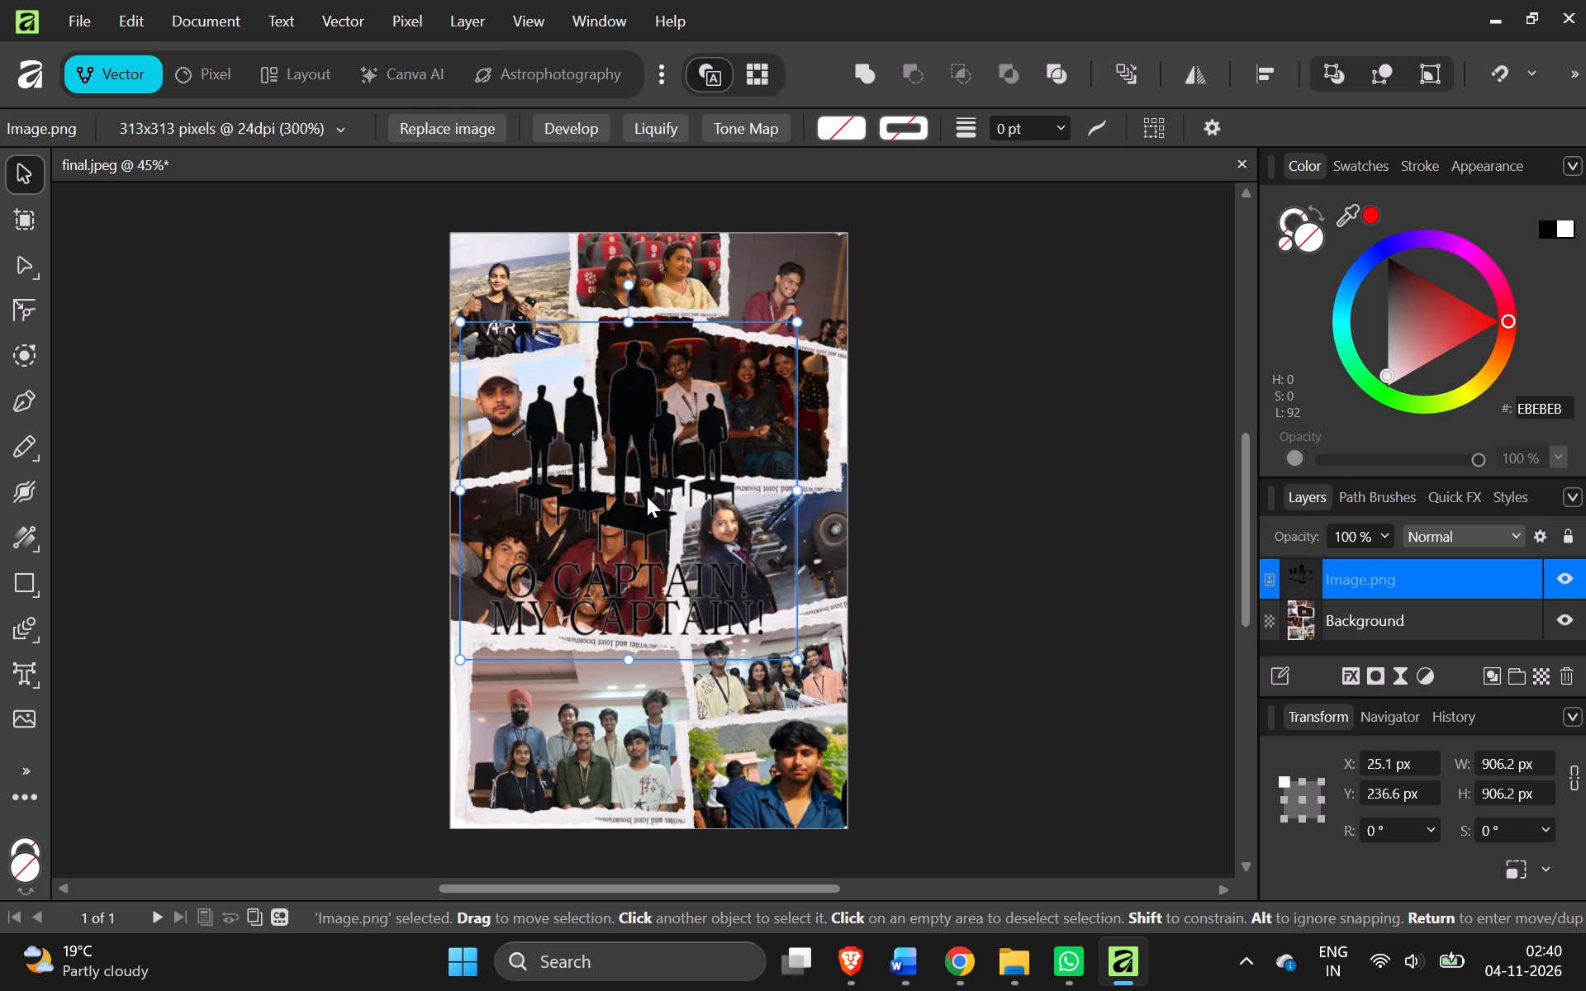
pyautogui.moveTo(796, 653); pyautogui.dragTo(841, 694)
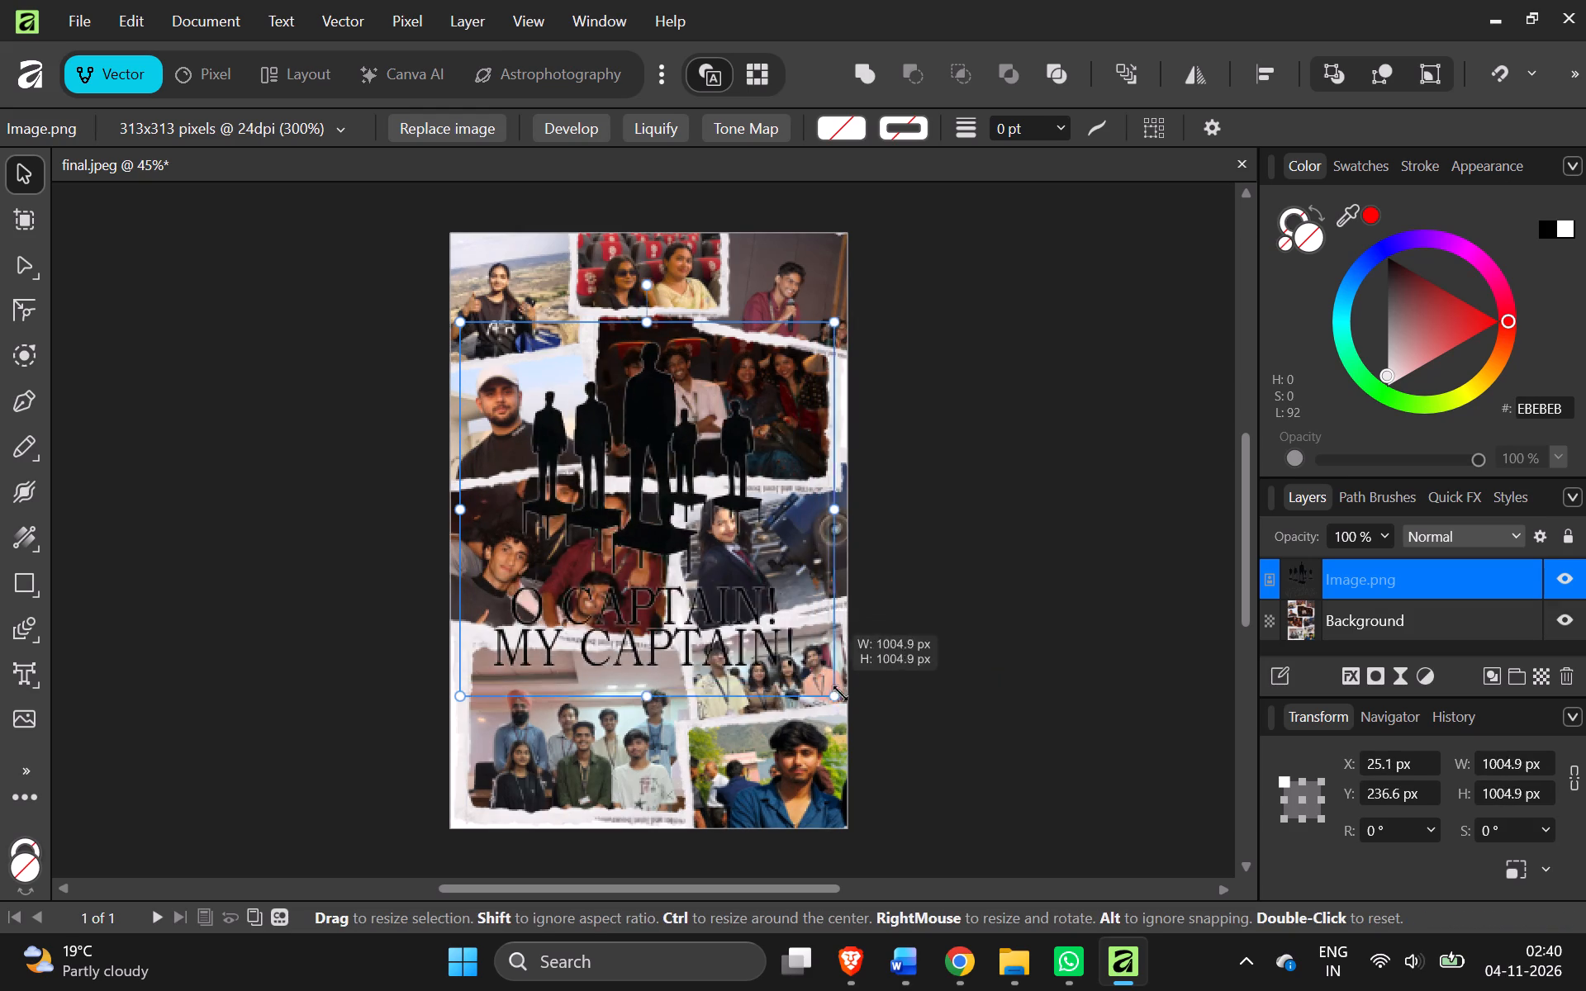
pyautogui.moveTo(841, 694); pyautogui.dragTo(844, 695)
pyautogui.moveTo(738, 610); pyautogui.dragTo(716, 562)
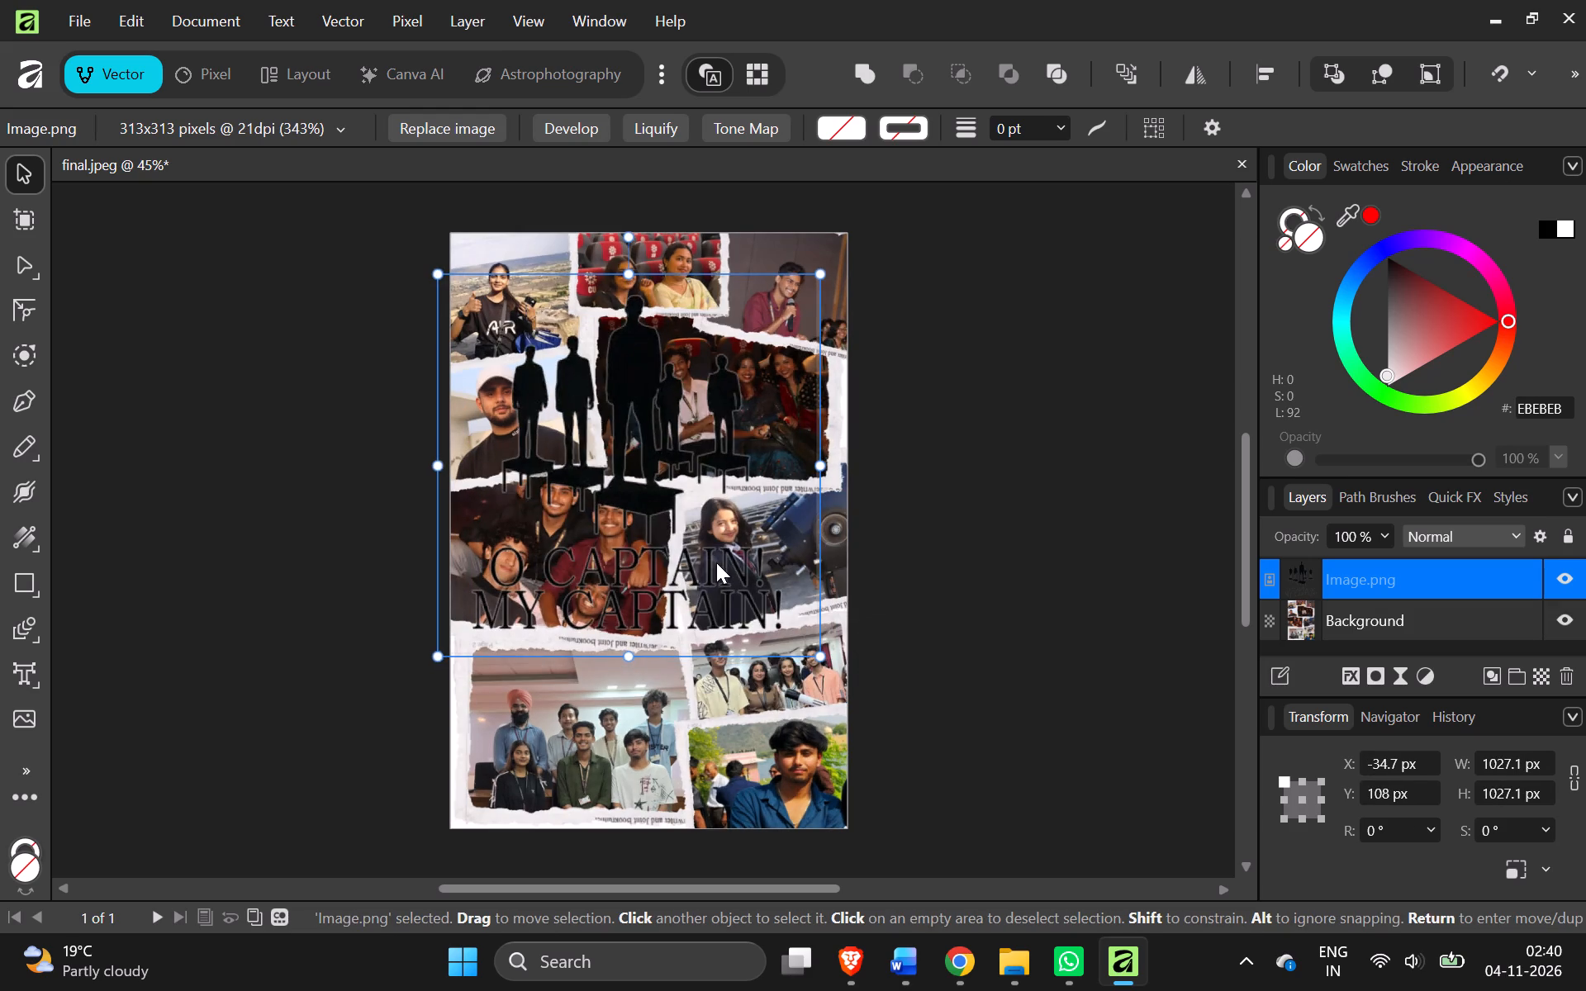
pyautogui.moveTo(716, 562); pyautogui.dragTo(698, 567)
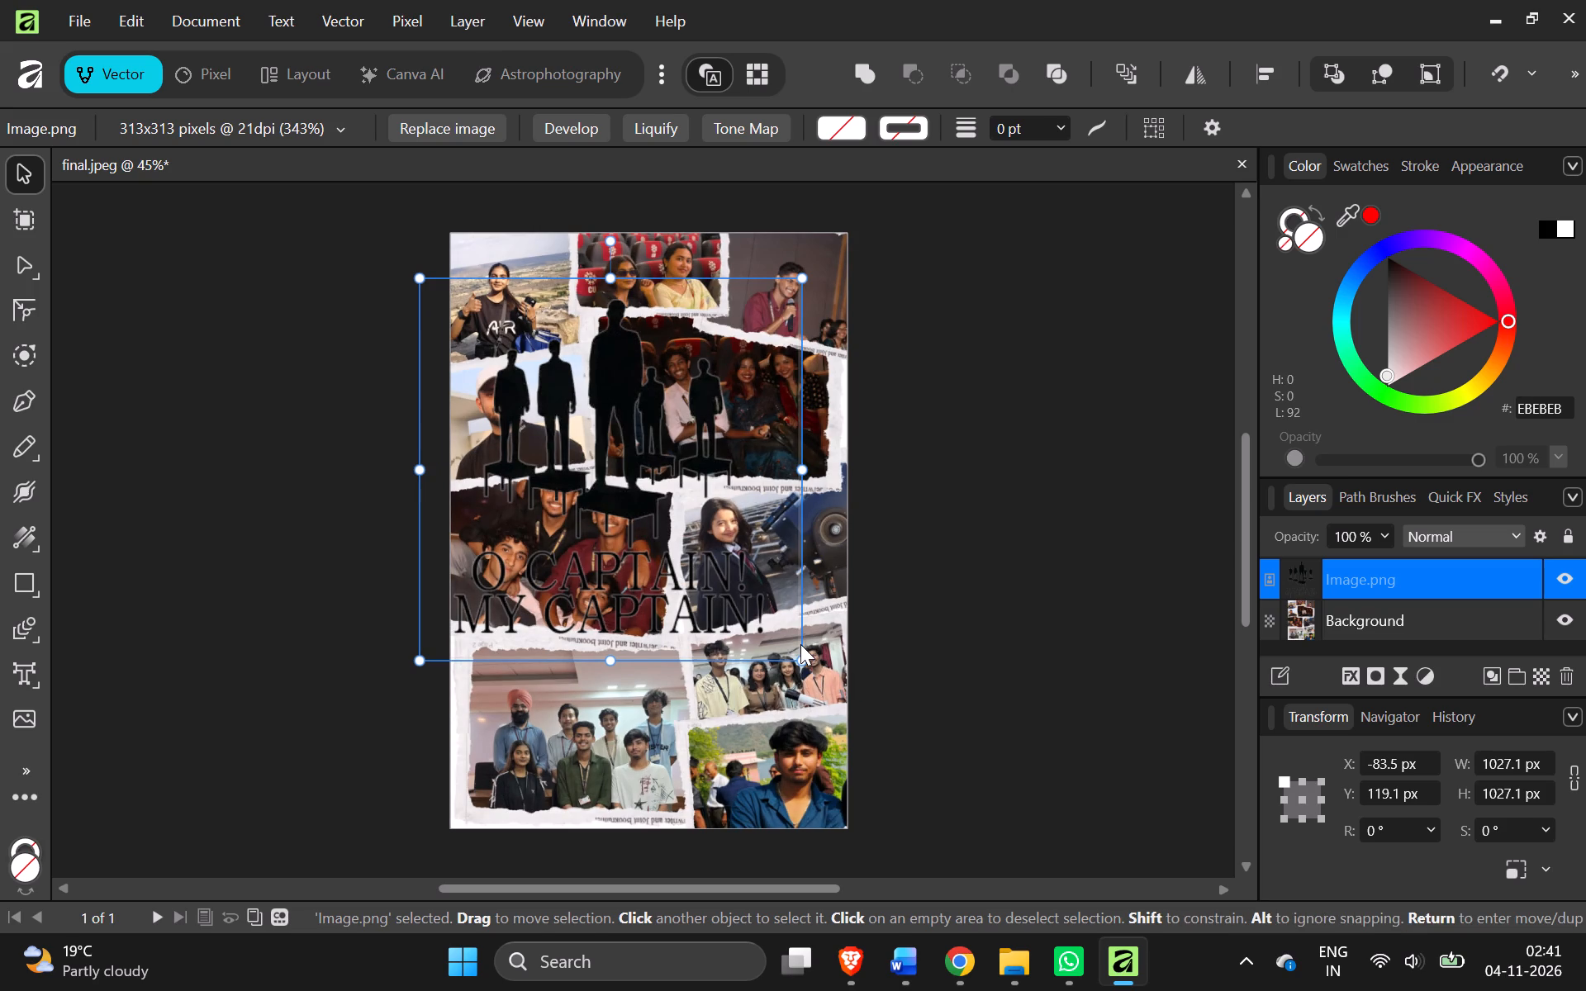
pyautogui.moveTo(803, 660); pyautogui.dragTo(864, 717)
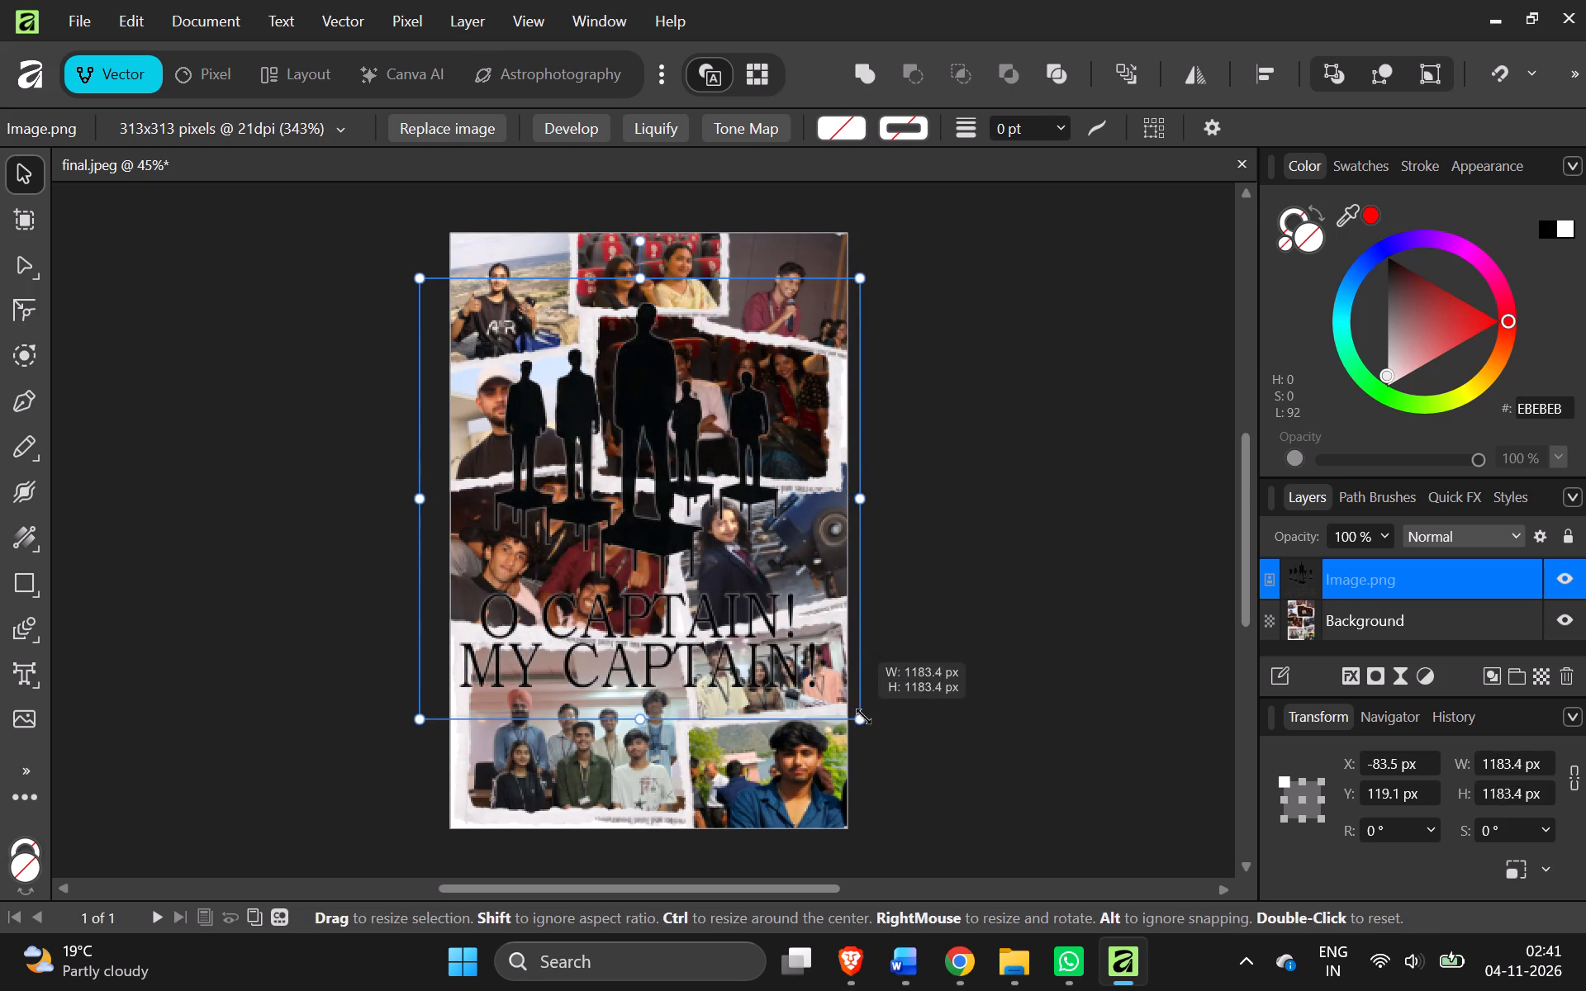
pyautogui.moveTo(864, 717); pyautogui.dragTo(887, 740)
pyautogui.moveTo(790, 536); pyautogui.dragTo(791, 607)
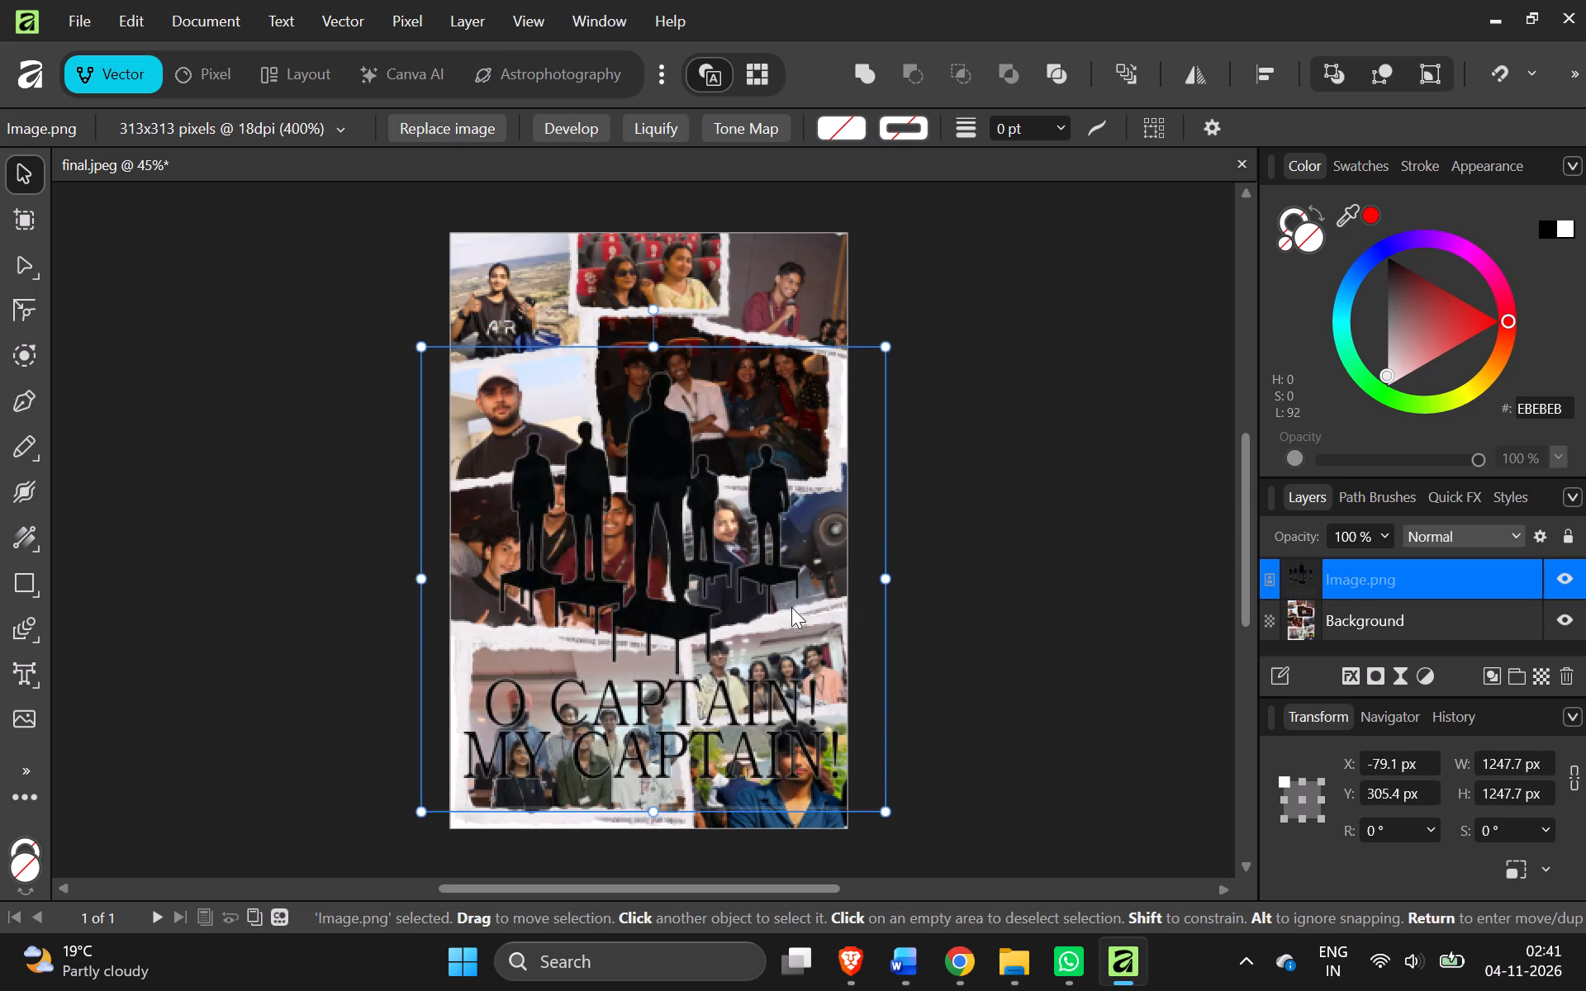
pyautogui.moveTo(791, 607); pyautogui.dragTo(803, 550)
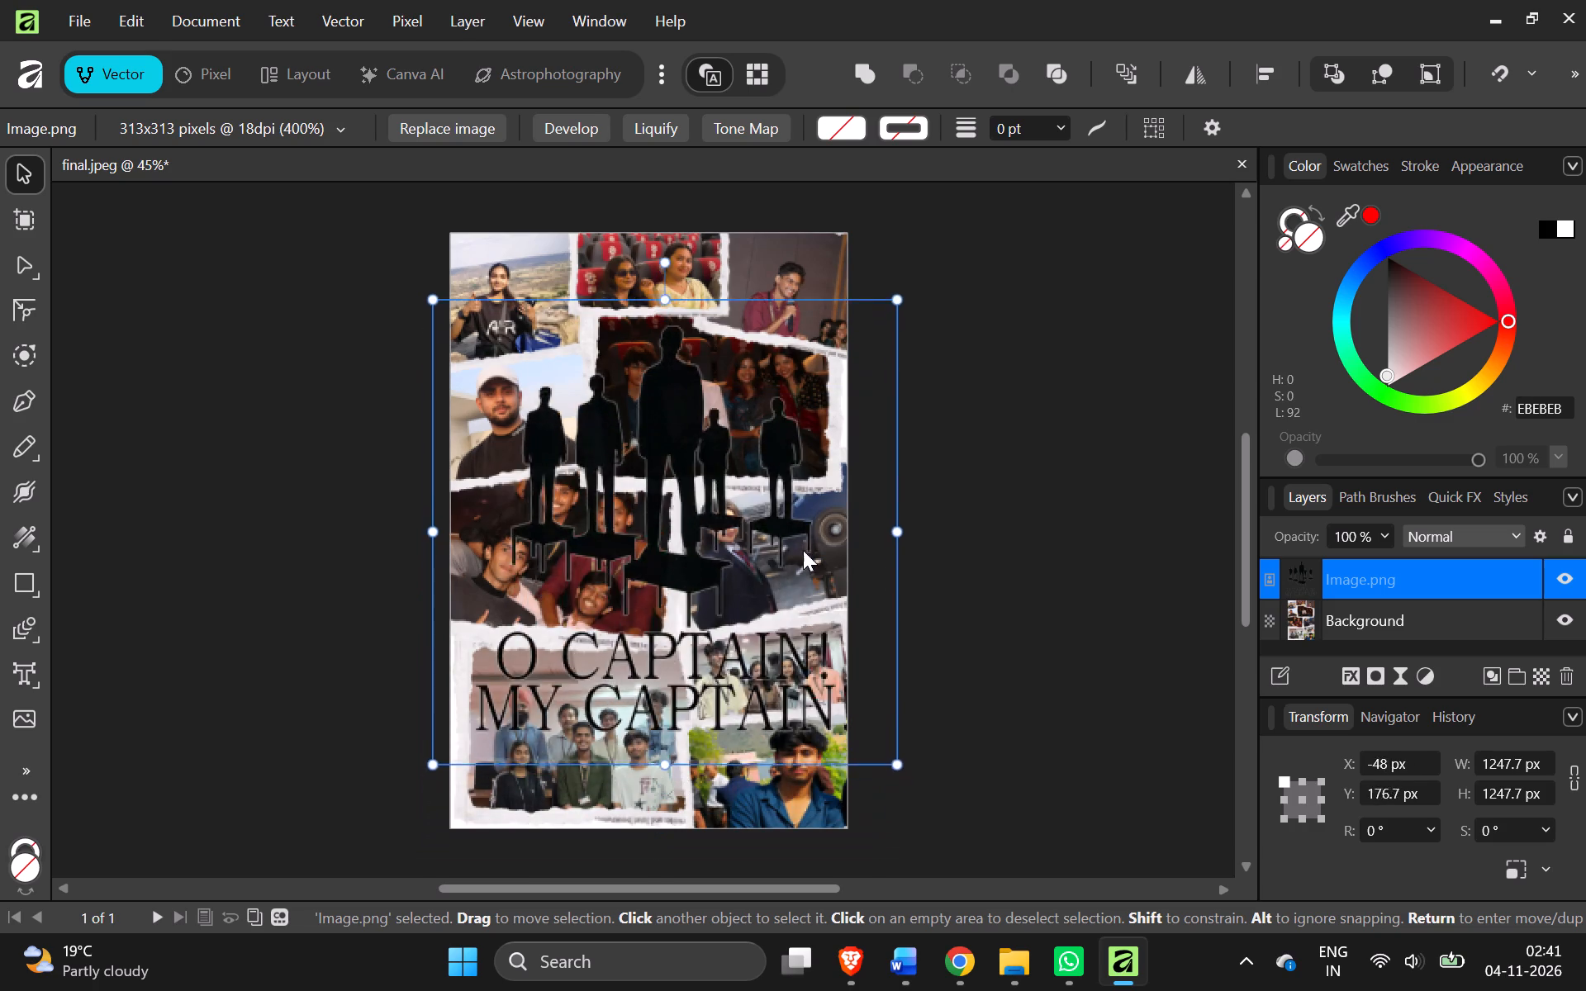
pyautogui.moveTo(803, 550); pyautogui.dragTo(793, 578)
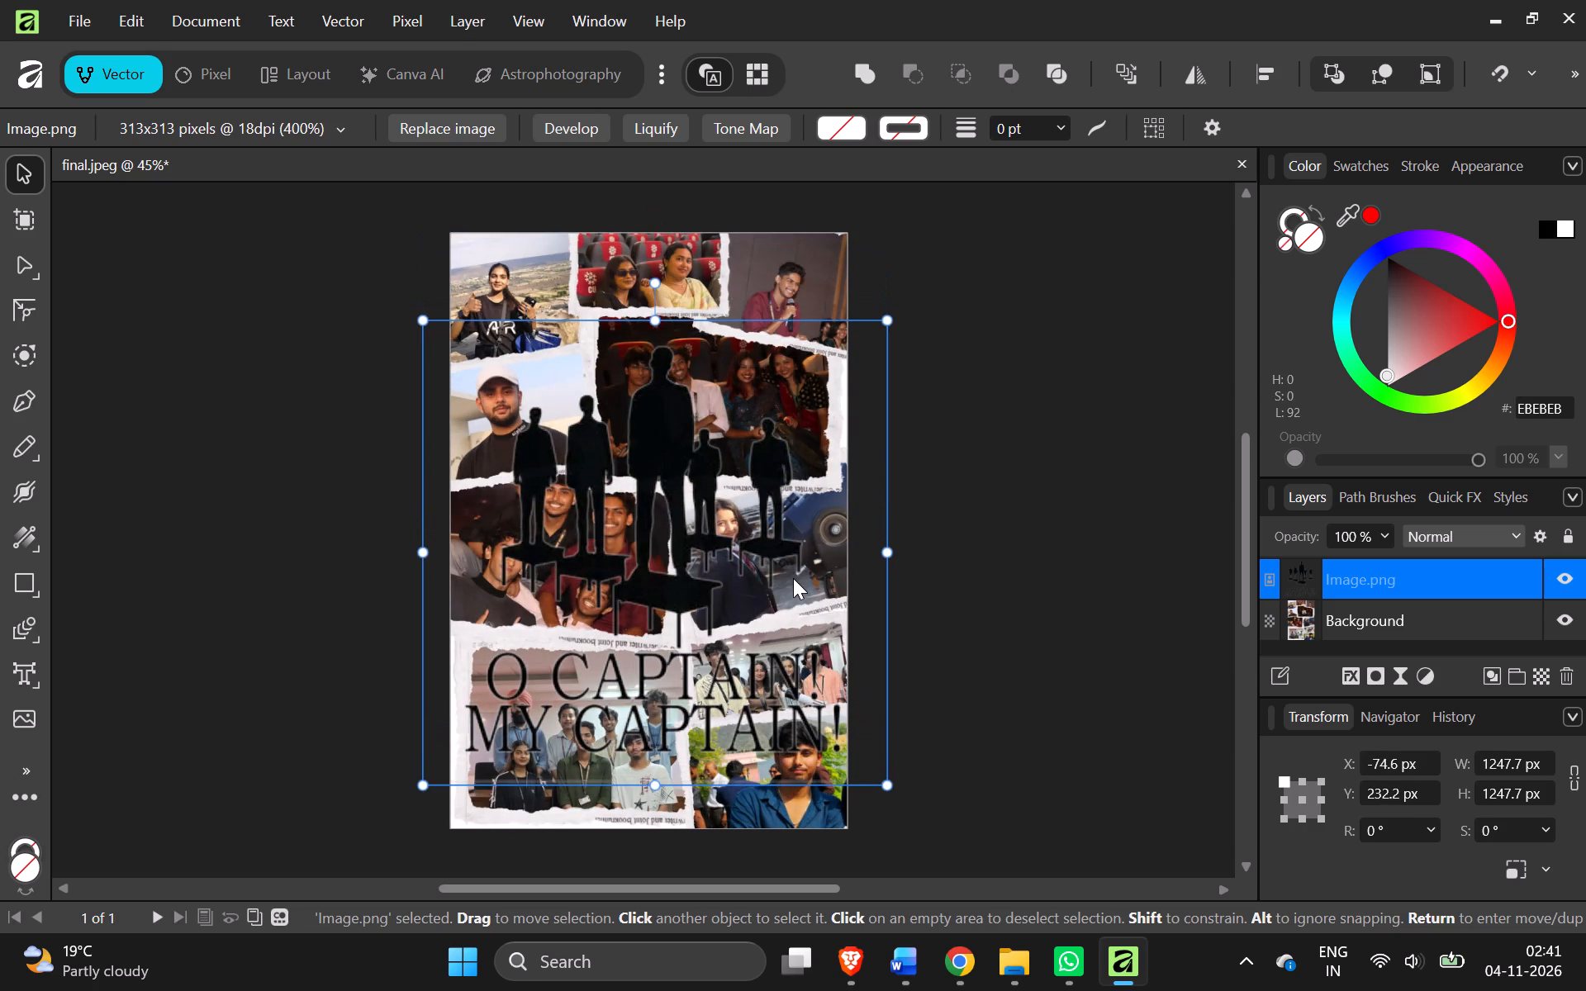
pyautogui.moveTo(793, 578); pyautogui.dragTo(793, 552)
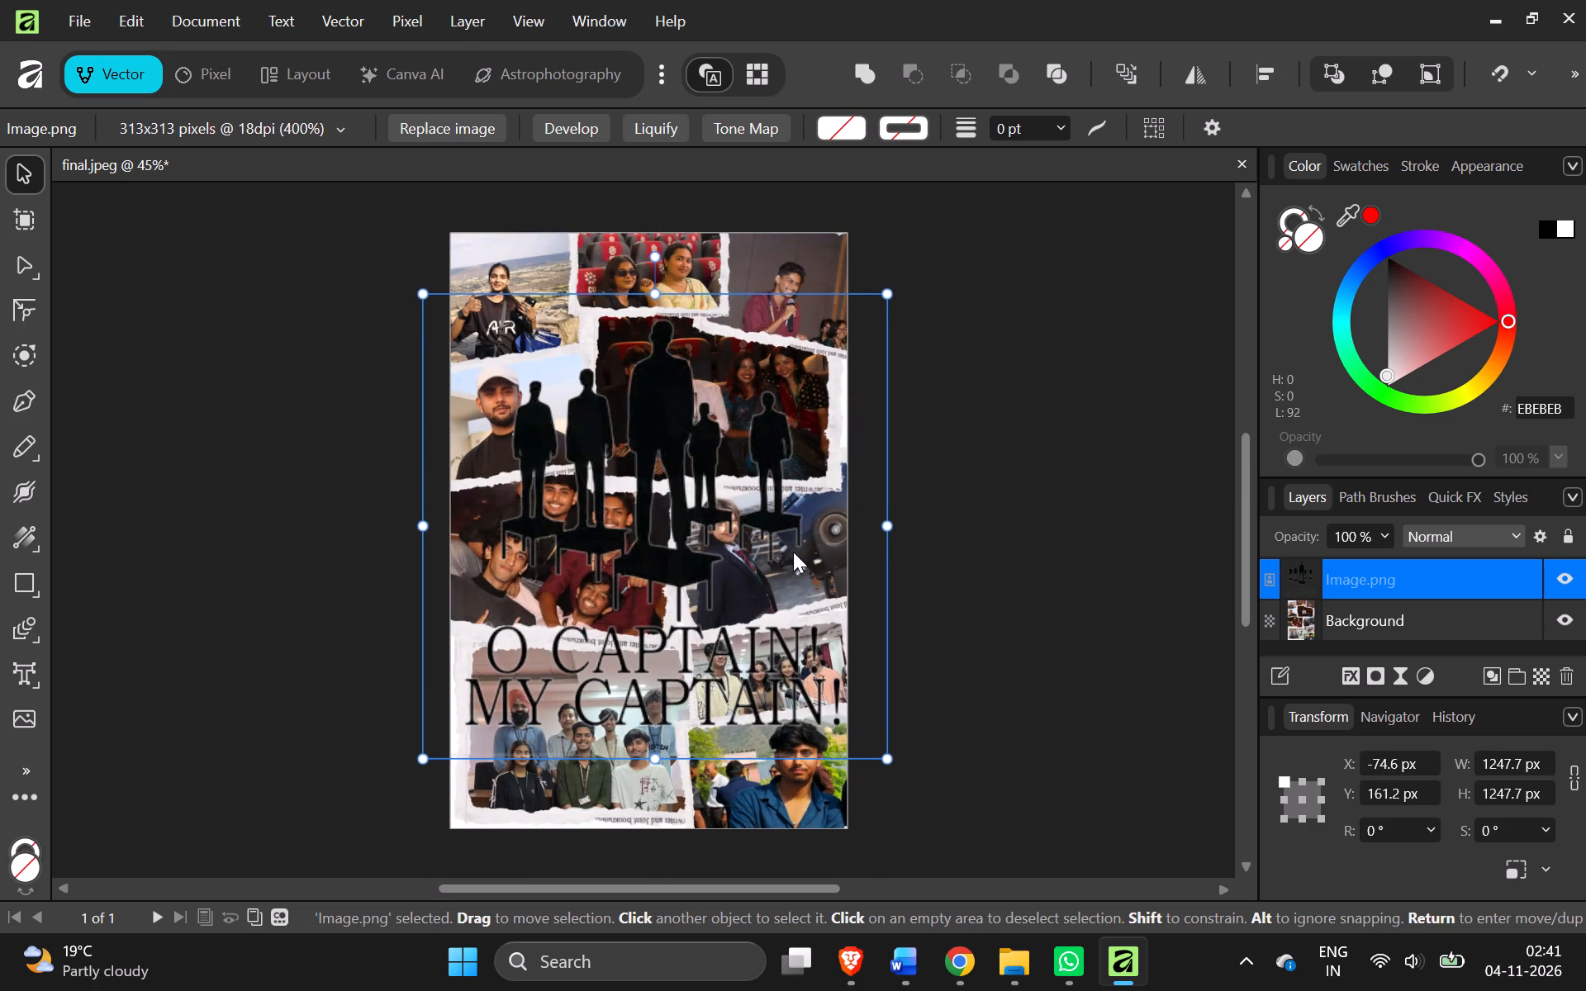
pyautogui.moveTo(793, 552); pyautogui.dragTo(790, 559)
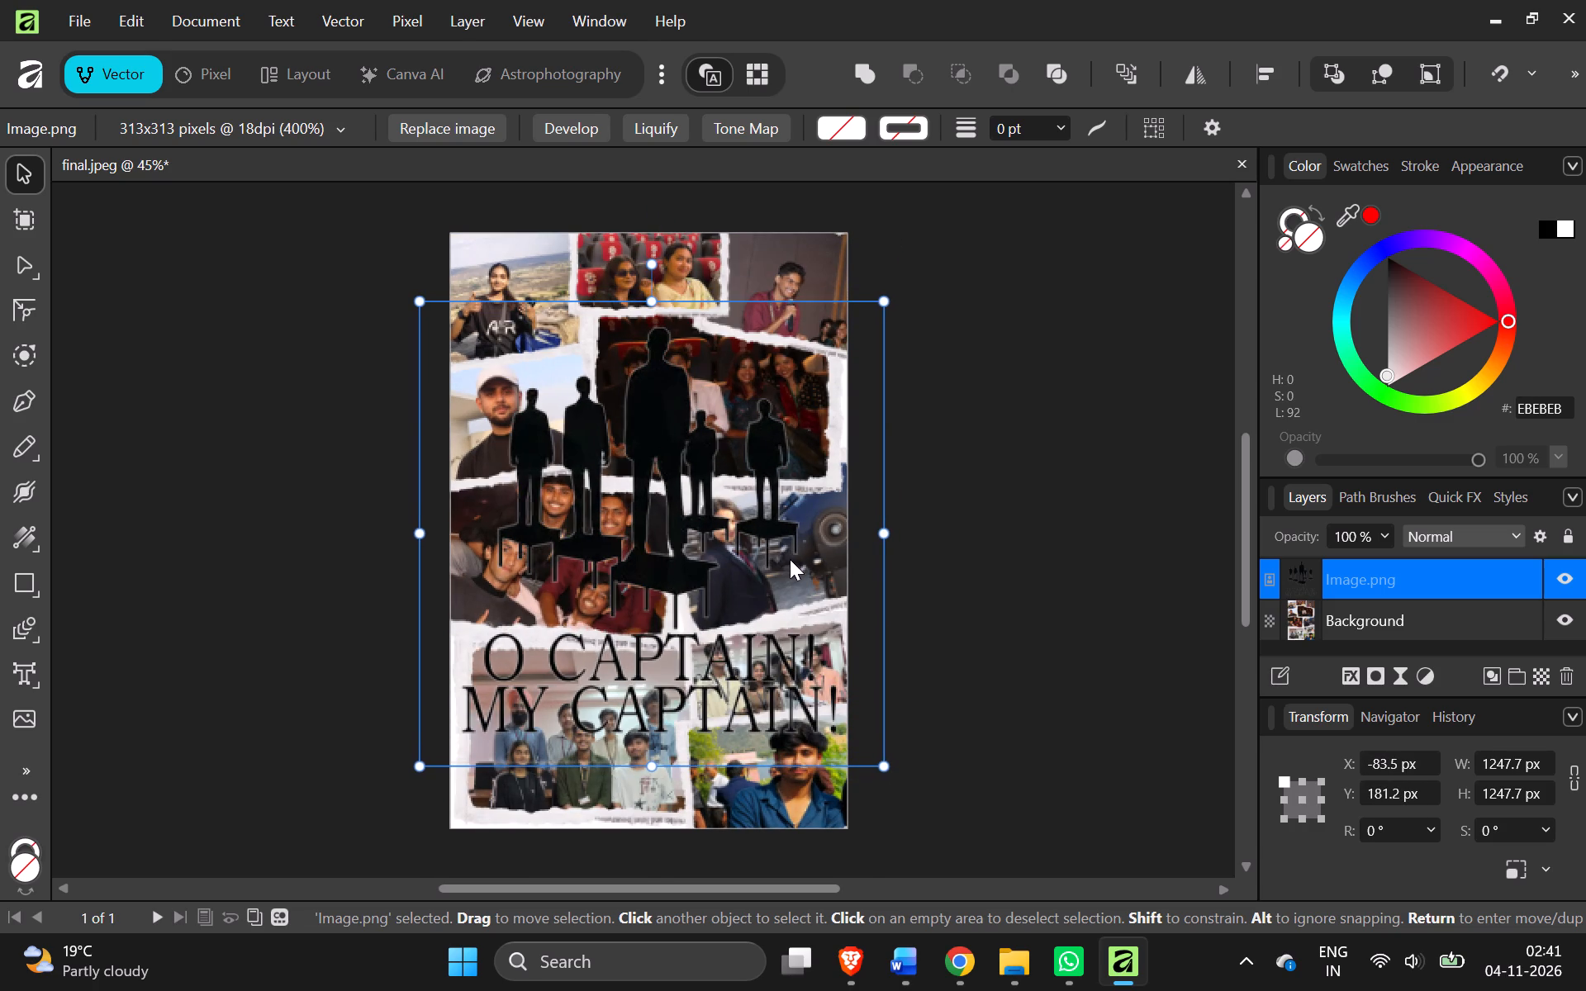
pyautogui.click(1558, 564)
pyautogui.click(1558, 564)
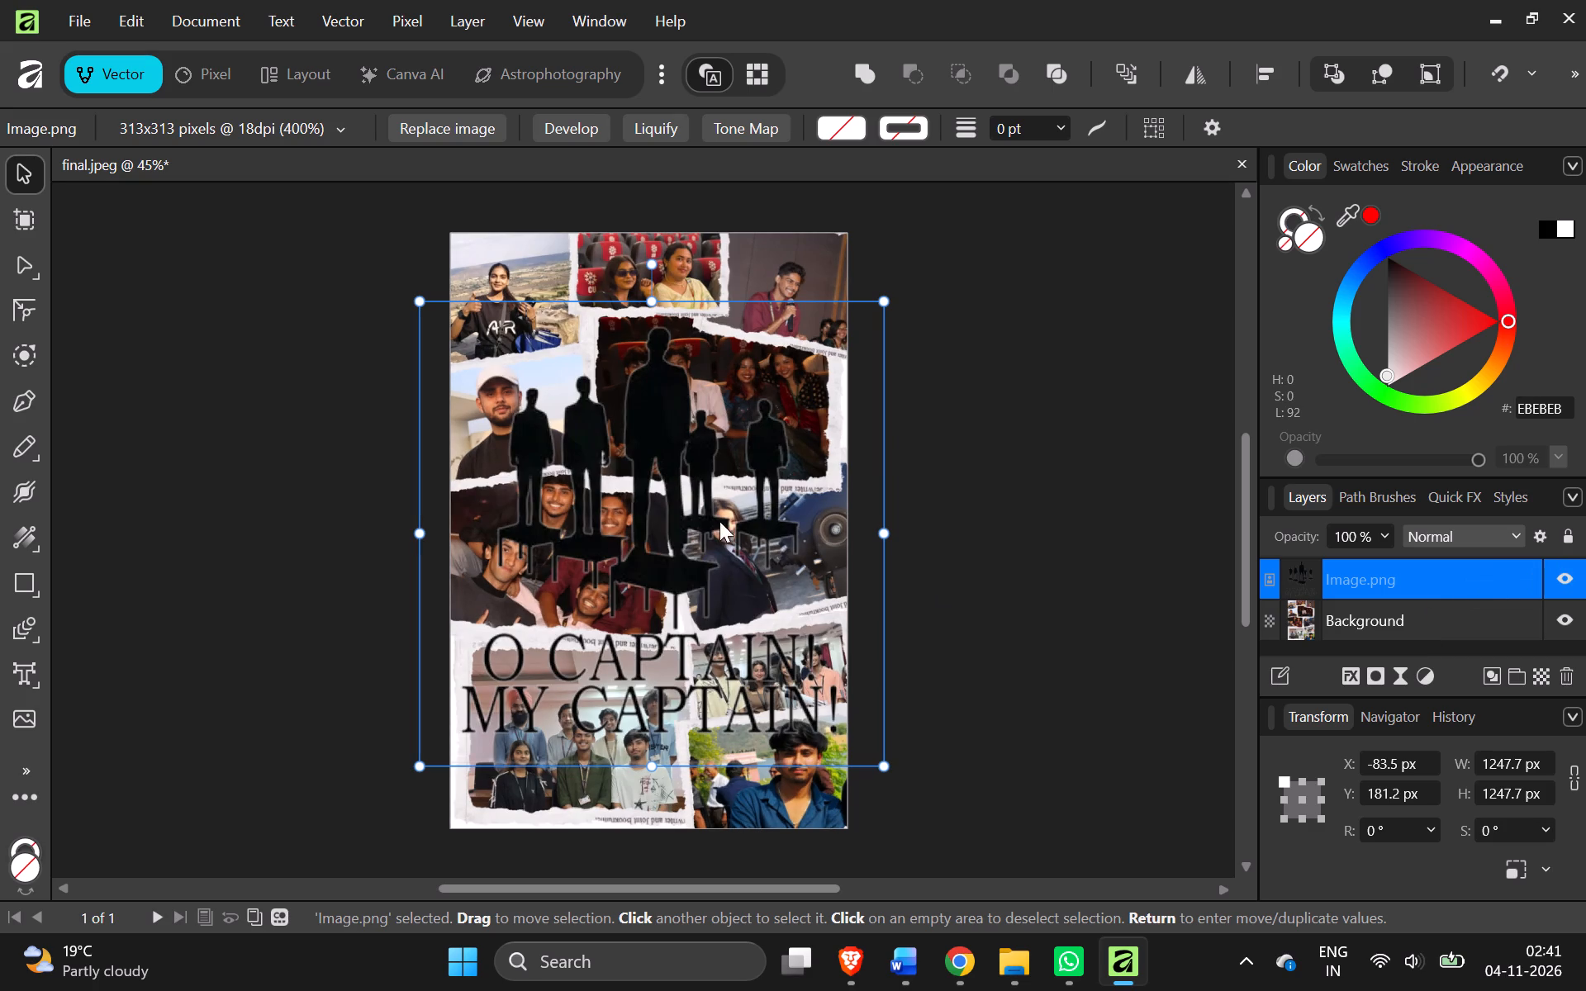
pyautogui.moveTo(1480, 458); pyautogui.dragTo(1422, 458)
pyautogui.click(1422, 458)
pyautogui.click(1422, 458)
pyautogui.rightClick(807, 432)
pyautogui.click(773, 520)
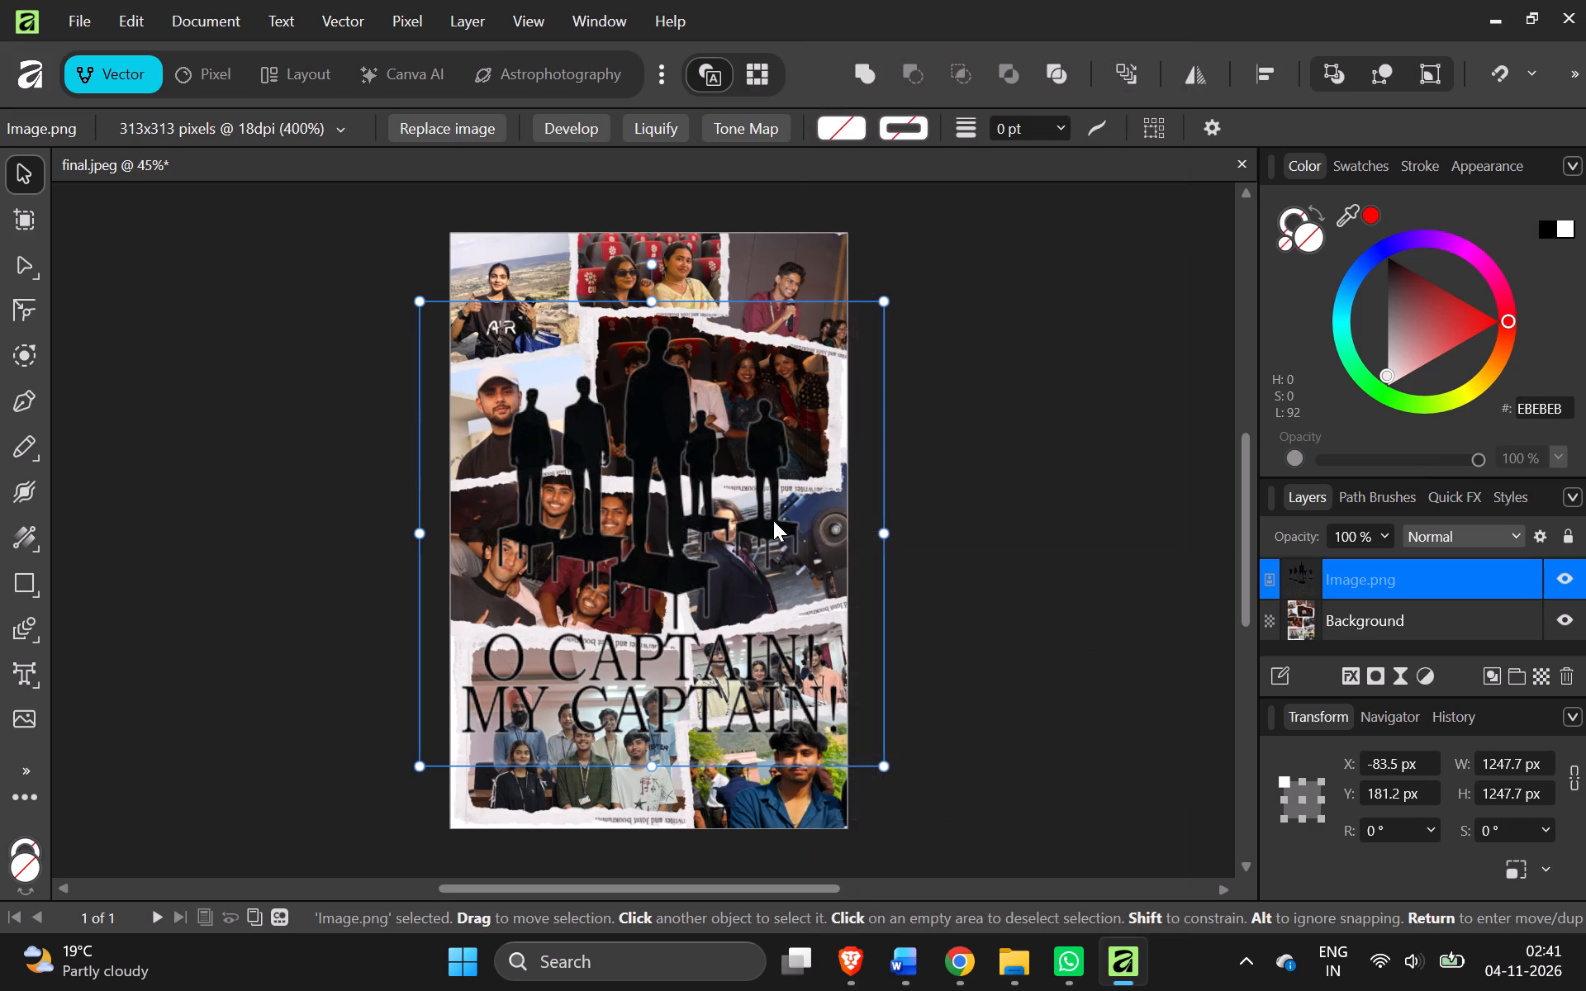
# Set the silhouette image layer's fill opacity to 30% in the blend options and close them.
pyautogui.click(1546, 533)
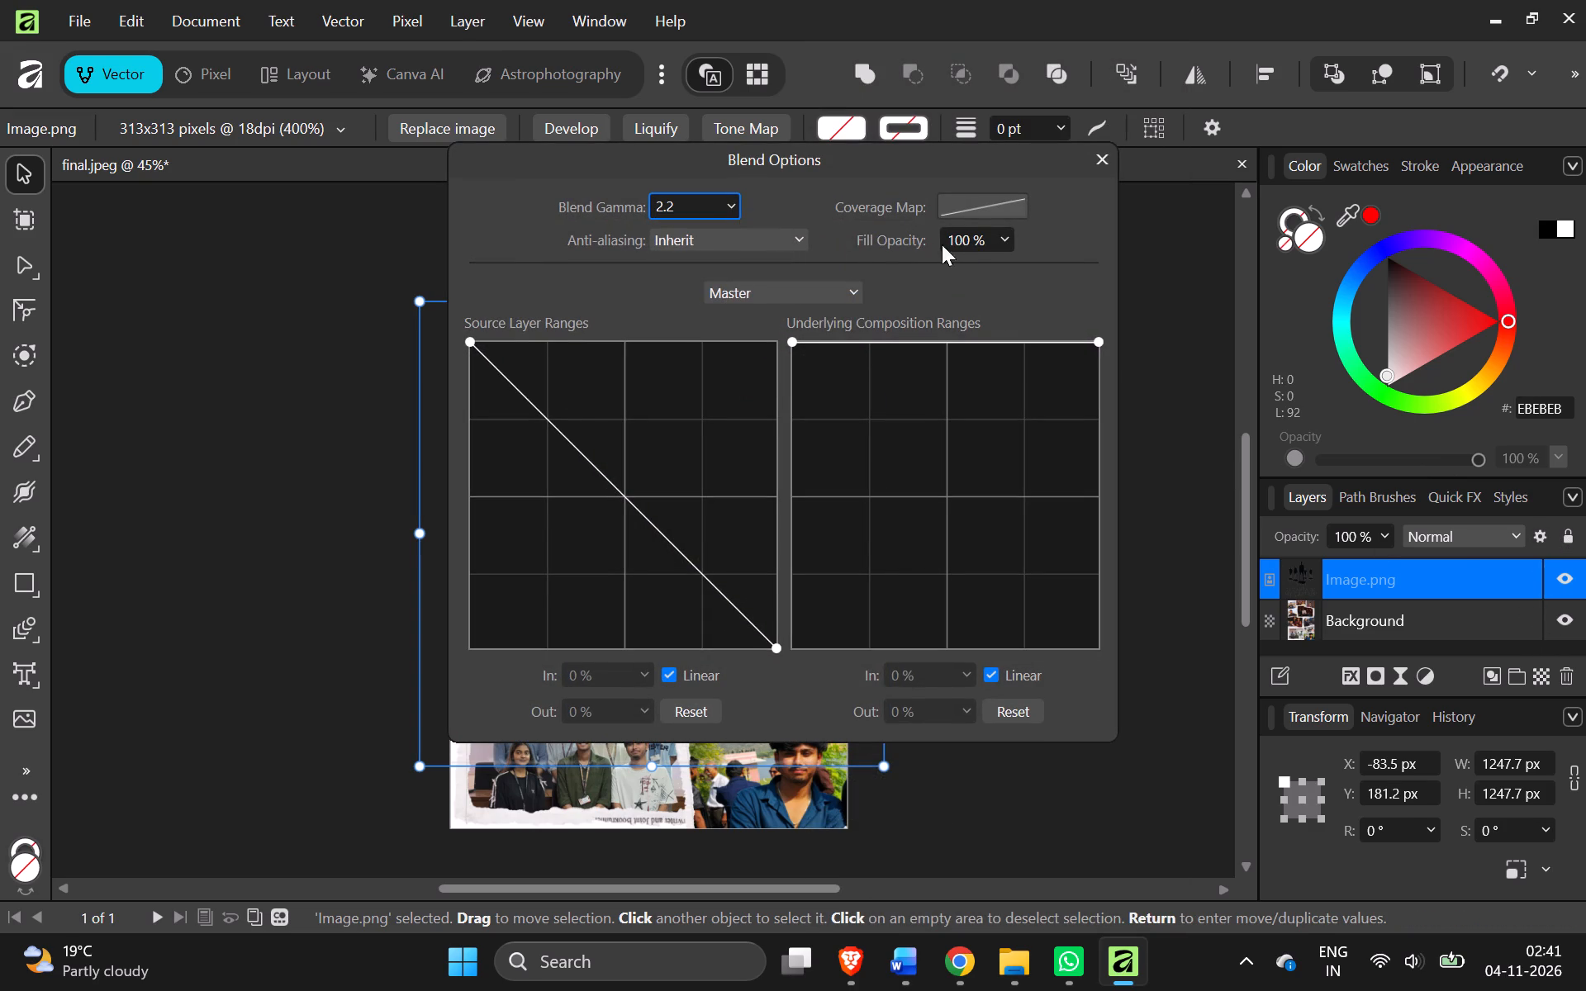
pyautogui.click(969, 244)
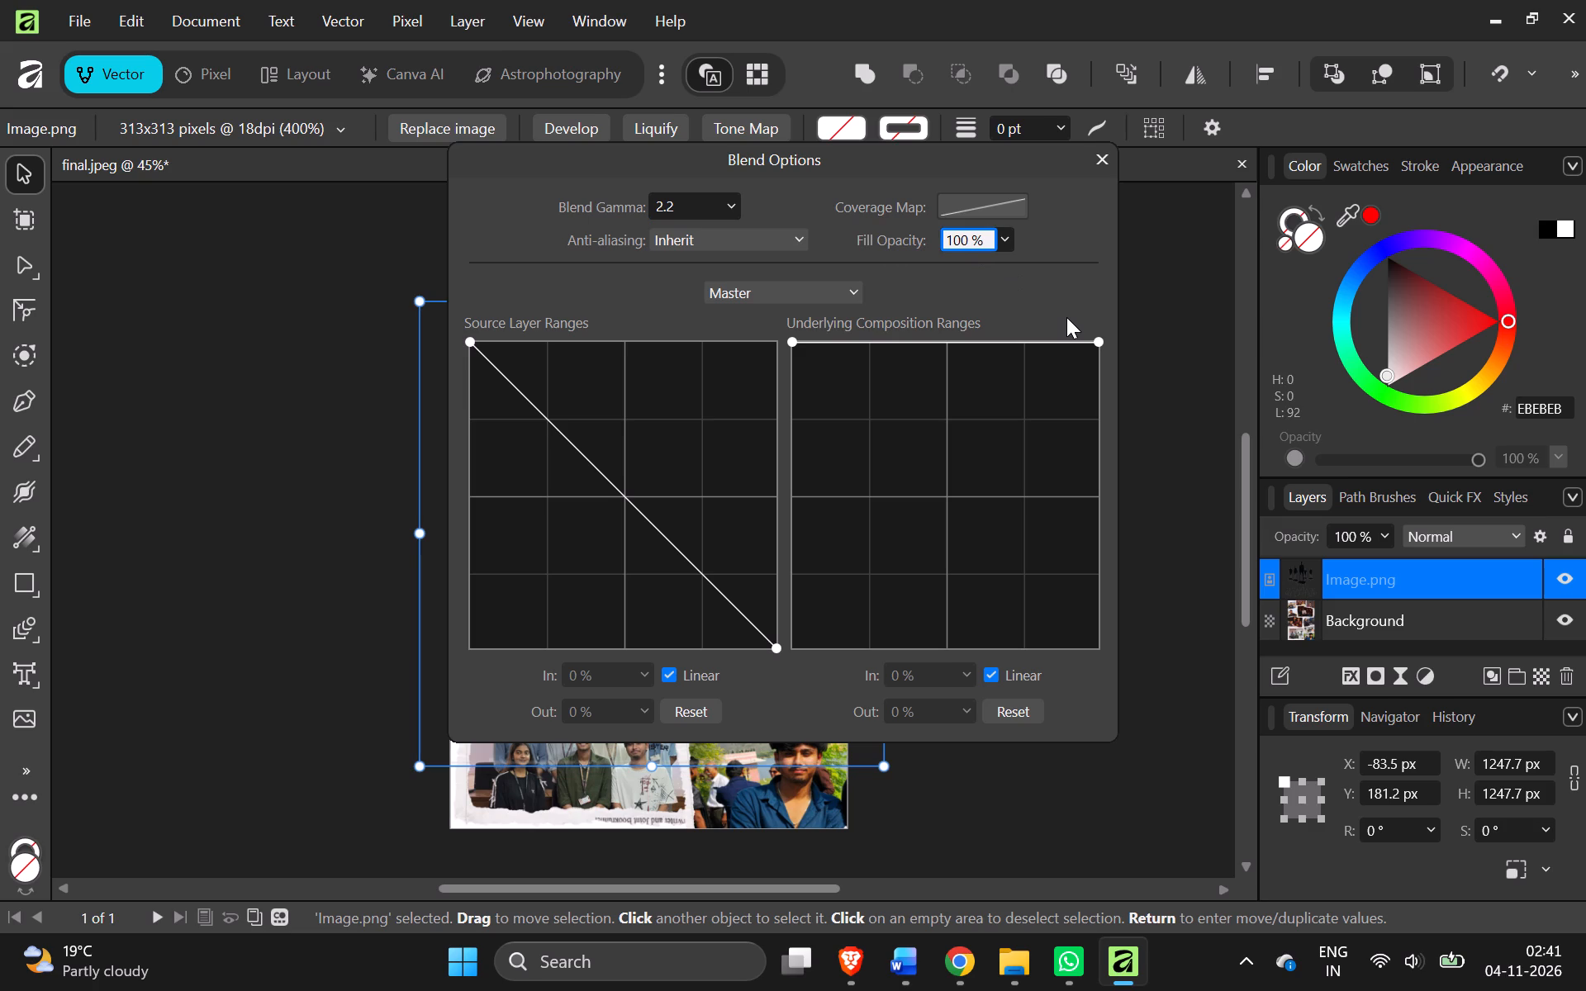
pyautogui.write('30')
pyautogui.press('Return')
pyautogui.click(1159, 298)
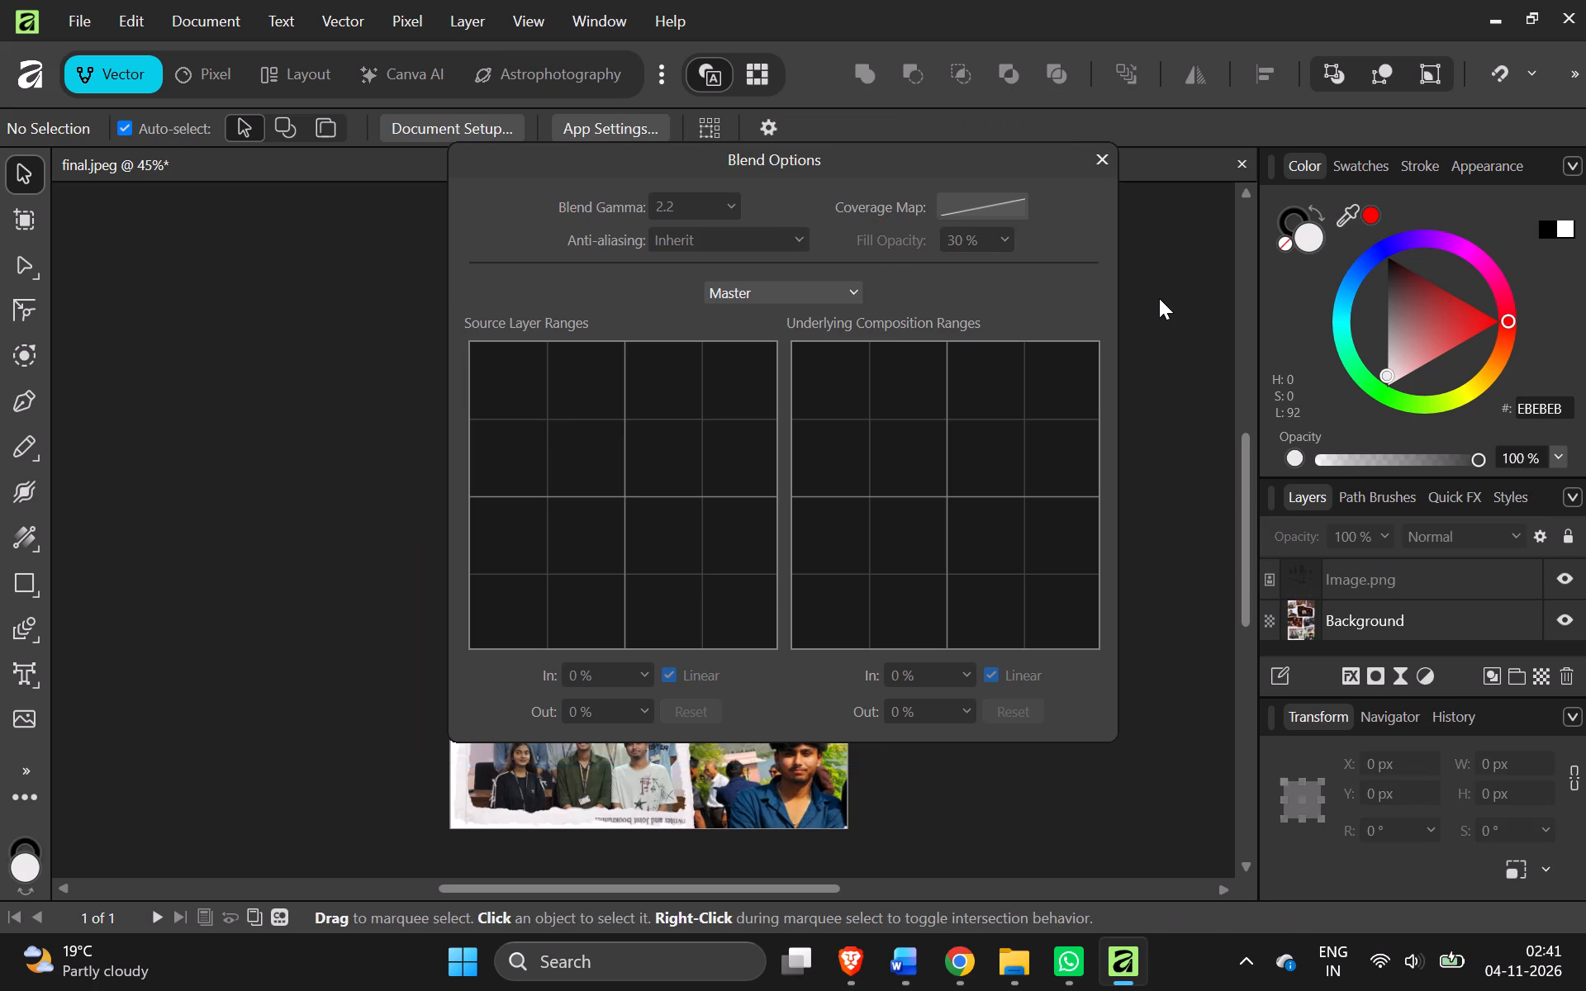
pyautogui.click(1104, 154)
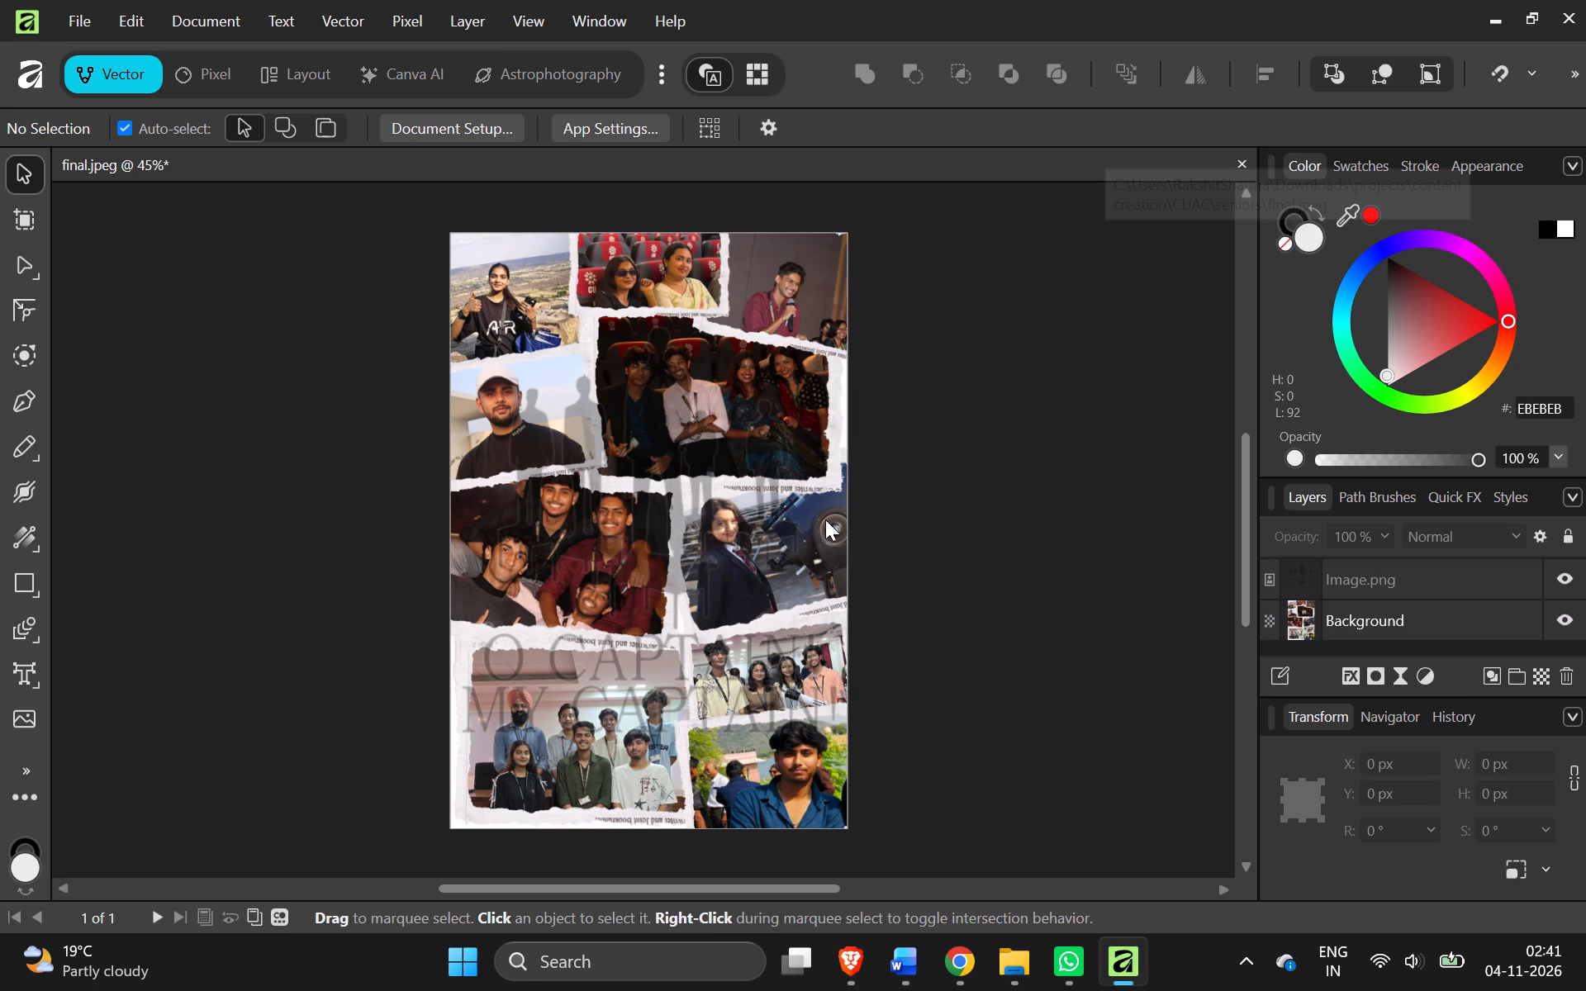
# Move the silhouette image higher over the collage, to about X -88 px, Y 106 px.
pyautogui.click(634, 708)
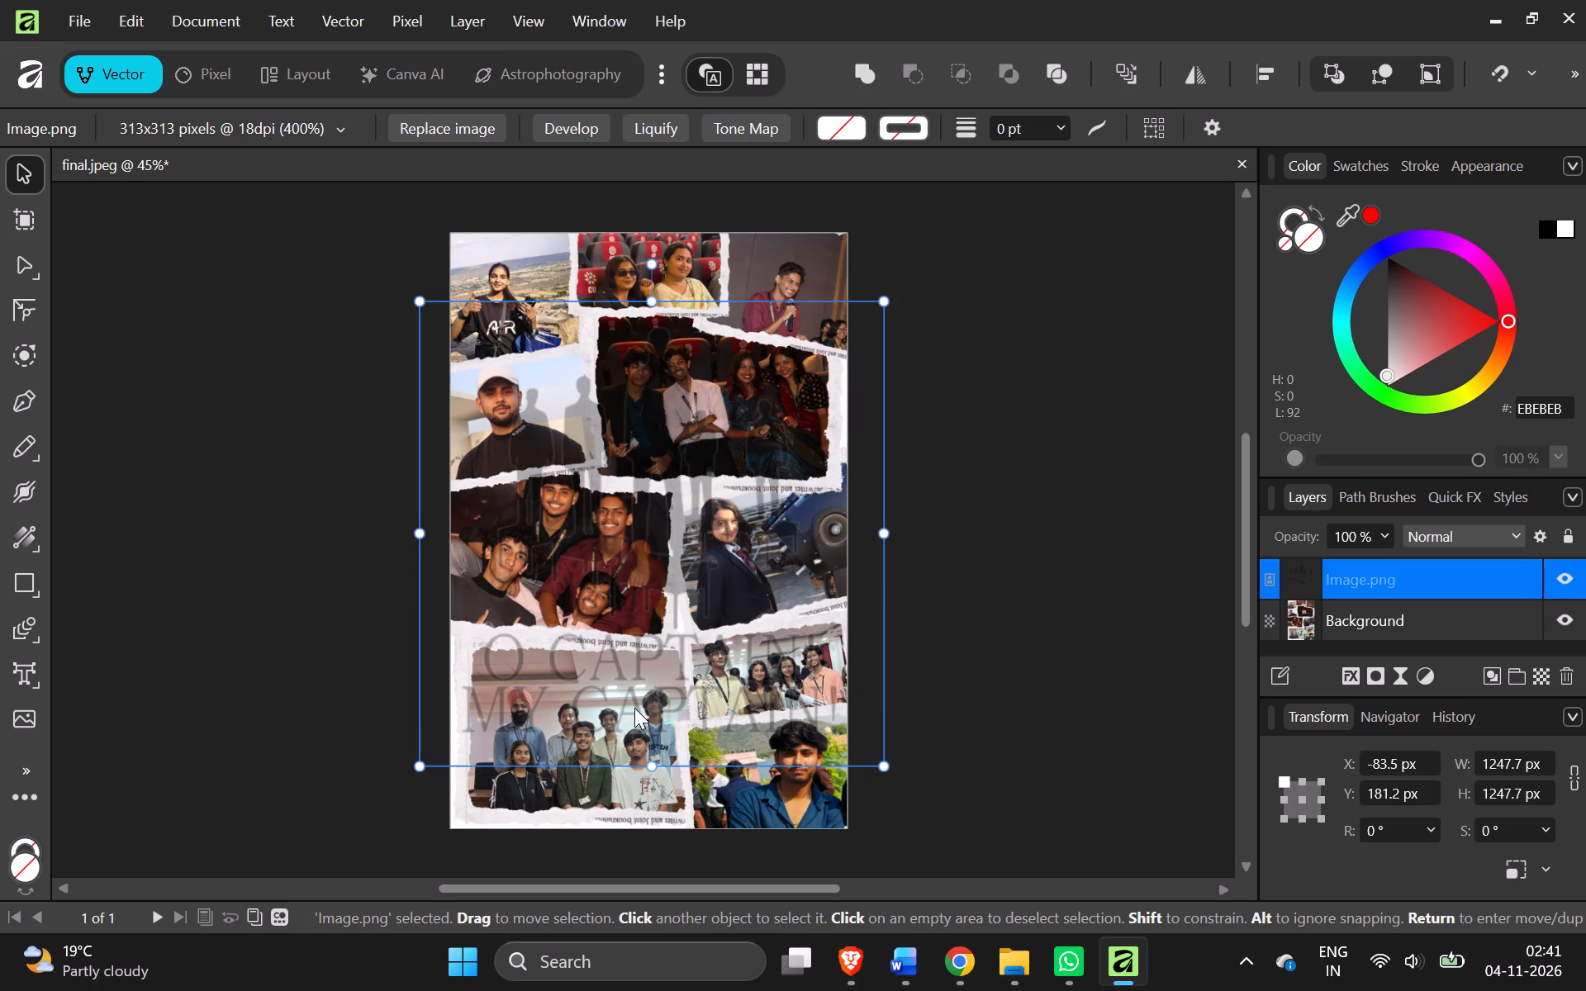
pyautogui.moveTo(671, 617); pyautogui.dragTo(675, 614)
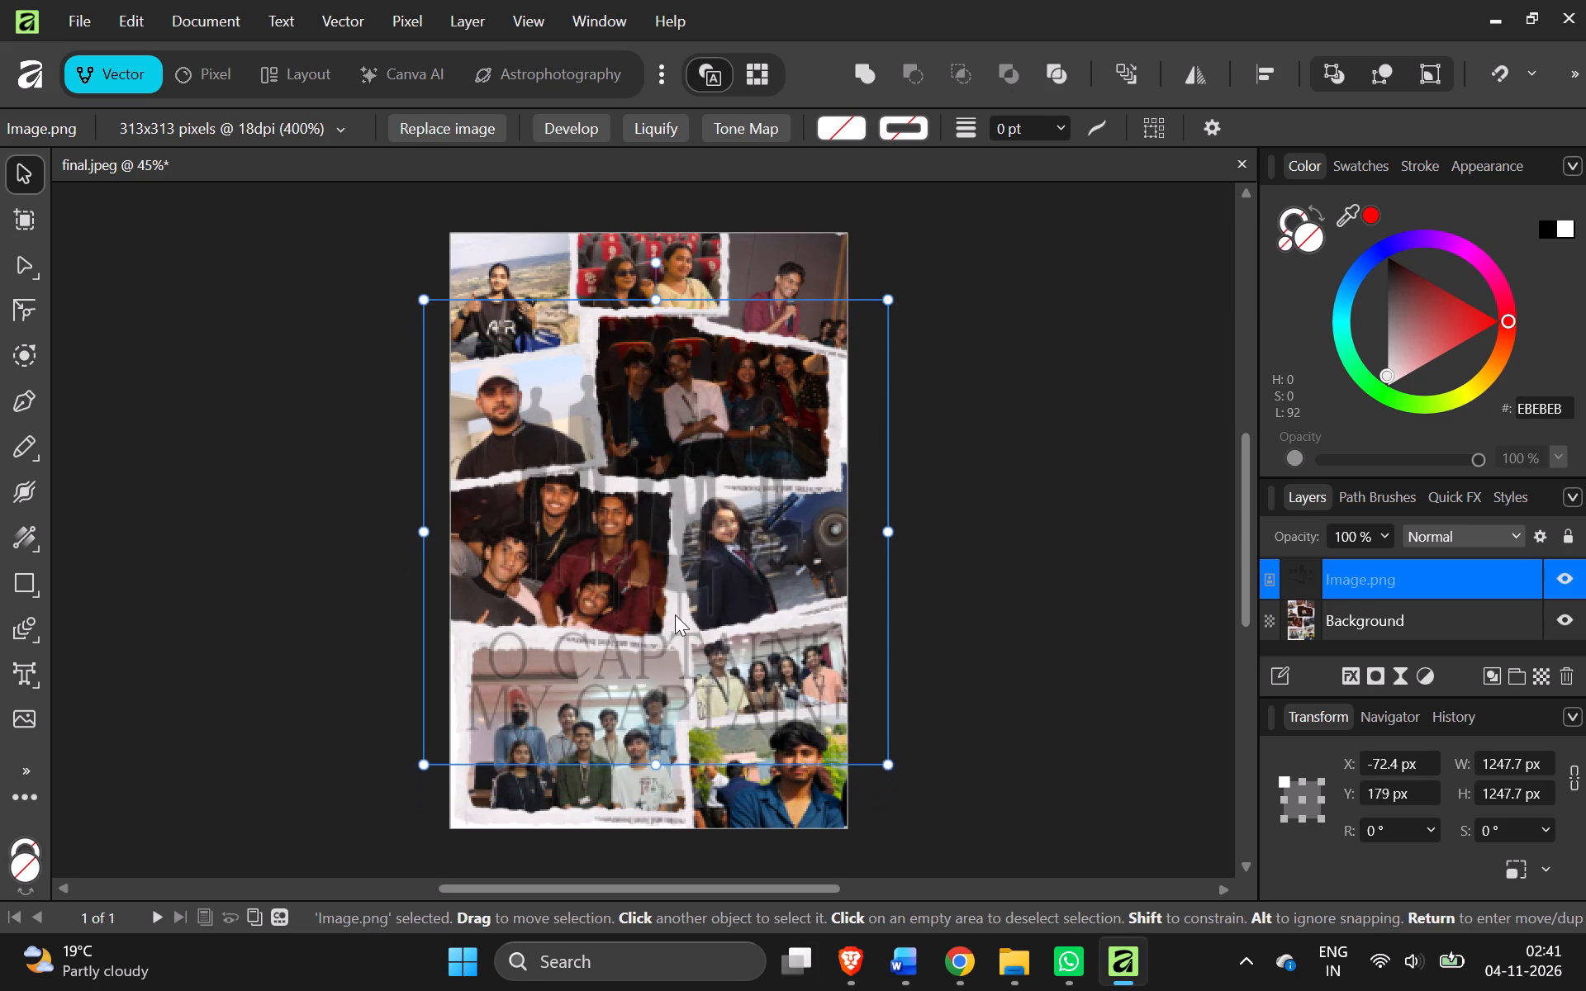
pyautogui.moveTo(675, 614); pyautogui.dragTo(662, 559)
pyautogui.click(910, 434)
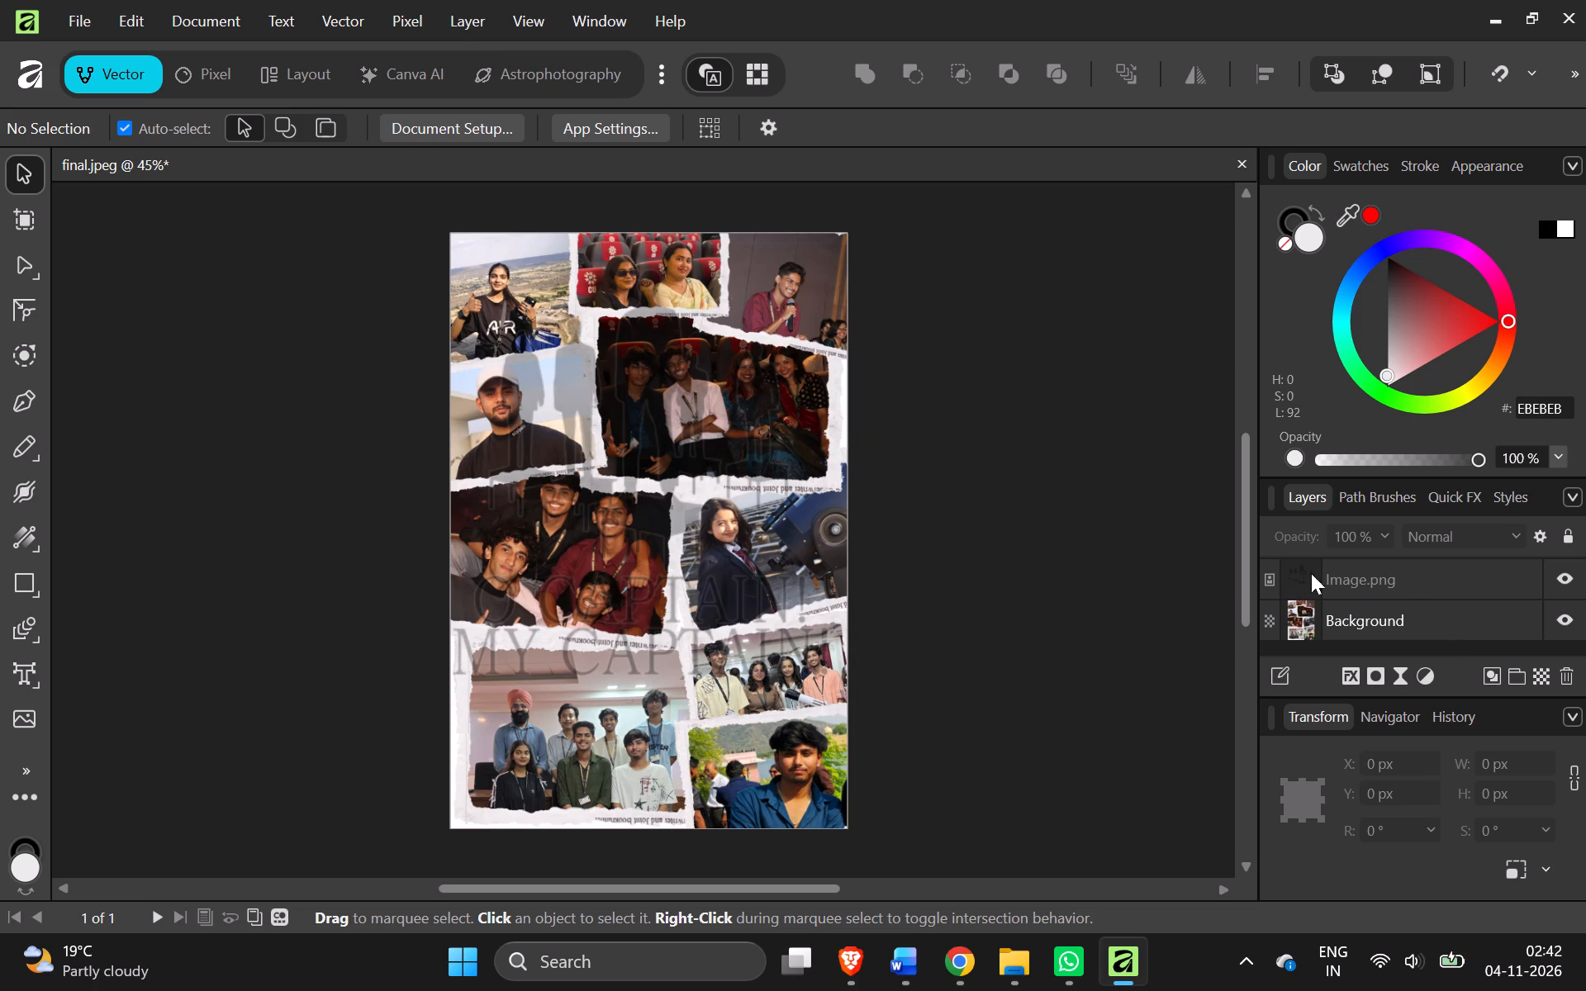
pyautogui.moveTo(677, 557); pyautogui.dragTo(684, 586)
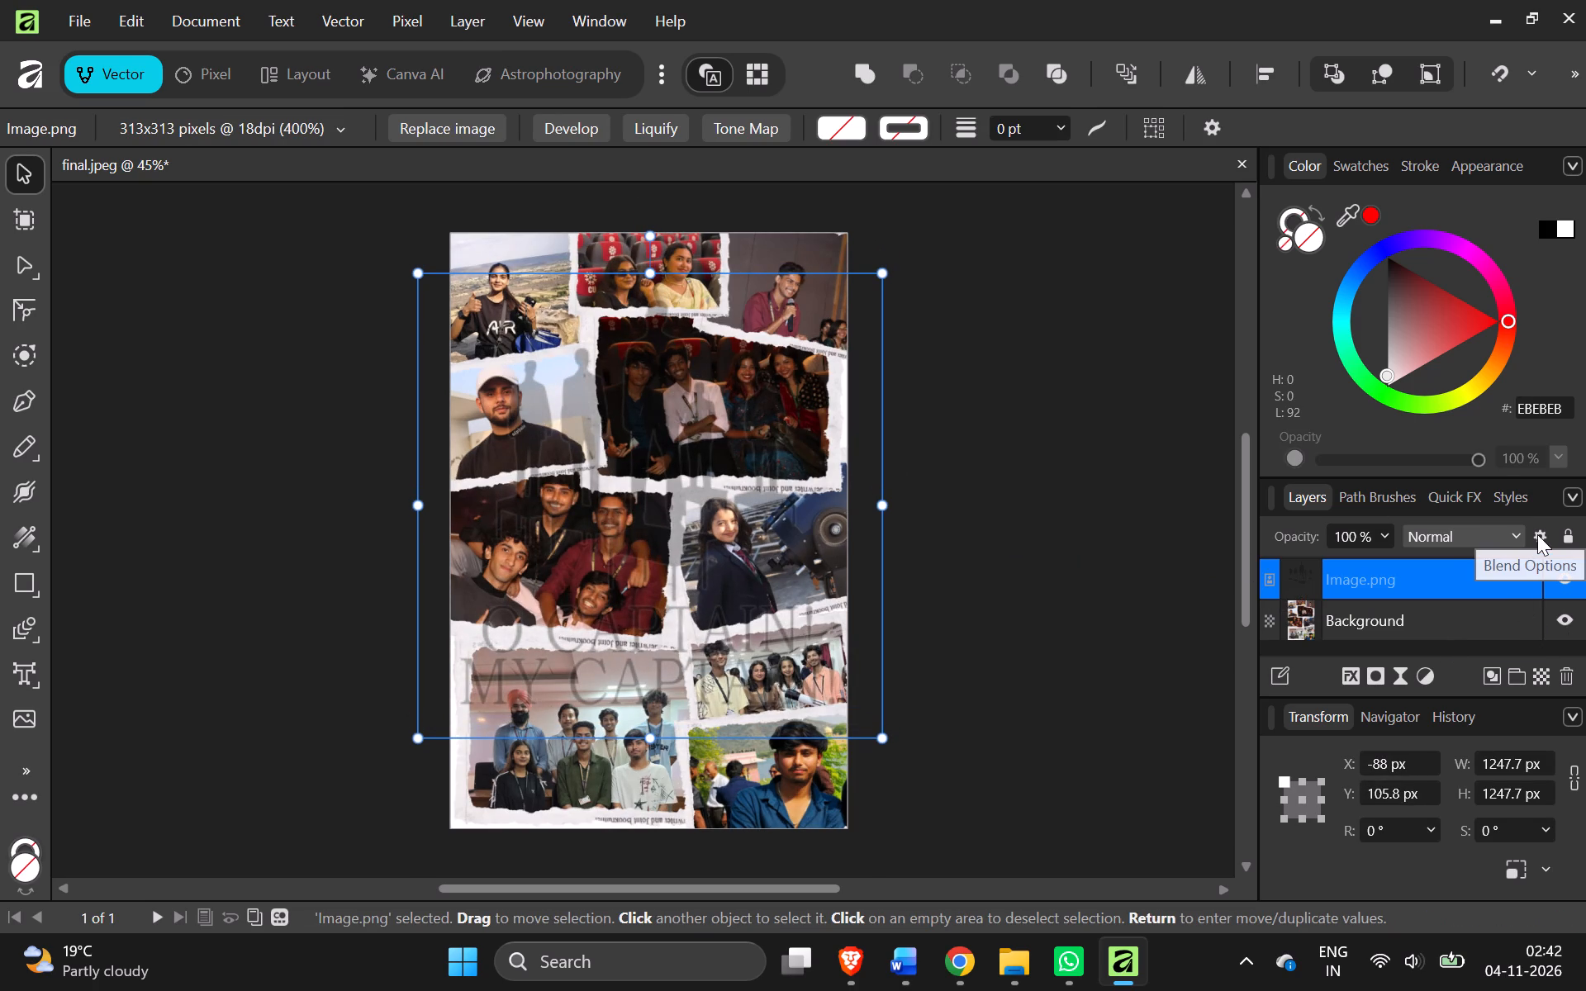
# Set the silhouette image layer's fill opacity to 25% in the blend options and close them.
pyautogui.click(1537, 534)
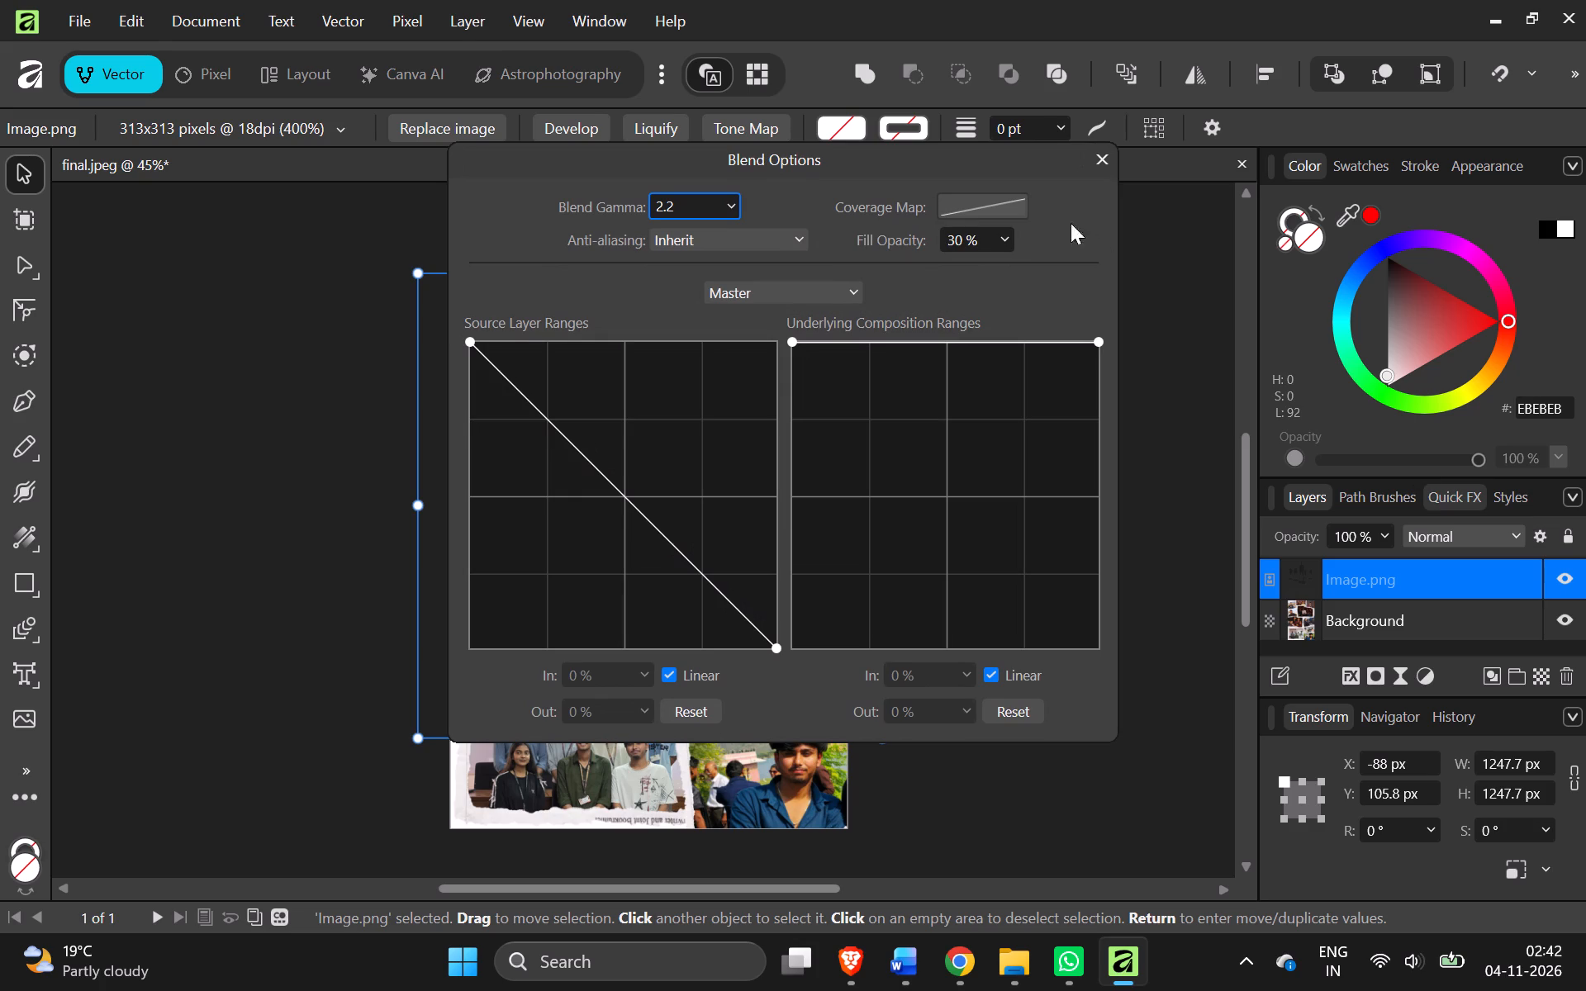
pyautogui.click(980, 242)
pyautogui.write('25')
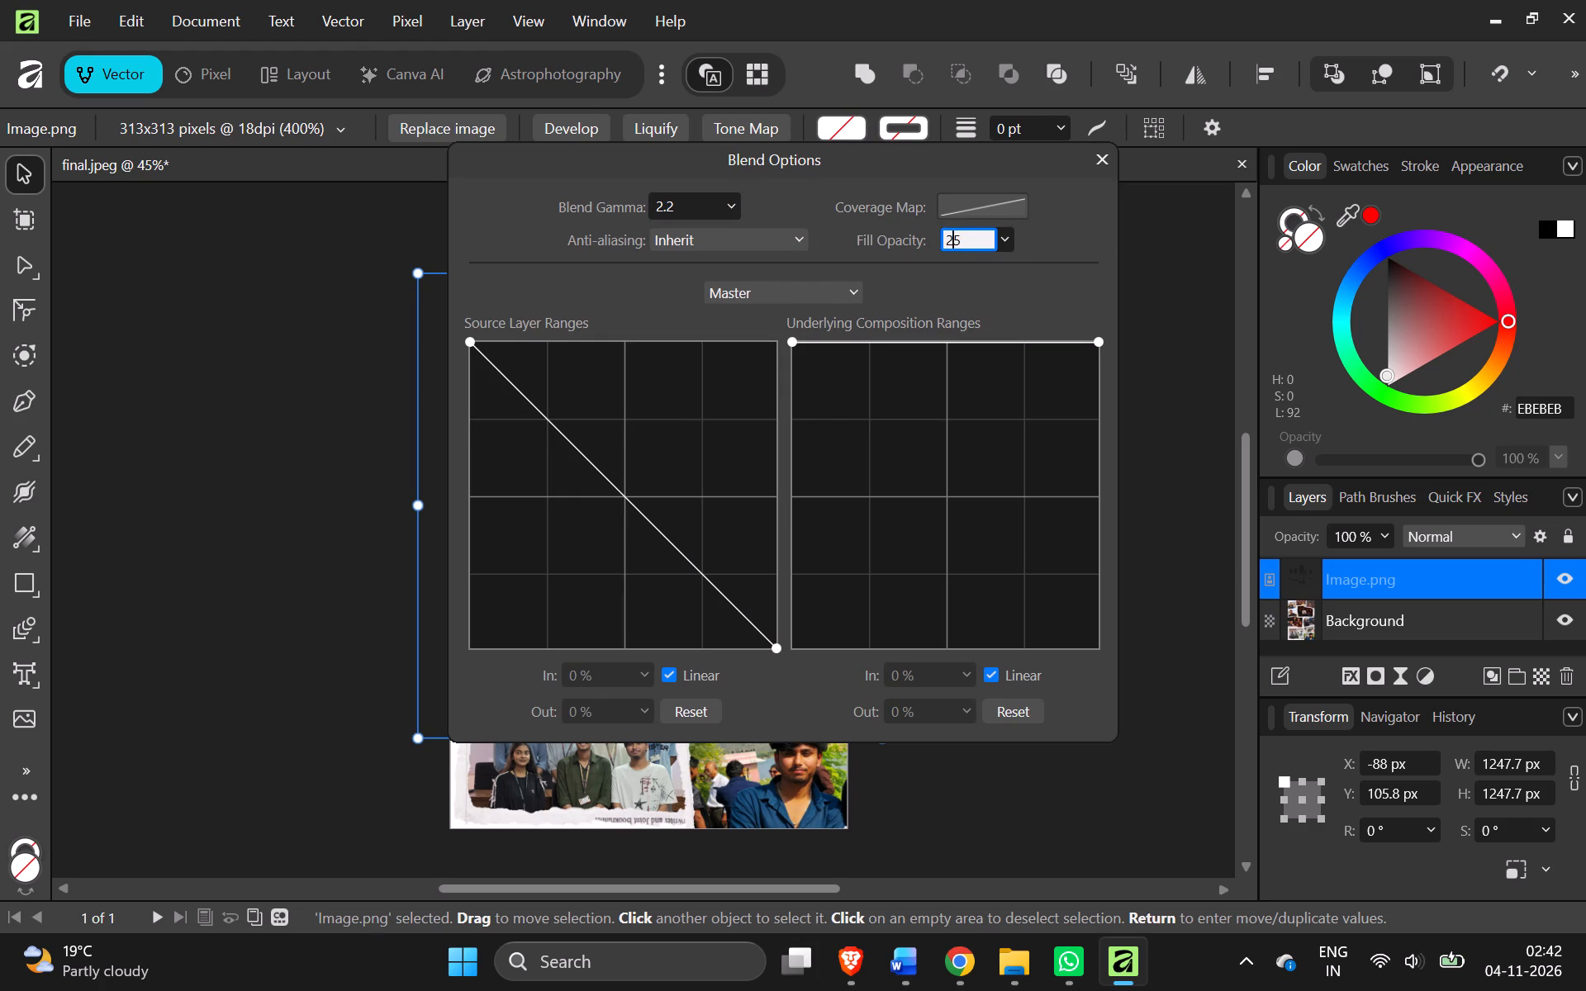
pyautogui.press('Return')
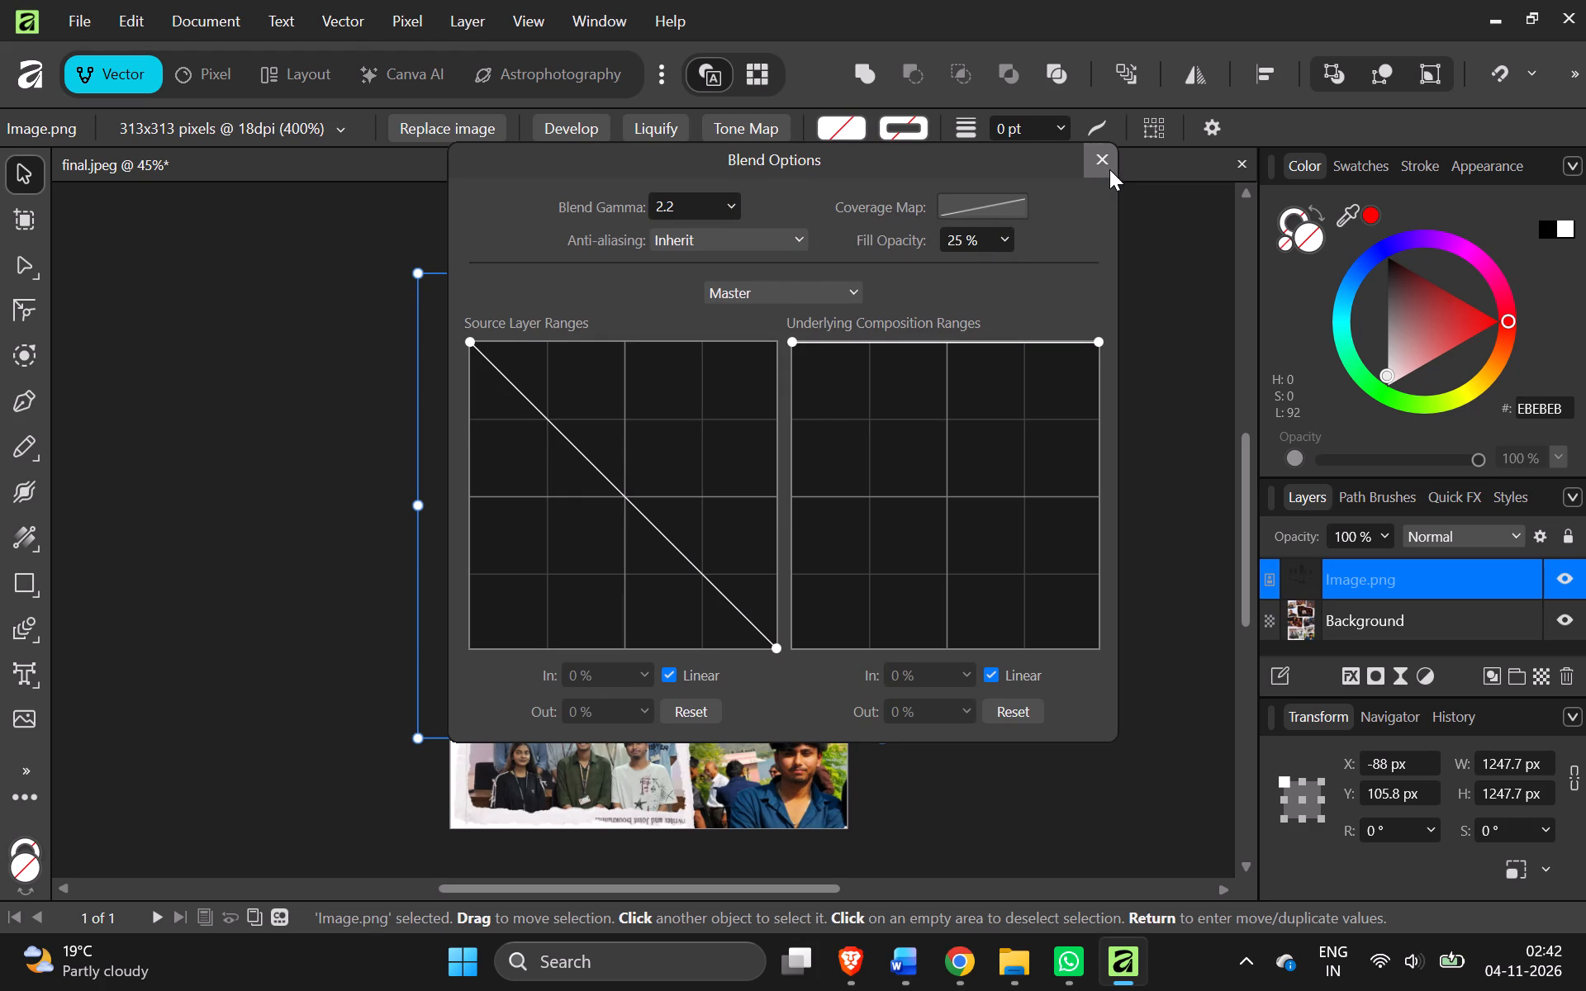
pyautogui.click(1109, 169)
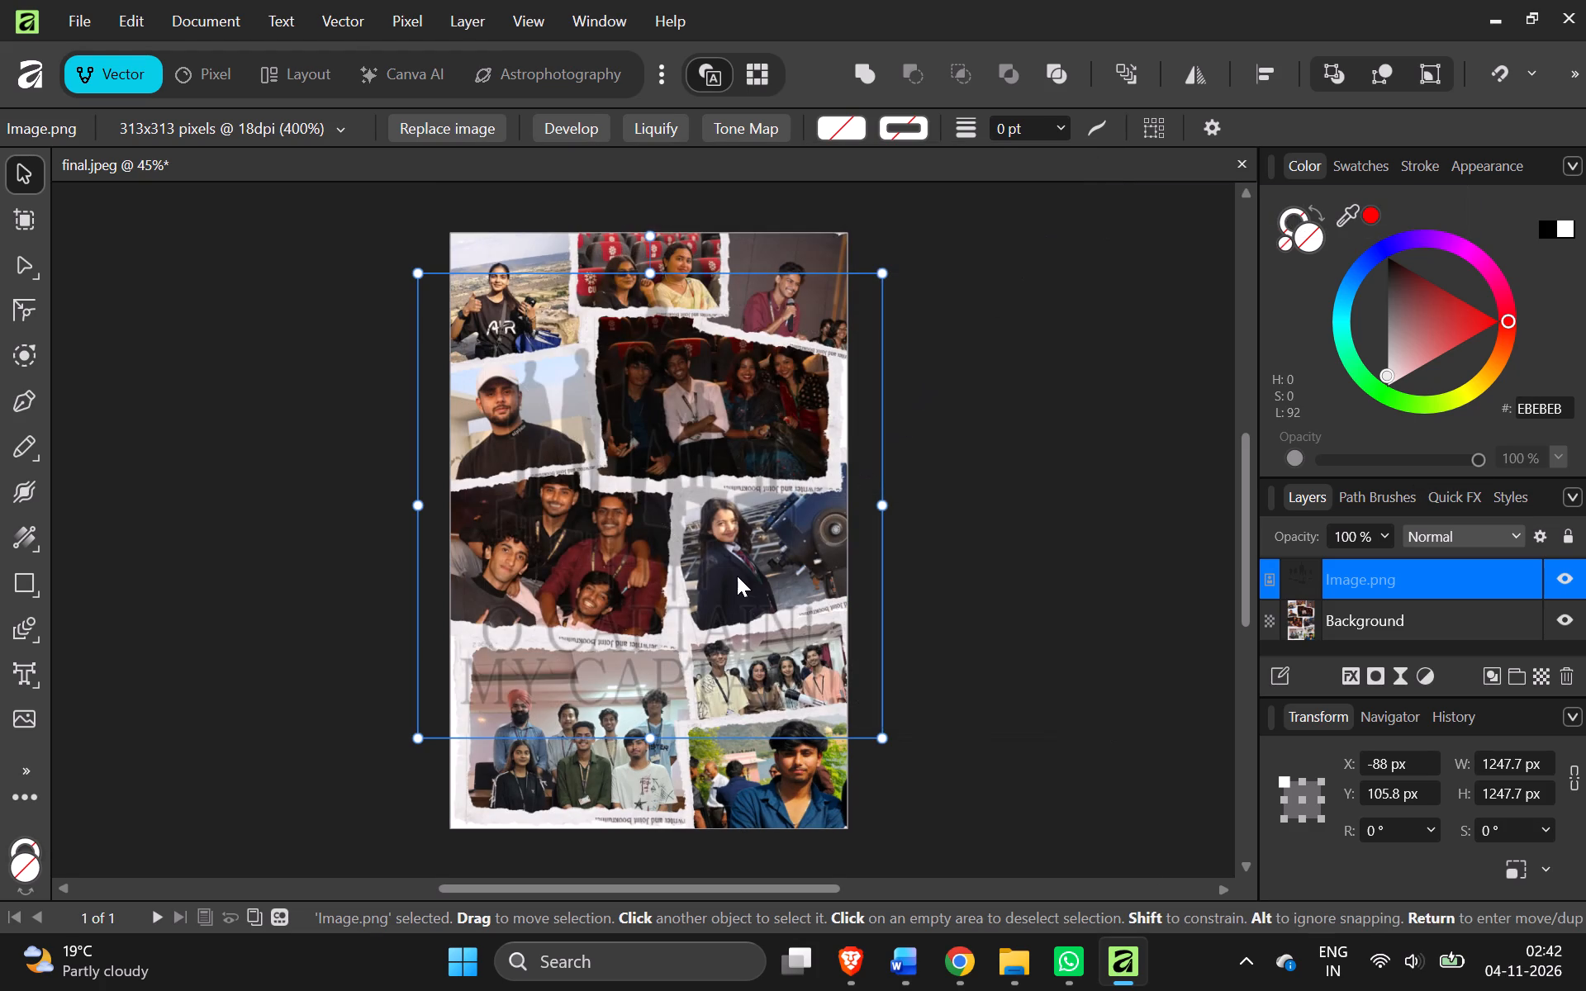
# Move the silhouette image up past the collage's top edge, to about X -68 px, Y -52 px.
pyautogui.moveTo(737, 576); pyautogui.dragTo(748, 525)
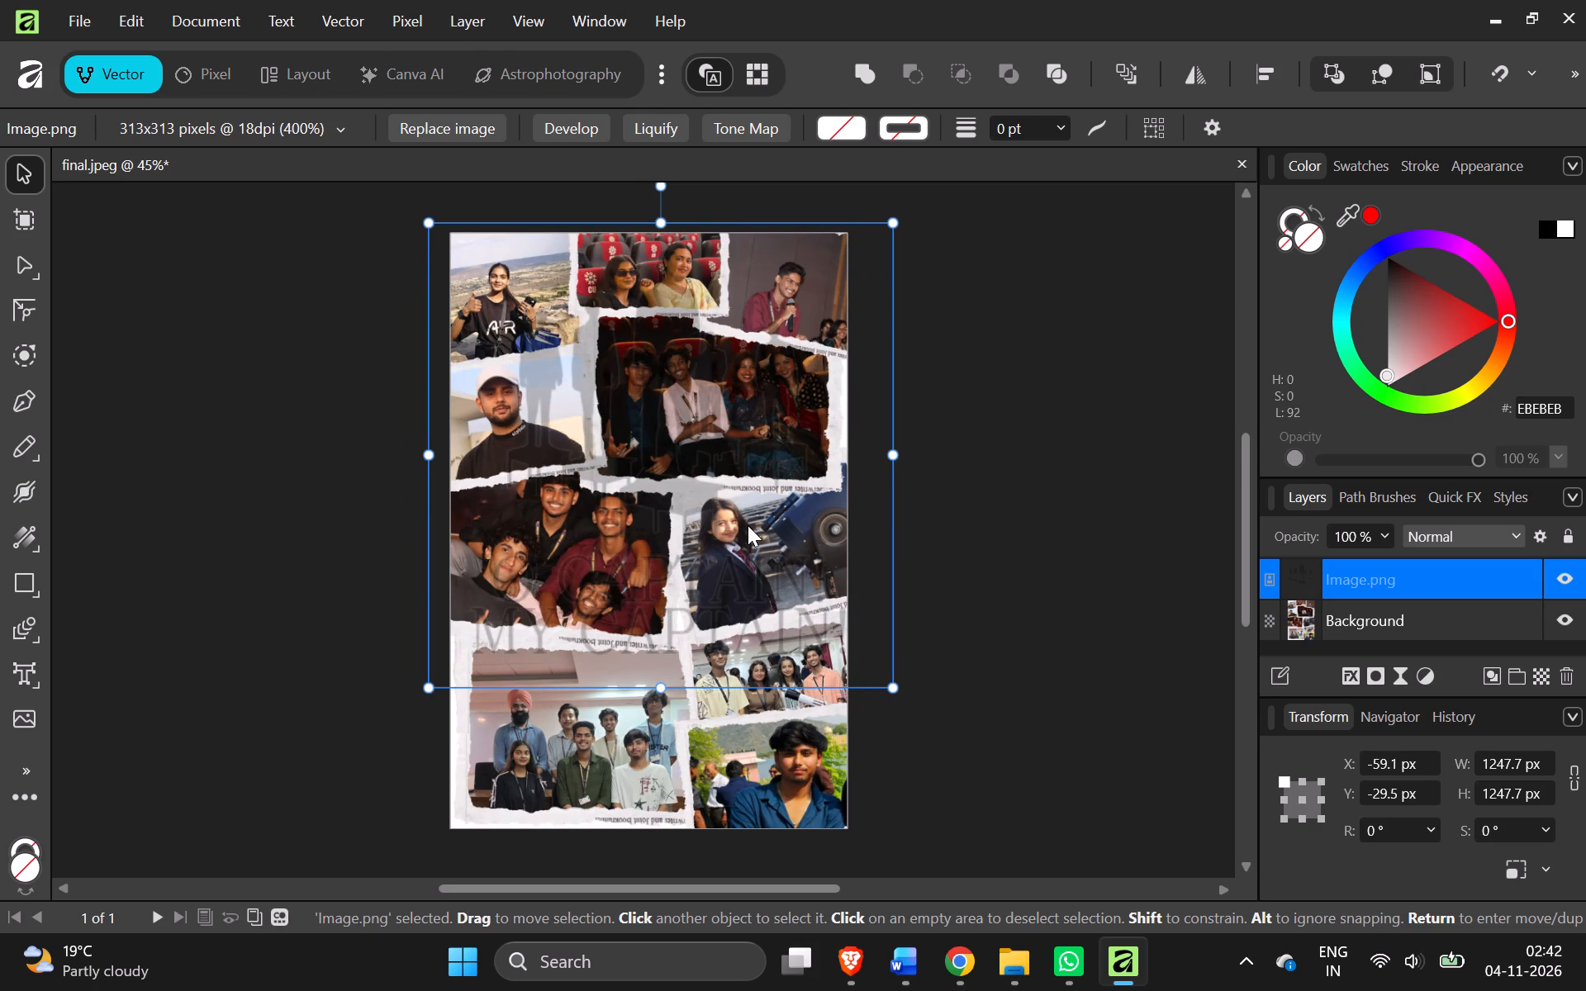
pyautogui.moveTo(748, 525); pyautogui.dragTo(754, 525)
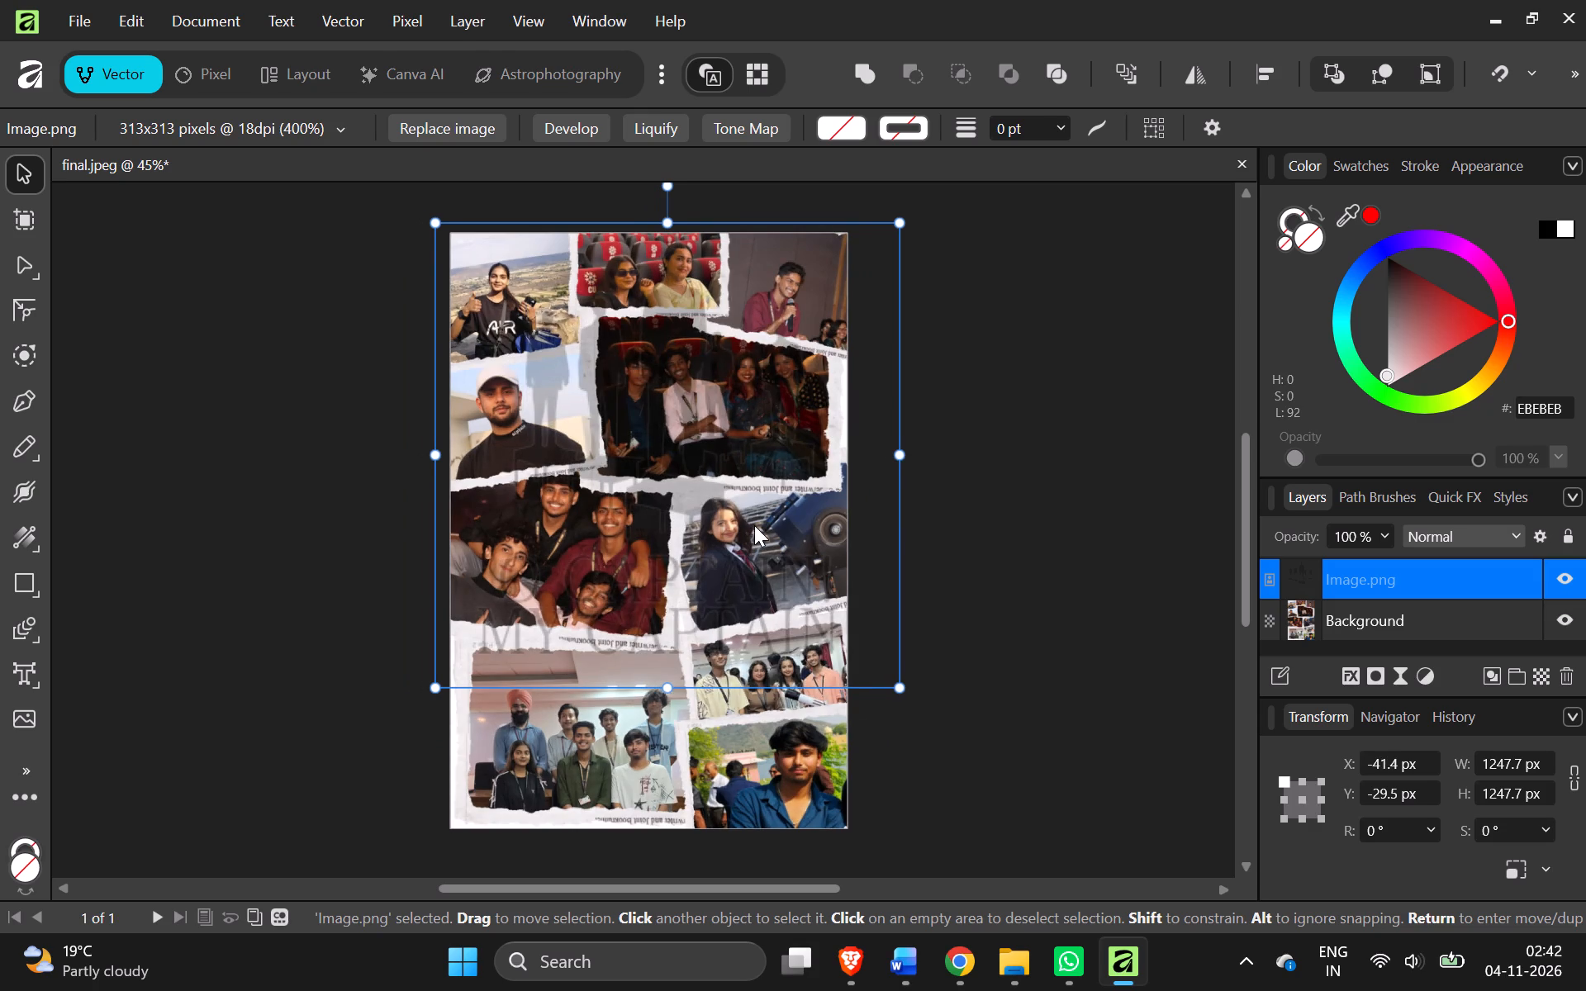
pyautogui.moveTo(754, 525); pyautogui.dragTo(744, 517)
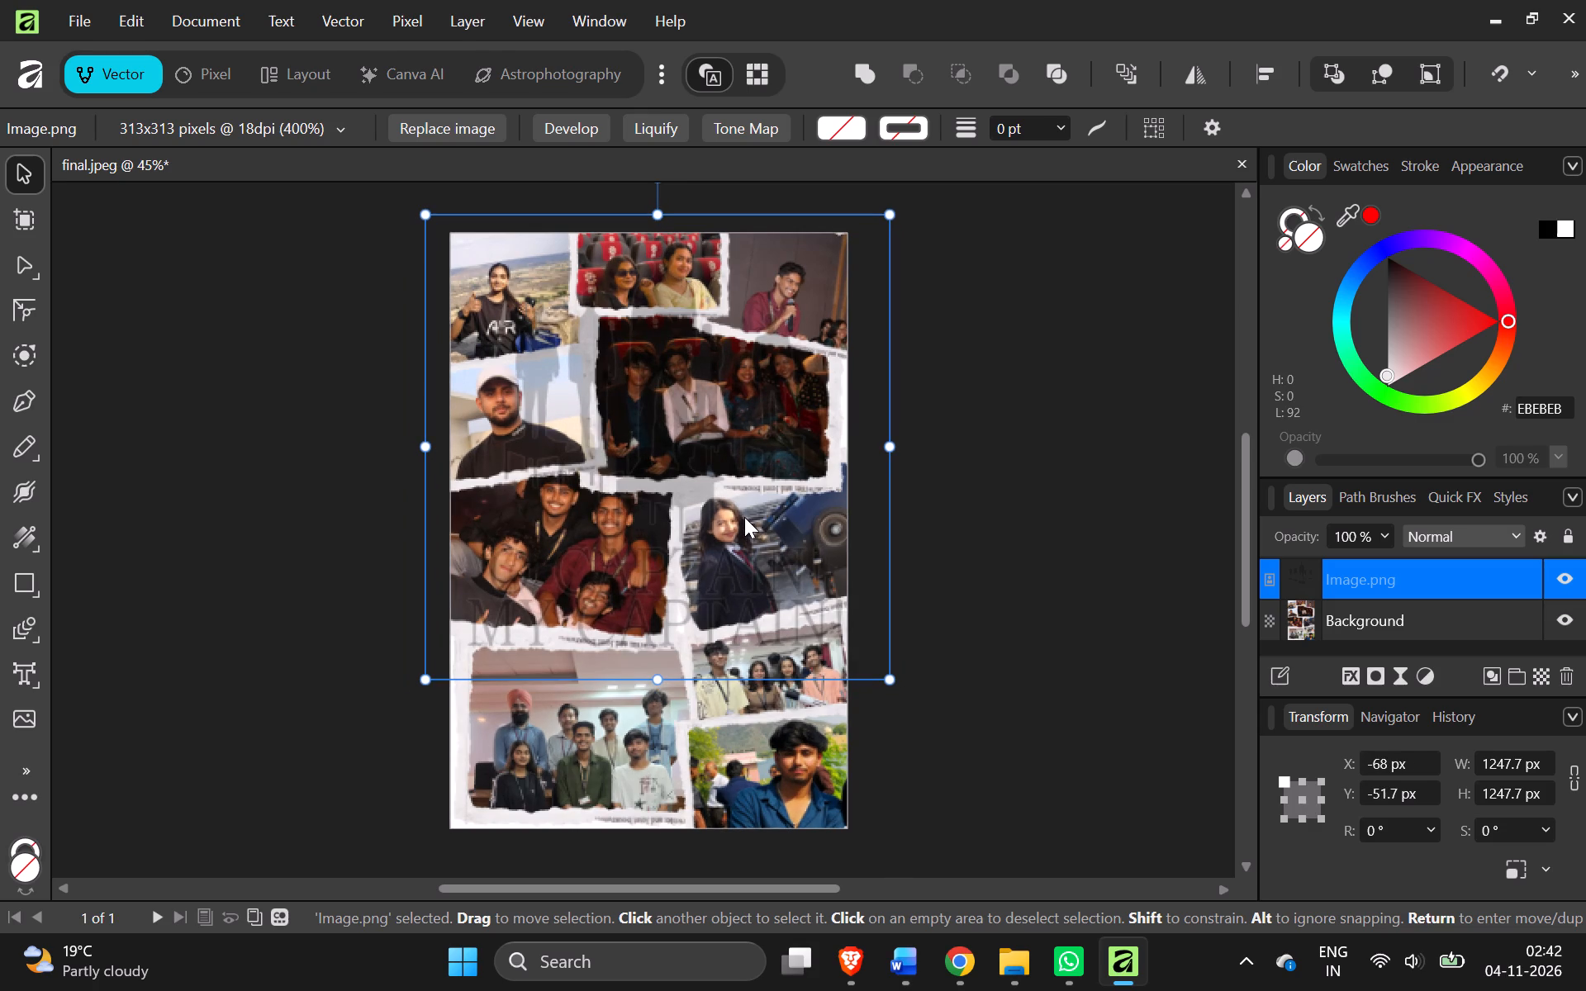
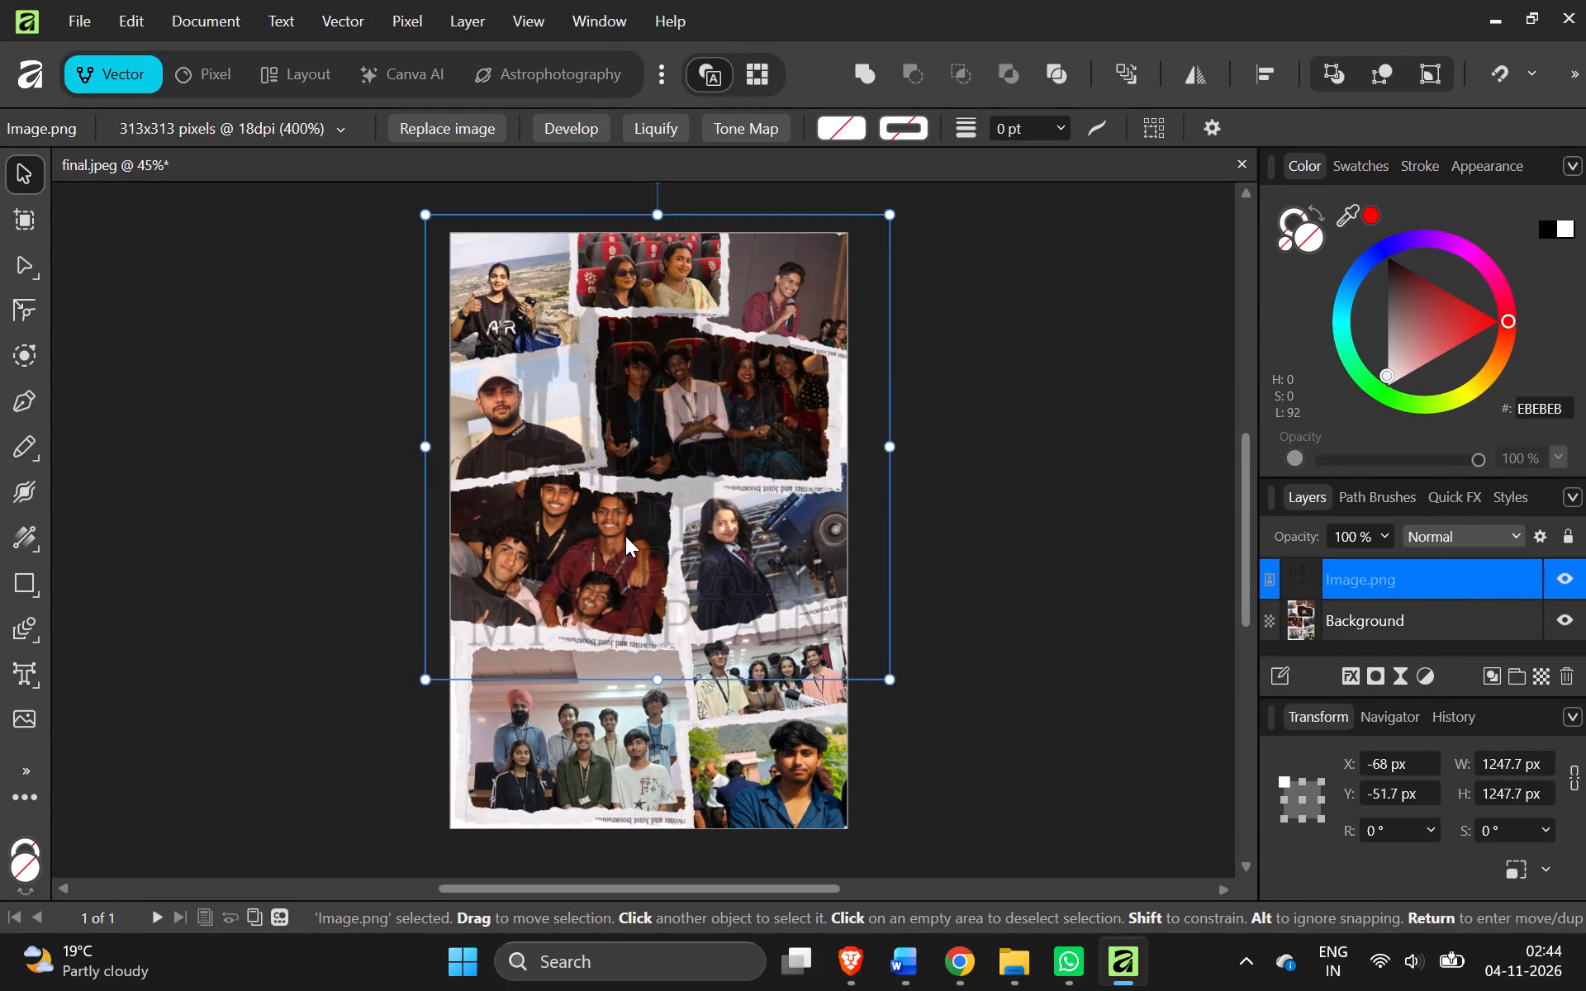
# Delete the silhouette poster image layer from over the photo collage and deselect everything.
pyautogui.press('Delete')
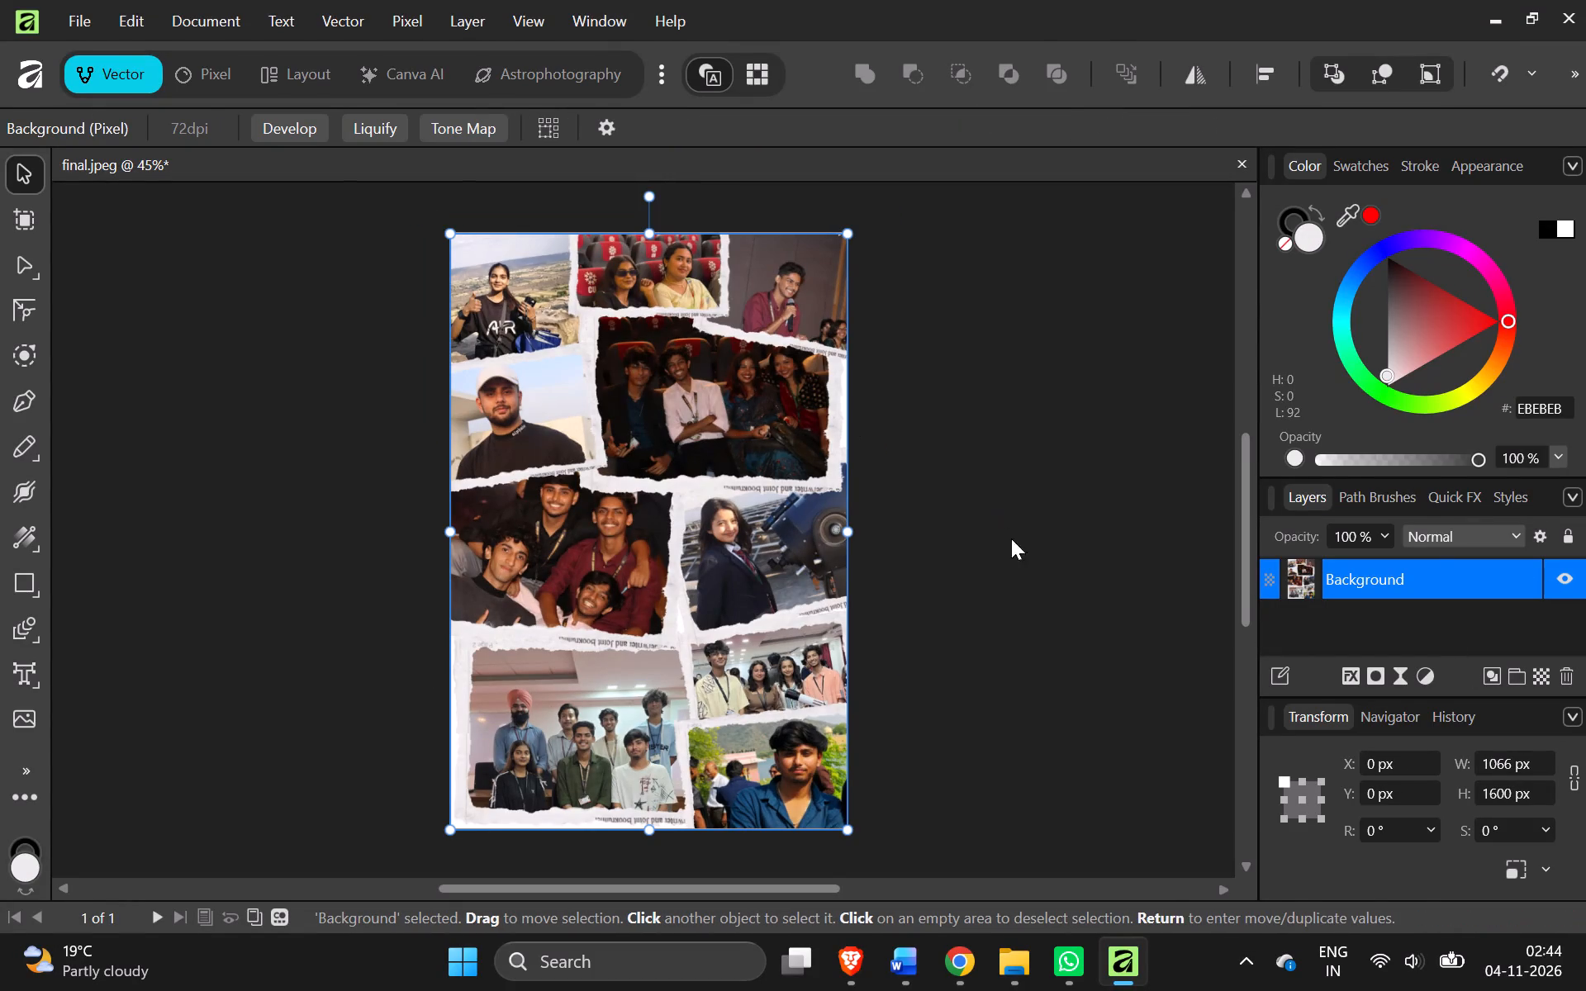
pyautogui.click(1017, 586)
# In the Brave browser, examine the "o captain my captain poster" image results and the related images for another poster reference.
pyautogui.hotkey('alt', 'Tab')
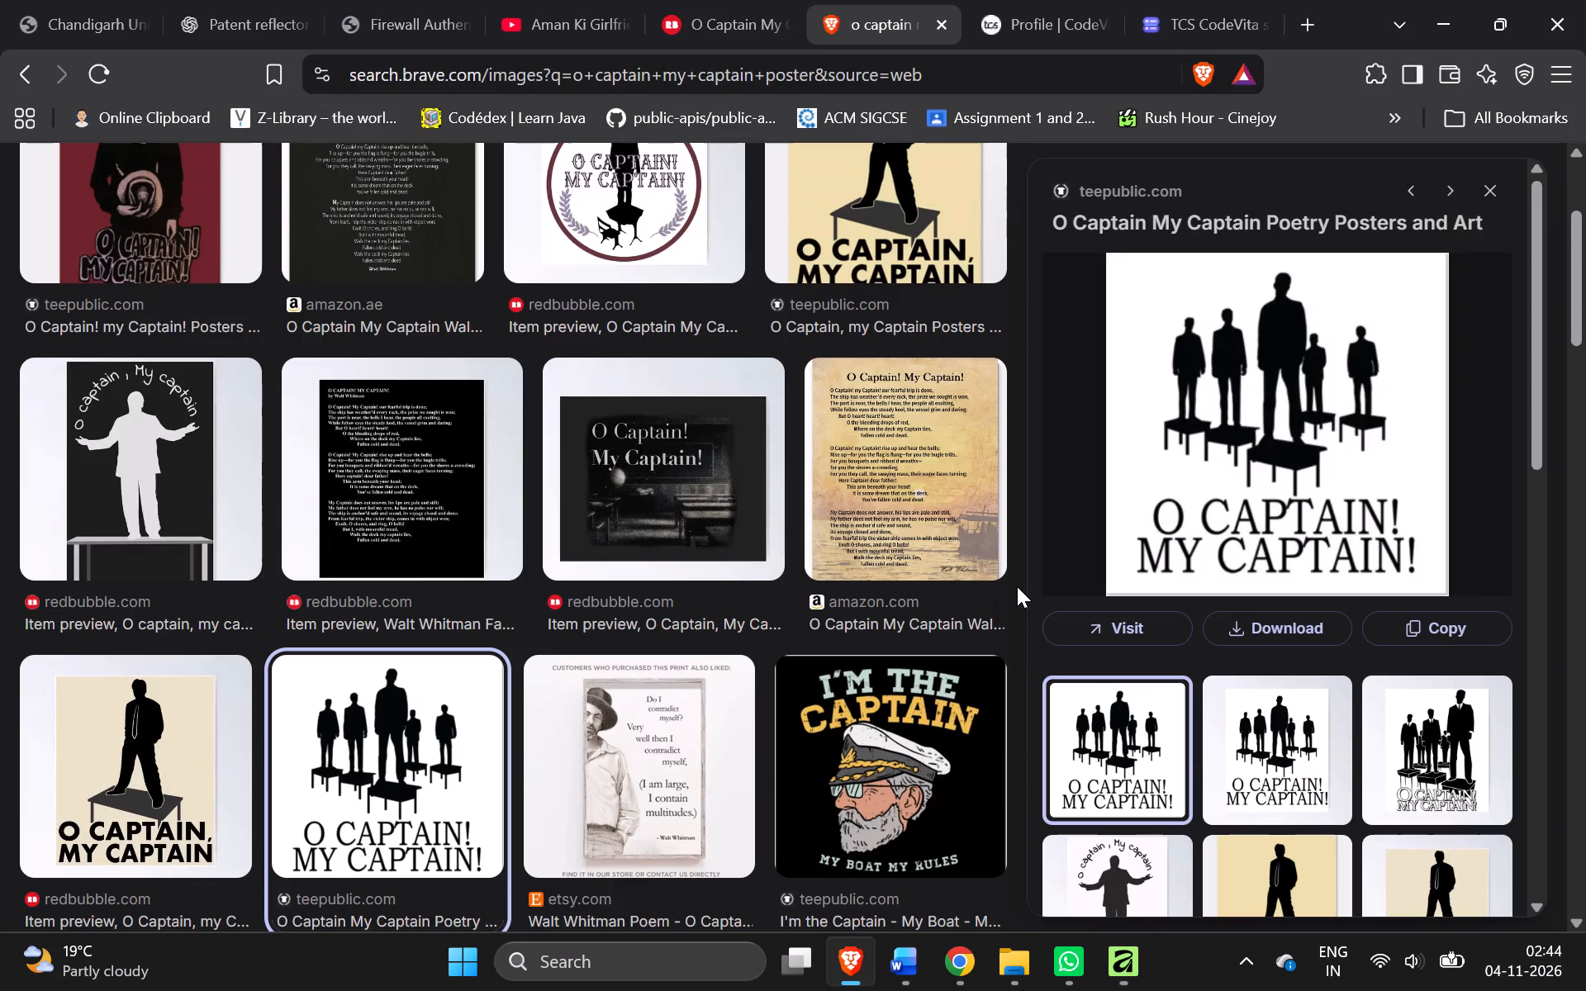
pyautogui.scroll(-1, 1017, 586)
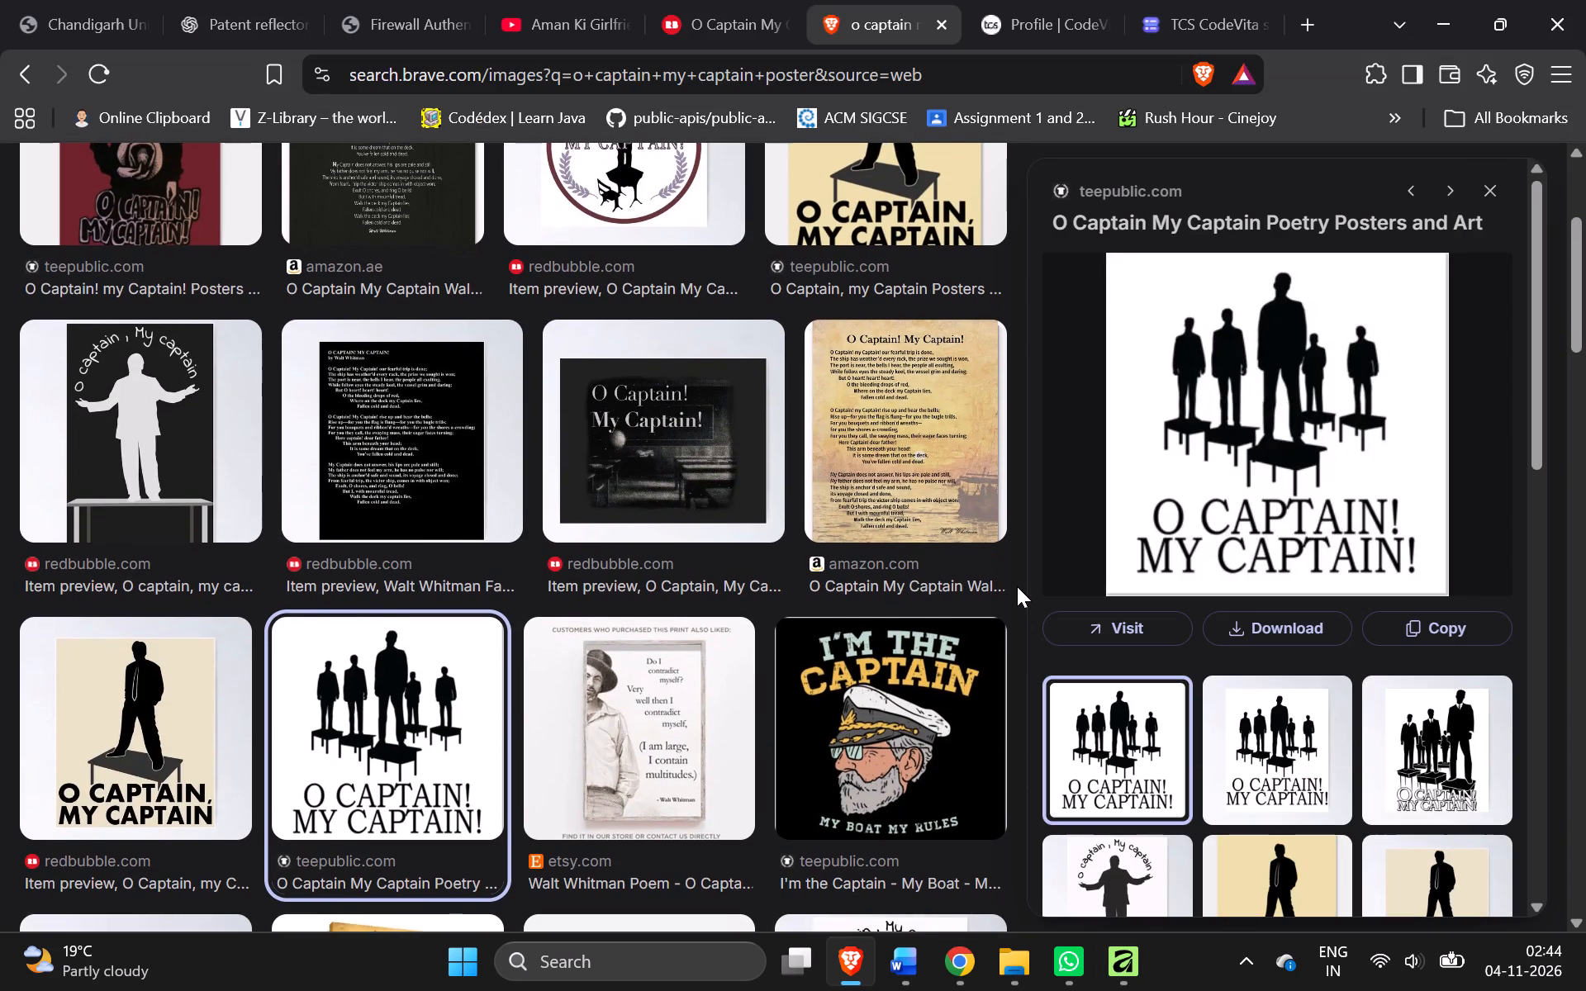
pyautogui.scroll(-2, 1017, 586)
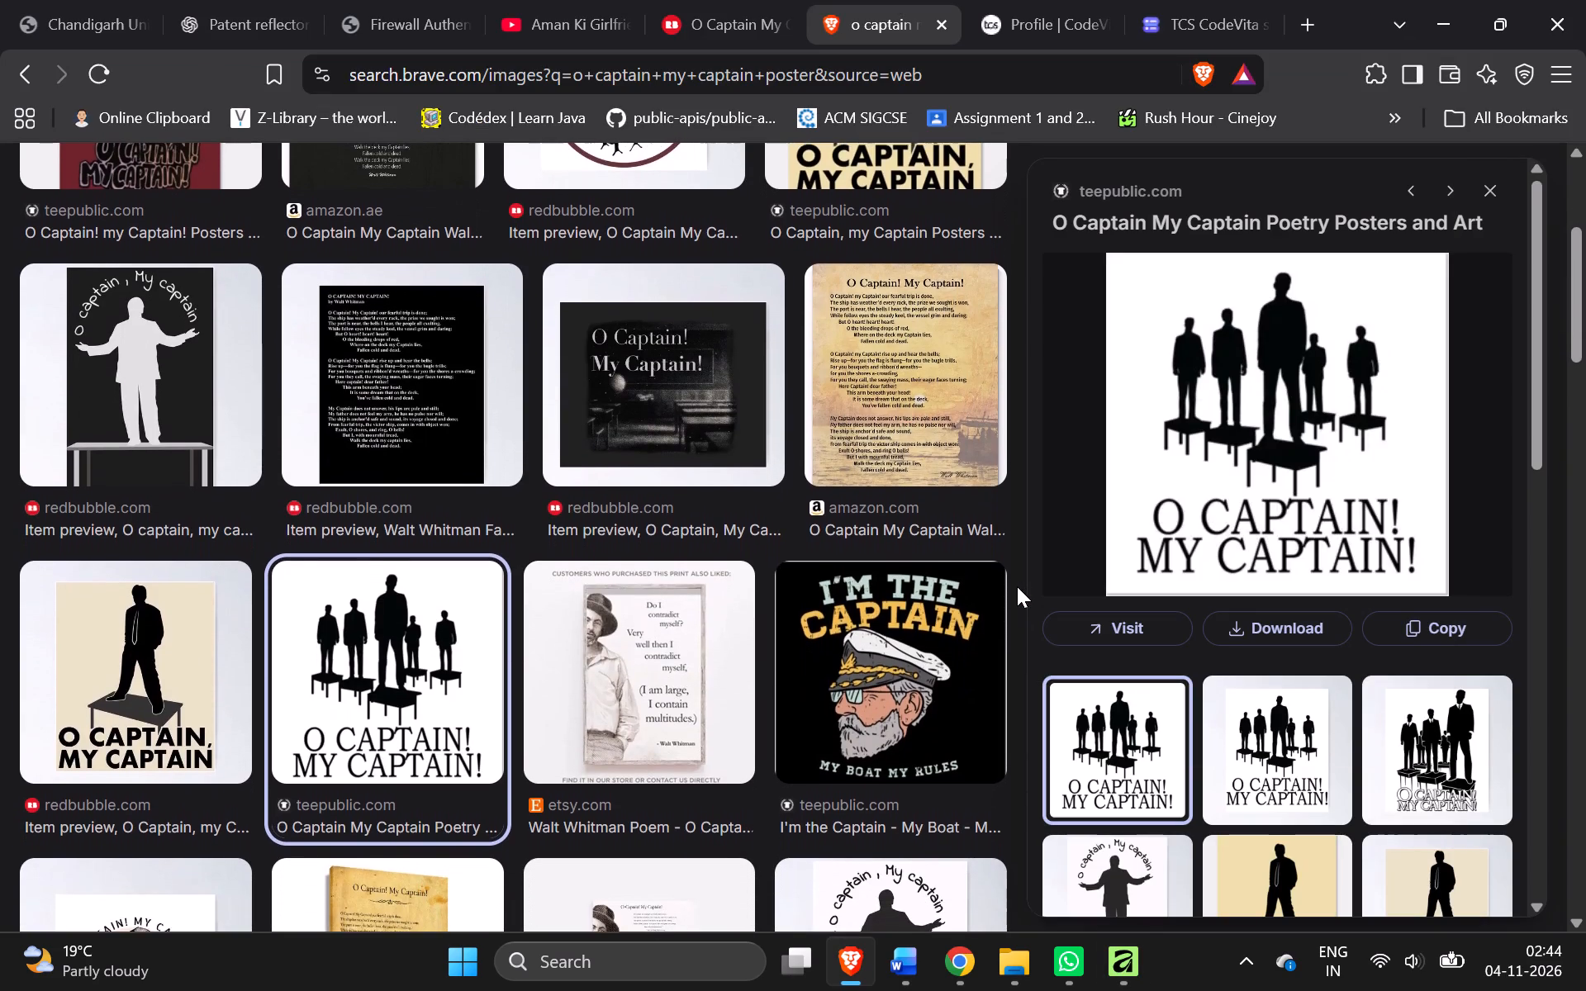
pyautogui.hotkey('alt', 'Tab')
pyautogui.keyDown('alt'); pyautogui.scroll(-1, 1017, 586); pyautogui.keyUp('alt')
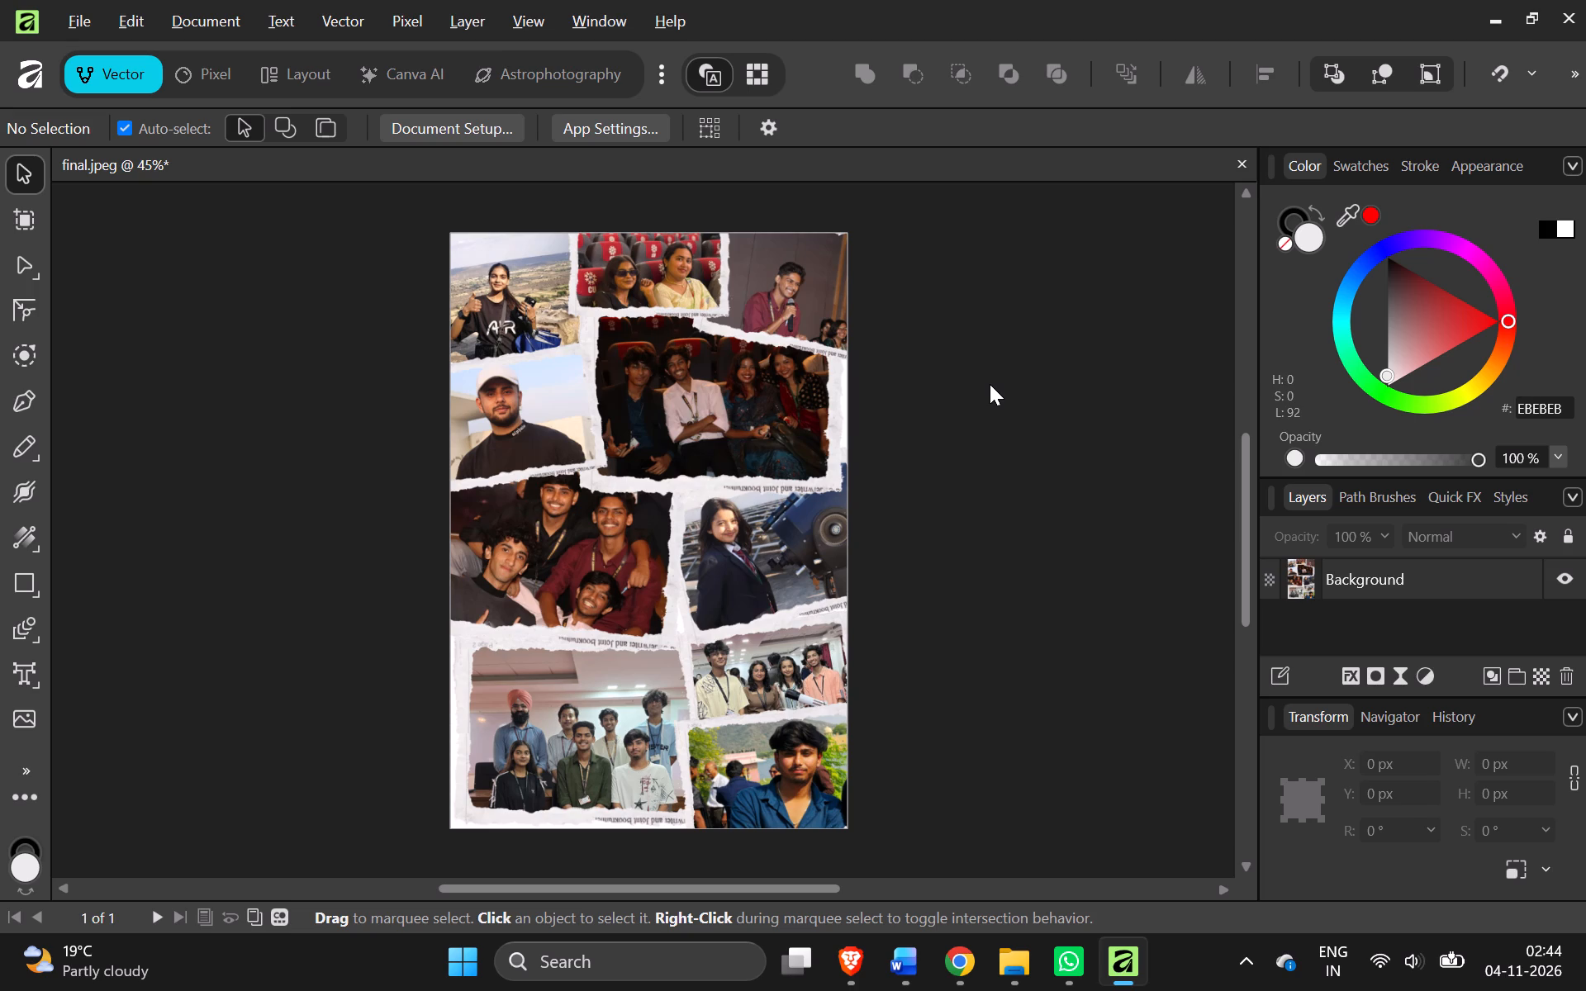
pyautogui.hotkey('alt', 'Tab')
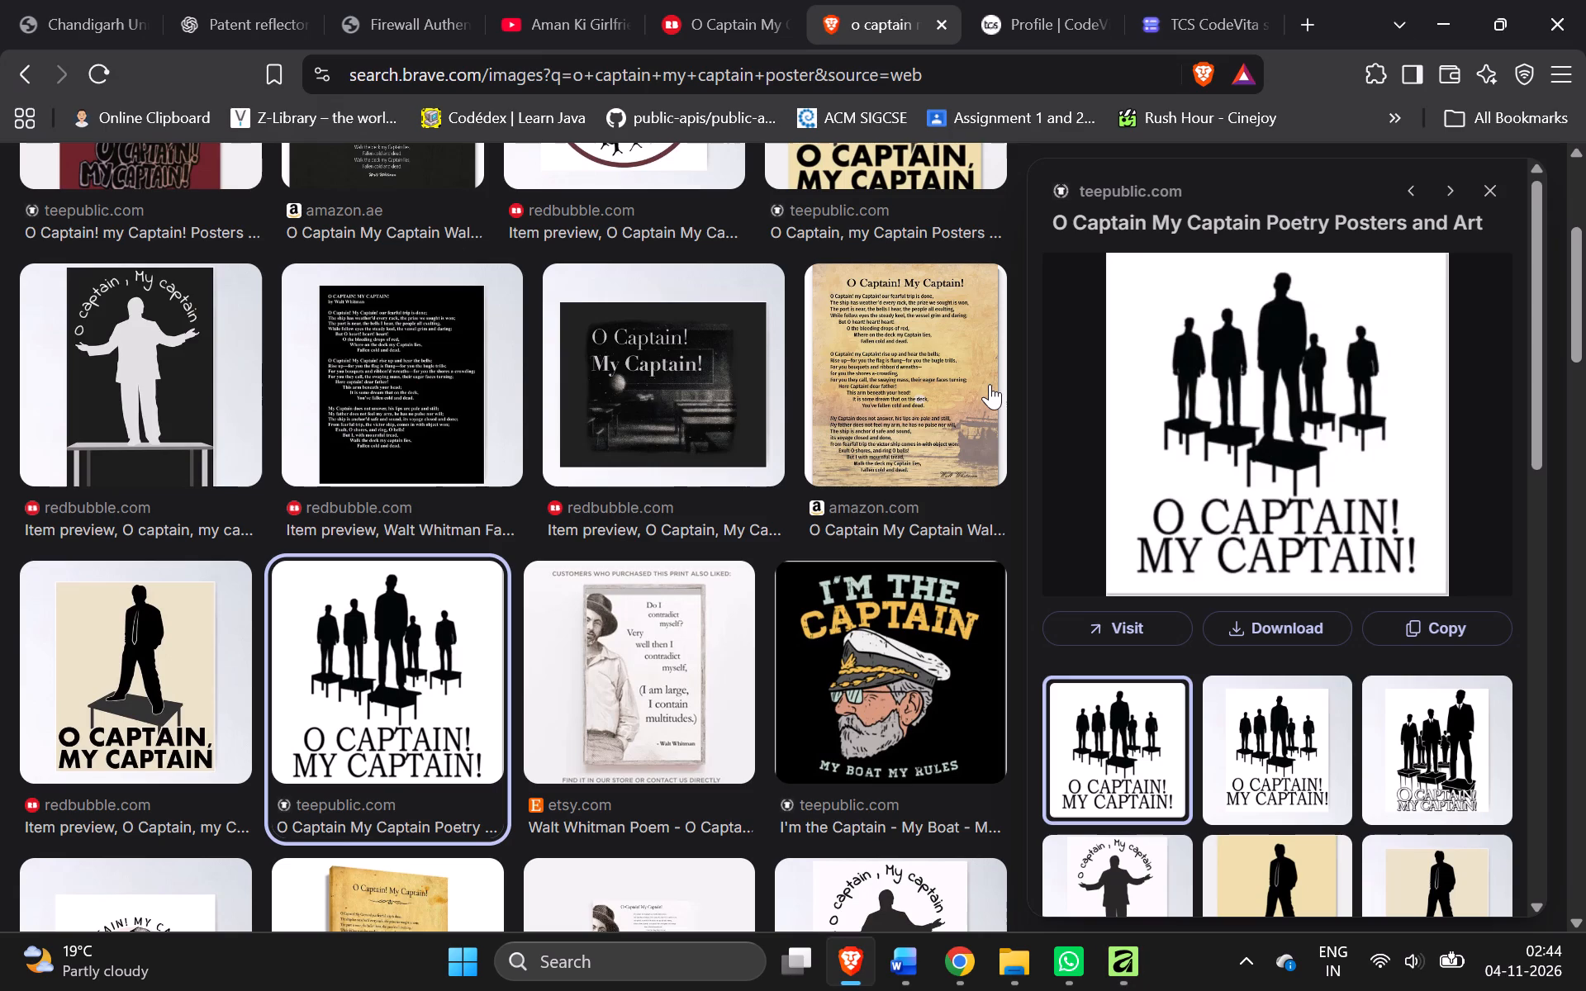
pyautogui.scroll(-1, 1203, 467)
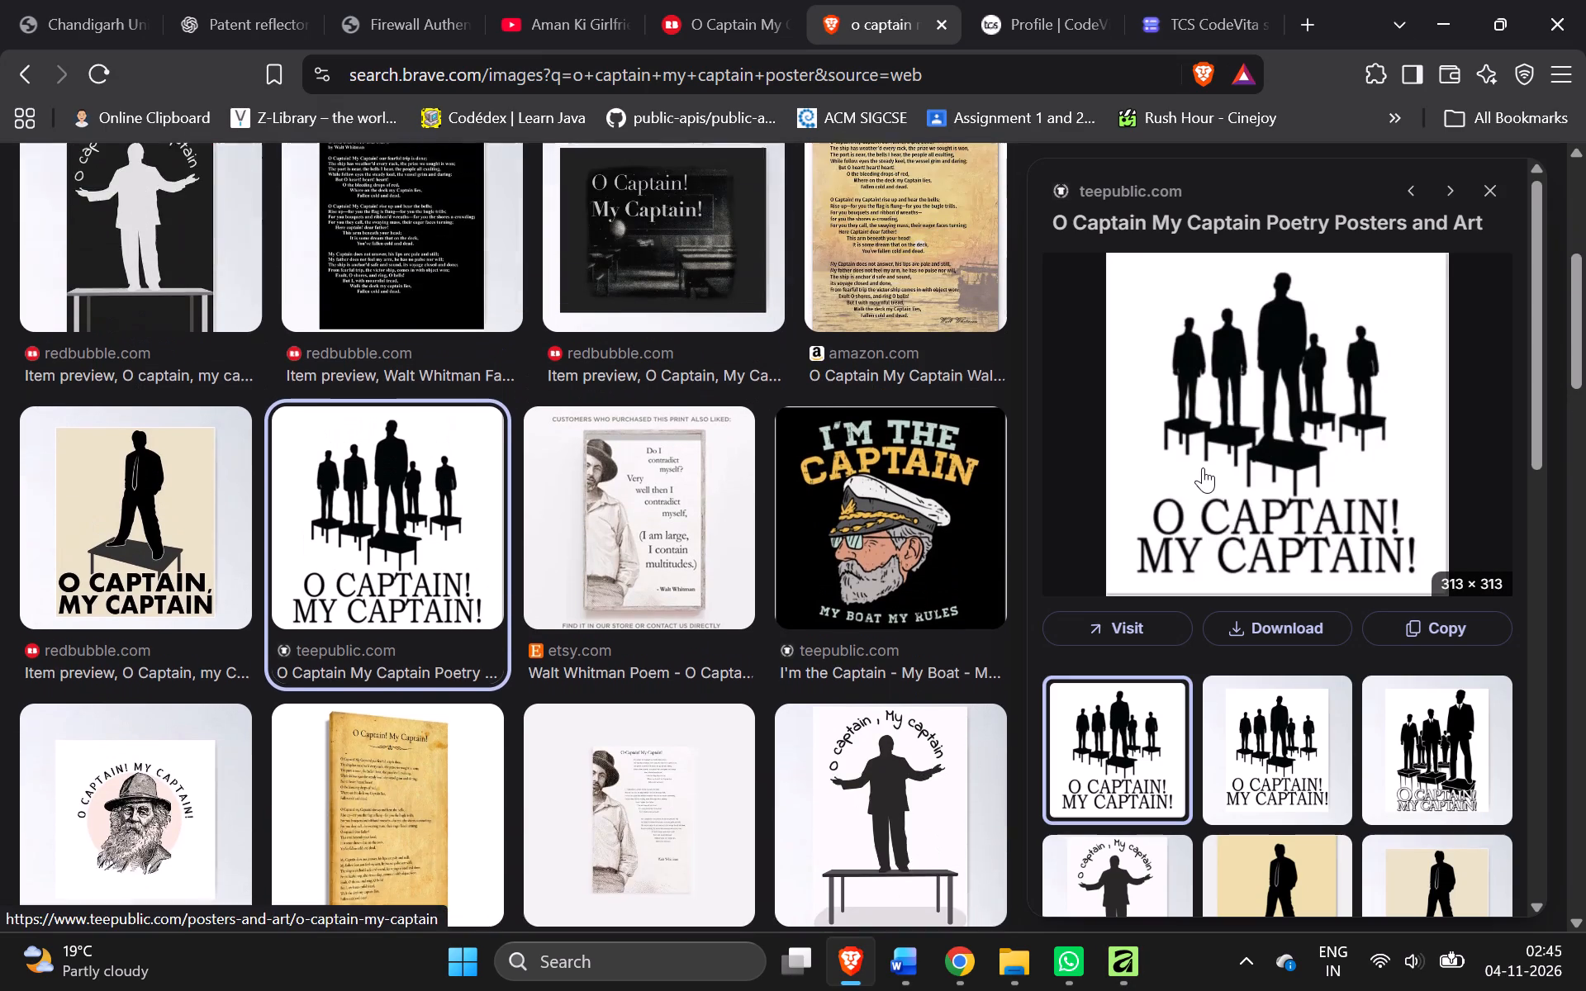
pyautogui.scroll(-5, 1344, 584)
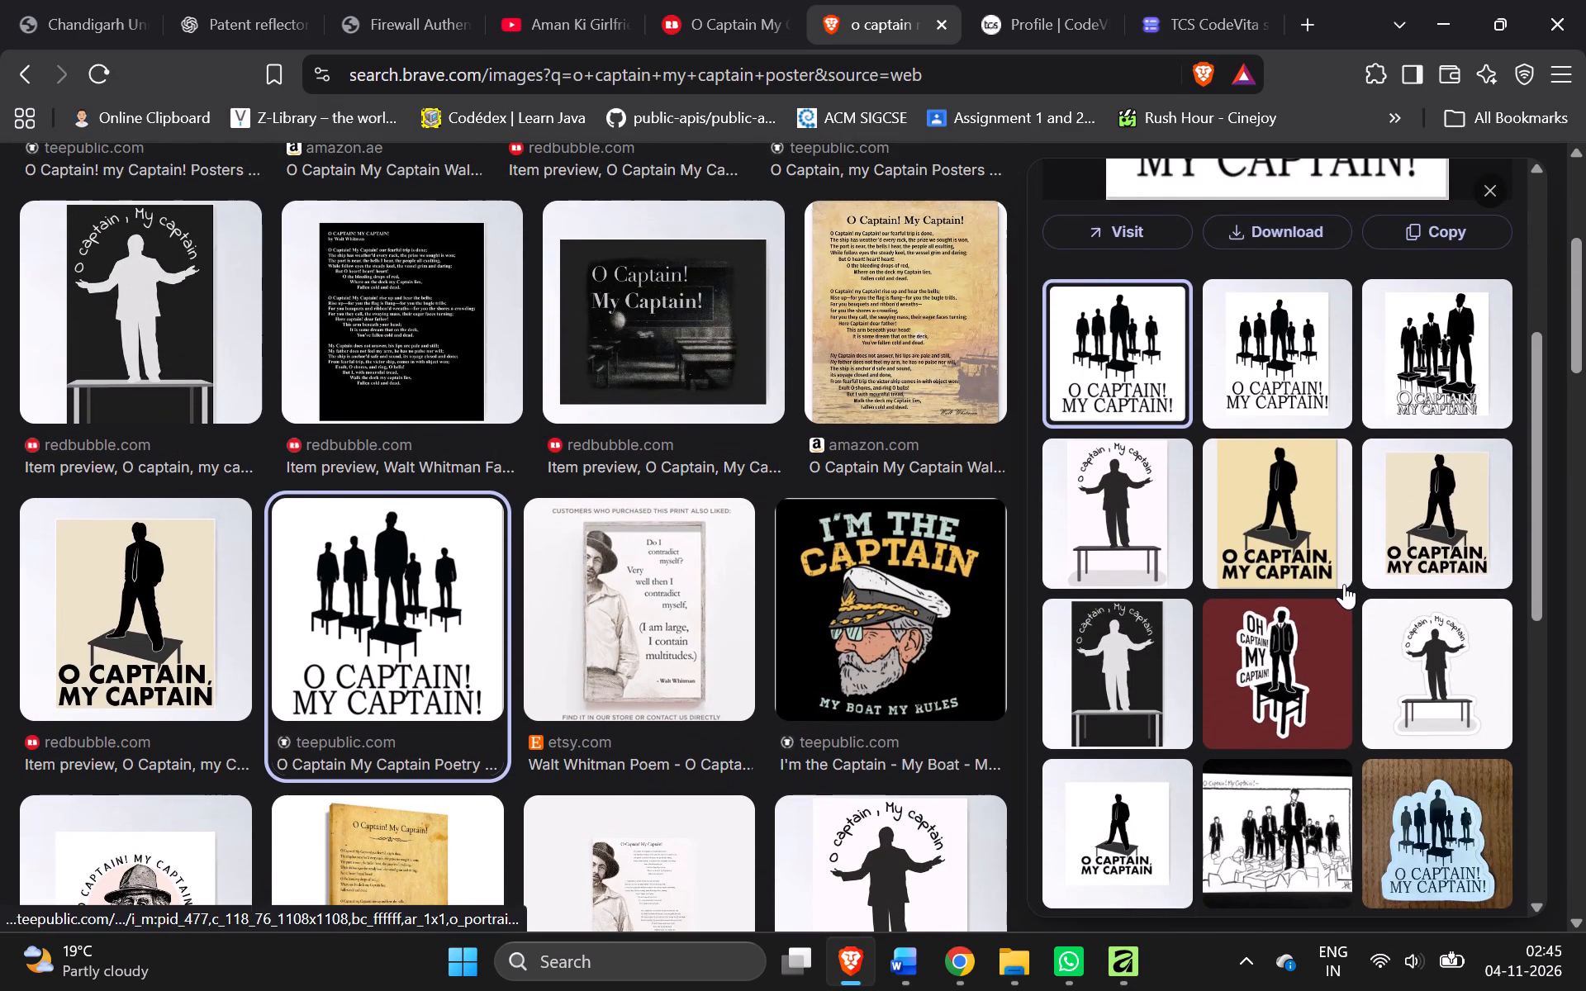
pyautogui.scroll(-8, 1344, 584)
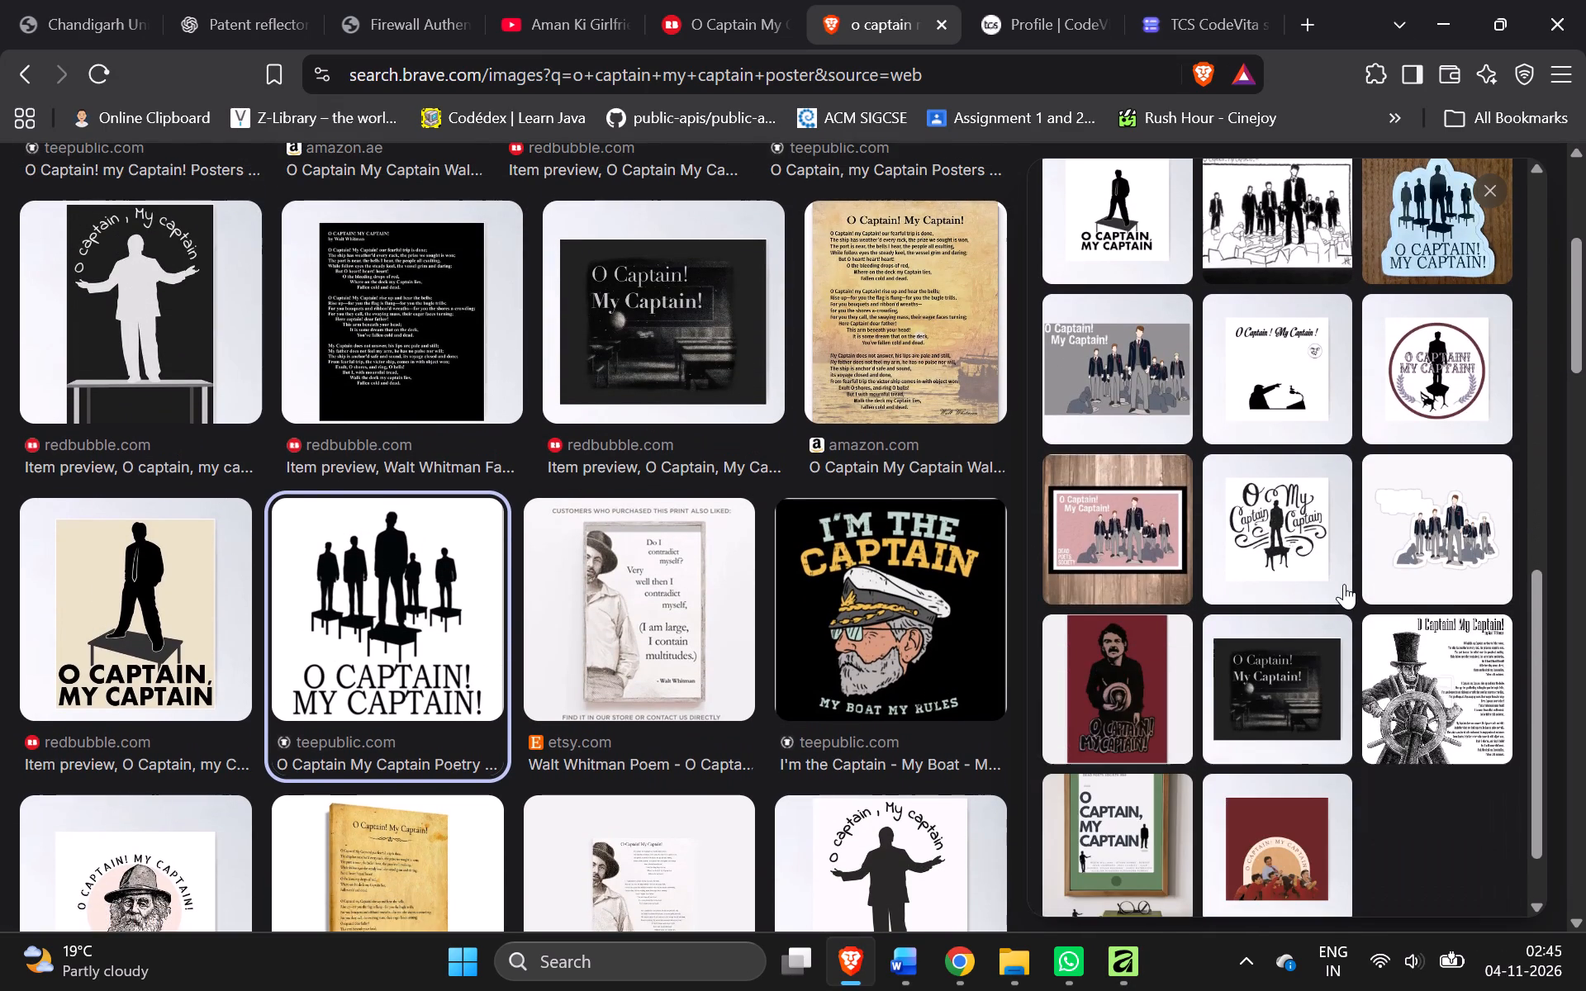
pyautogui.scroll(3, 1344, 584)
pyautogui.scroll(-3, 1344, 584)
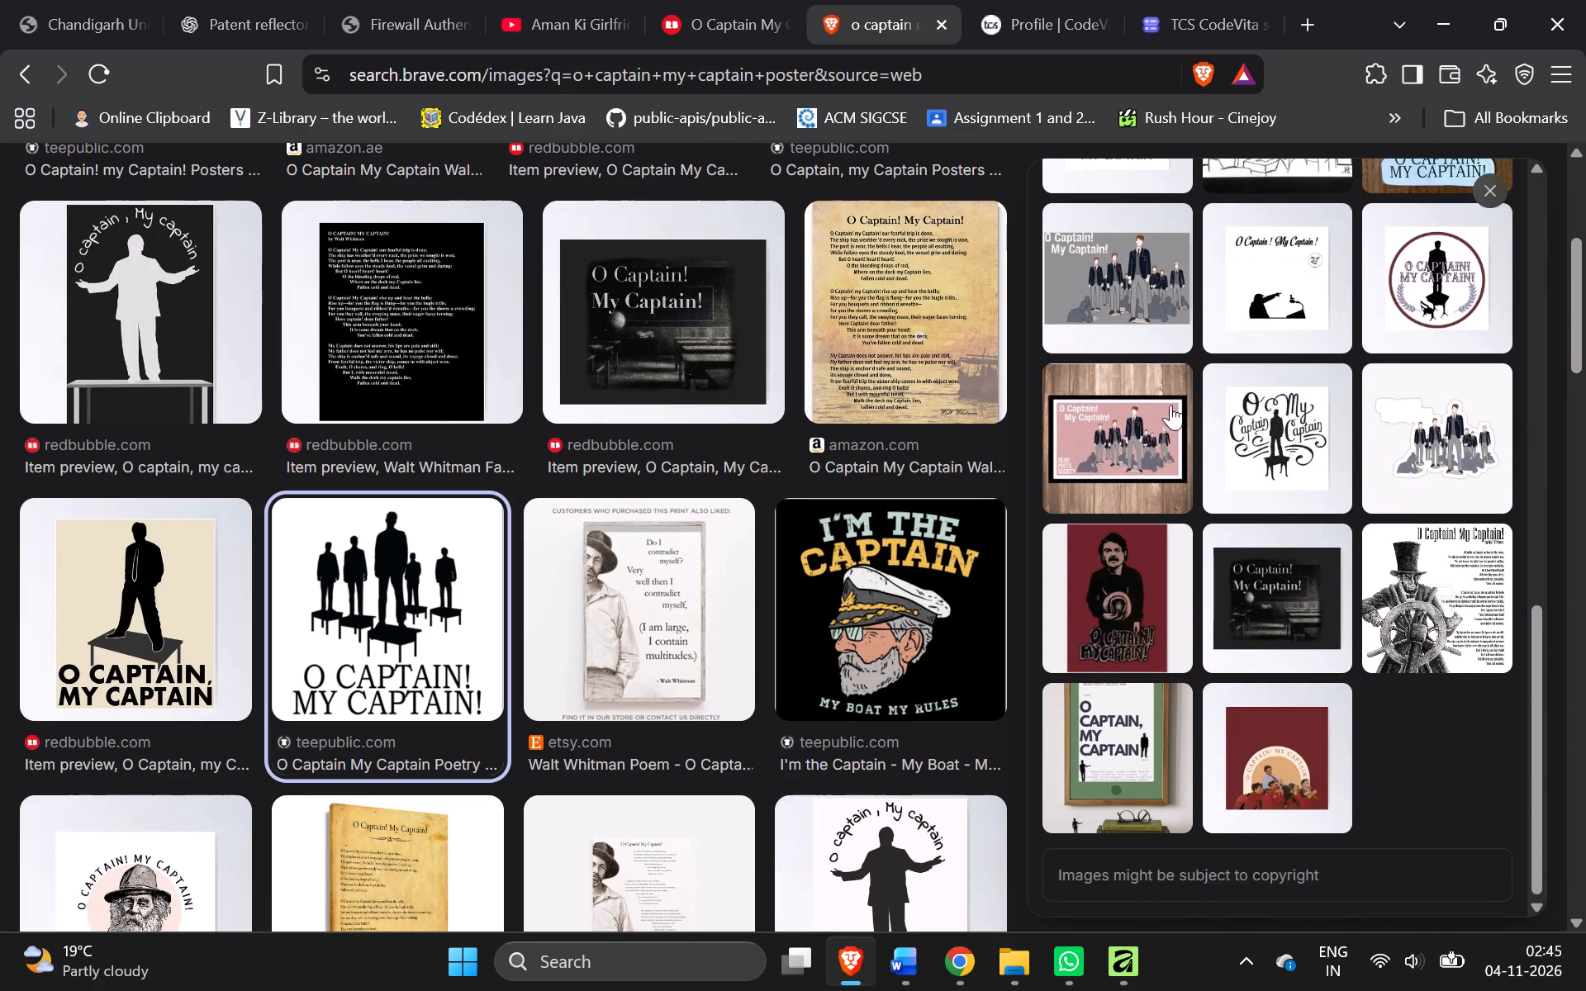
# Preview the pink framed Dead Poets Society illustration, examine more of the image results, and close the image search page.
pyautogui.click(1103, 462)
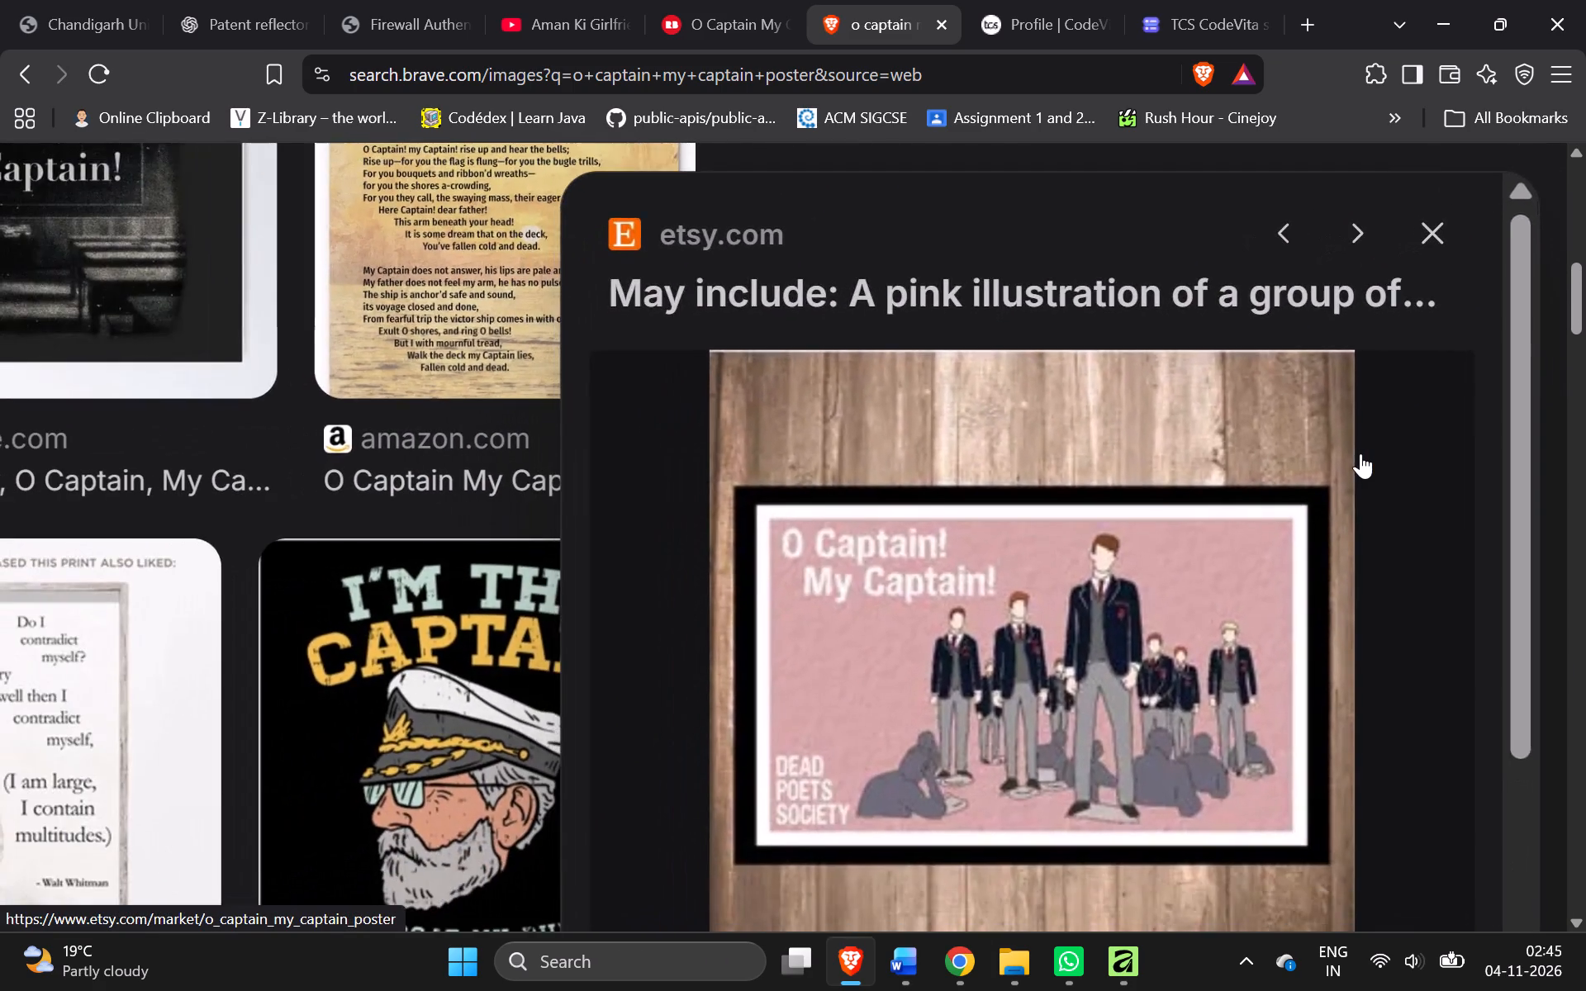
pyautogui.scroll(-2, 1360, 453)
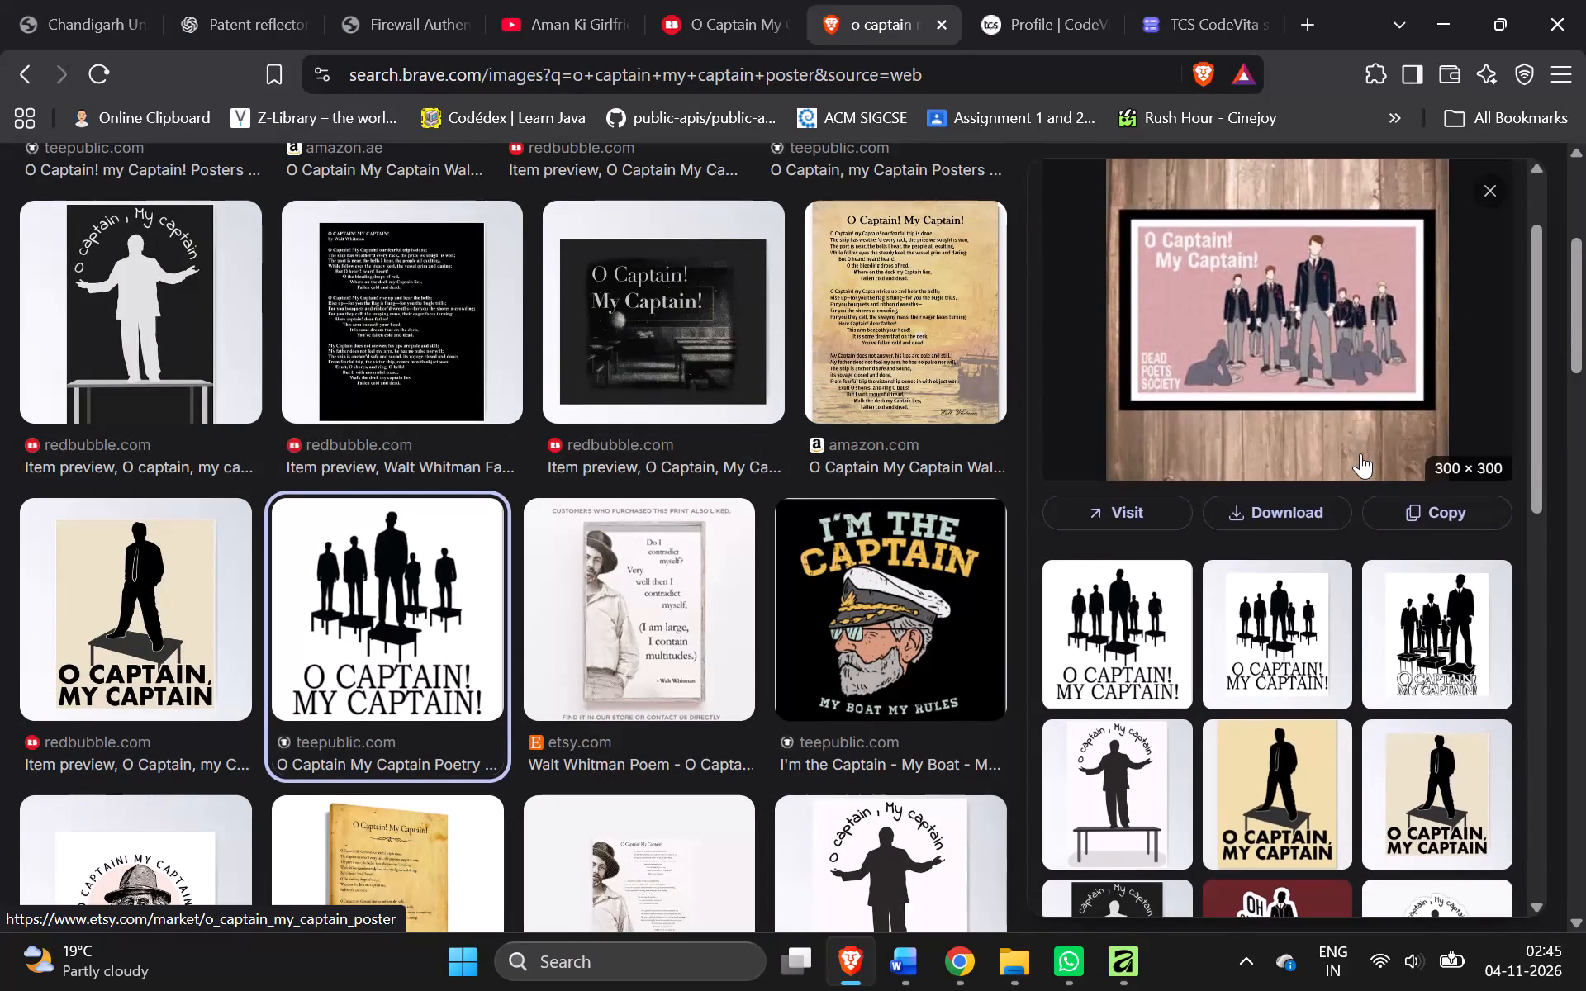
pyautogui.scroll(-3, 1360, 453)
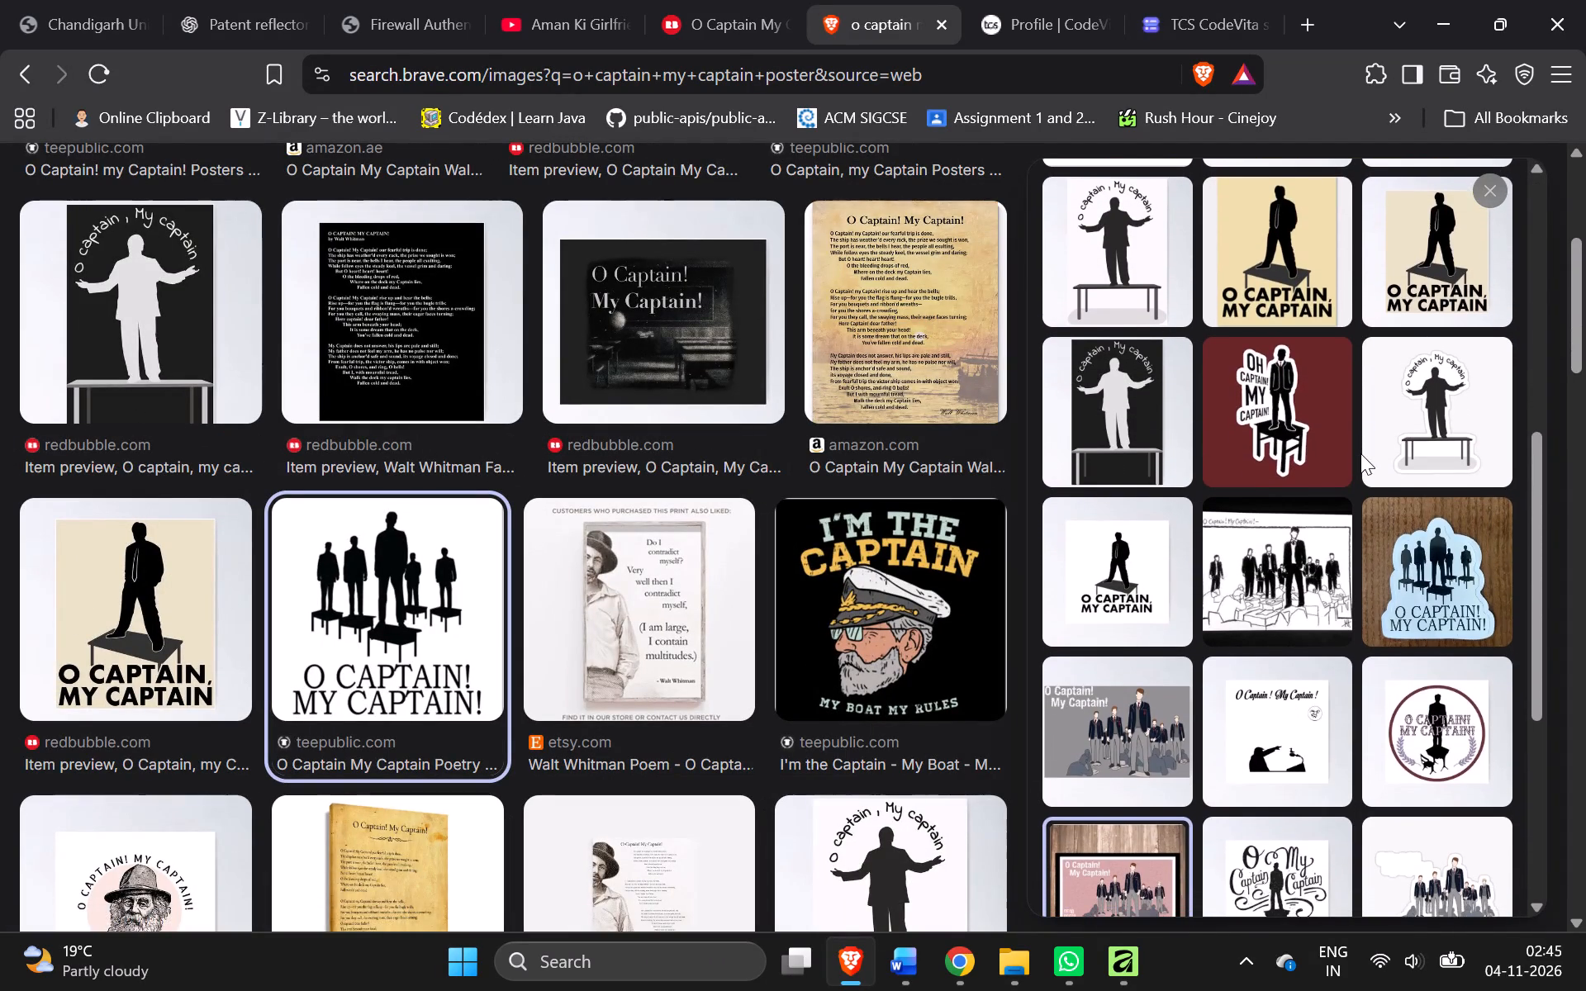
pyautogui.scroll(-5, 685, 633)
pyautogui.scroll(-2, 1004, 652)
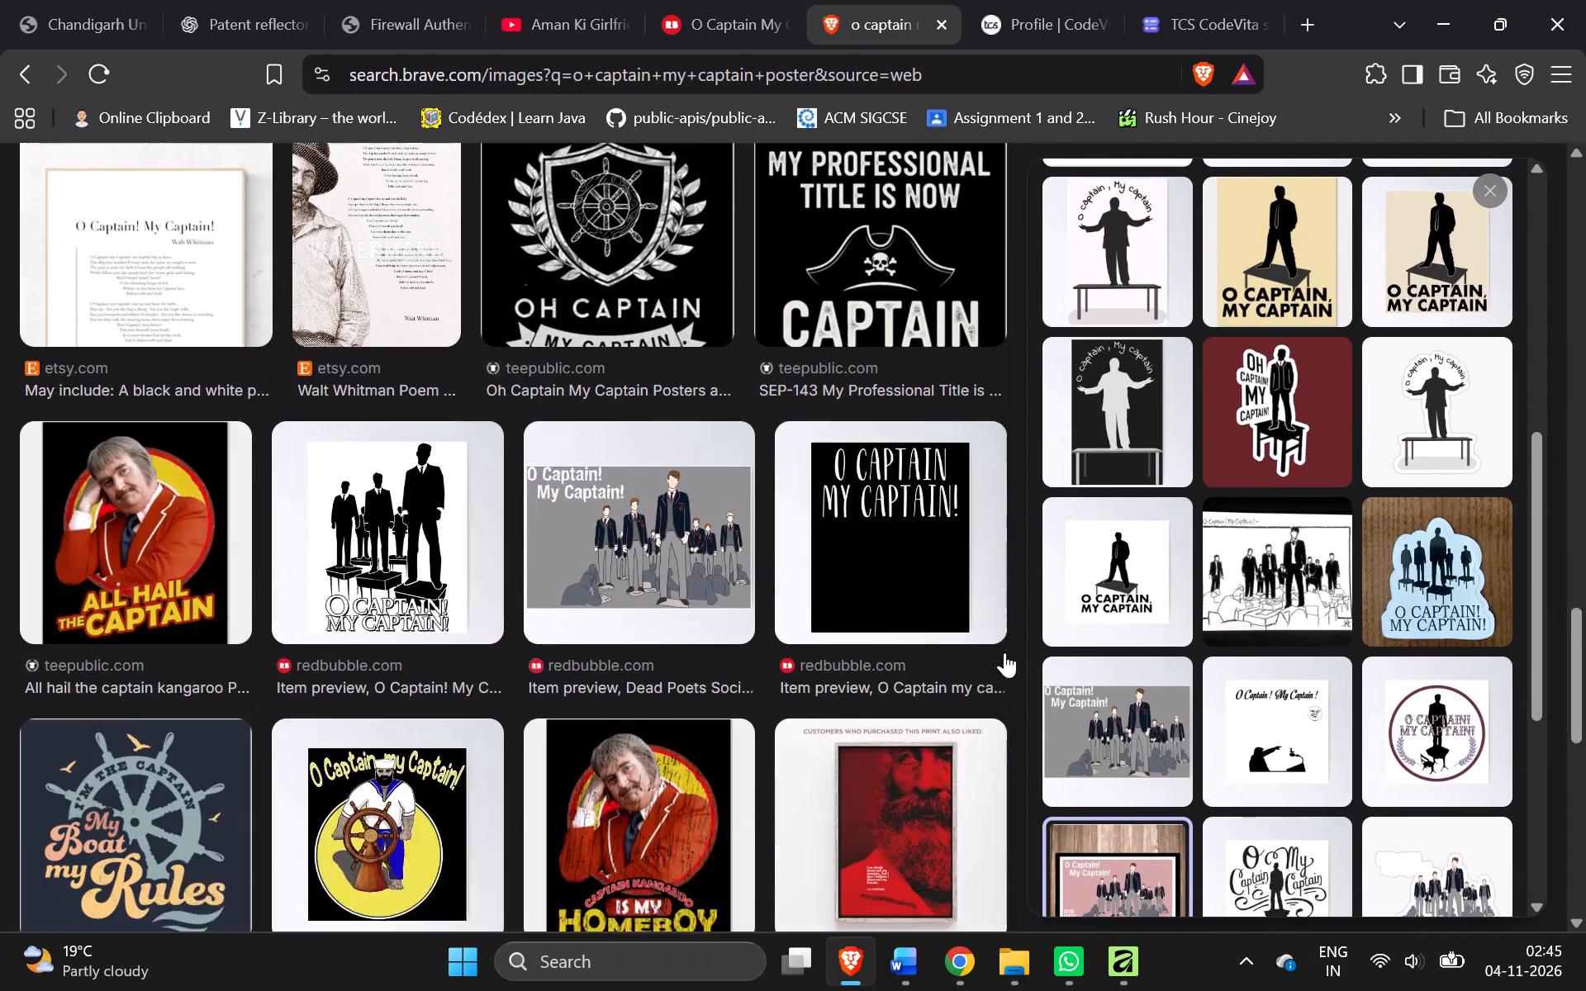
pyautogui.scroll(-3, 1302, 590)
pyautogui.scroll(11, 1302, 590)
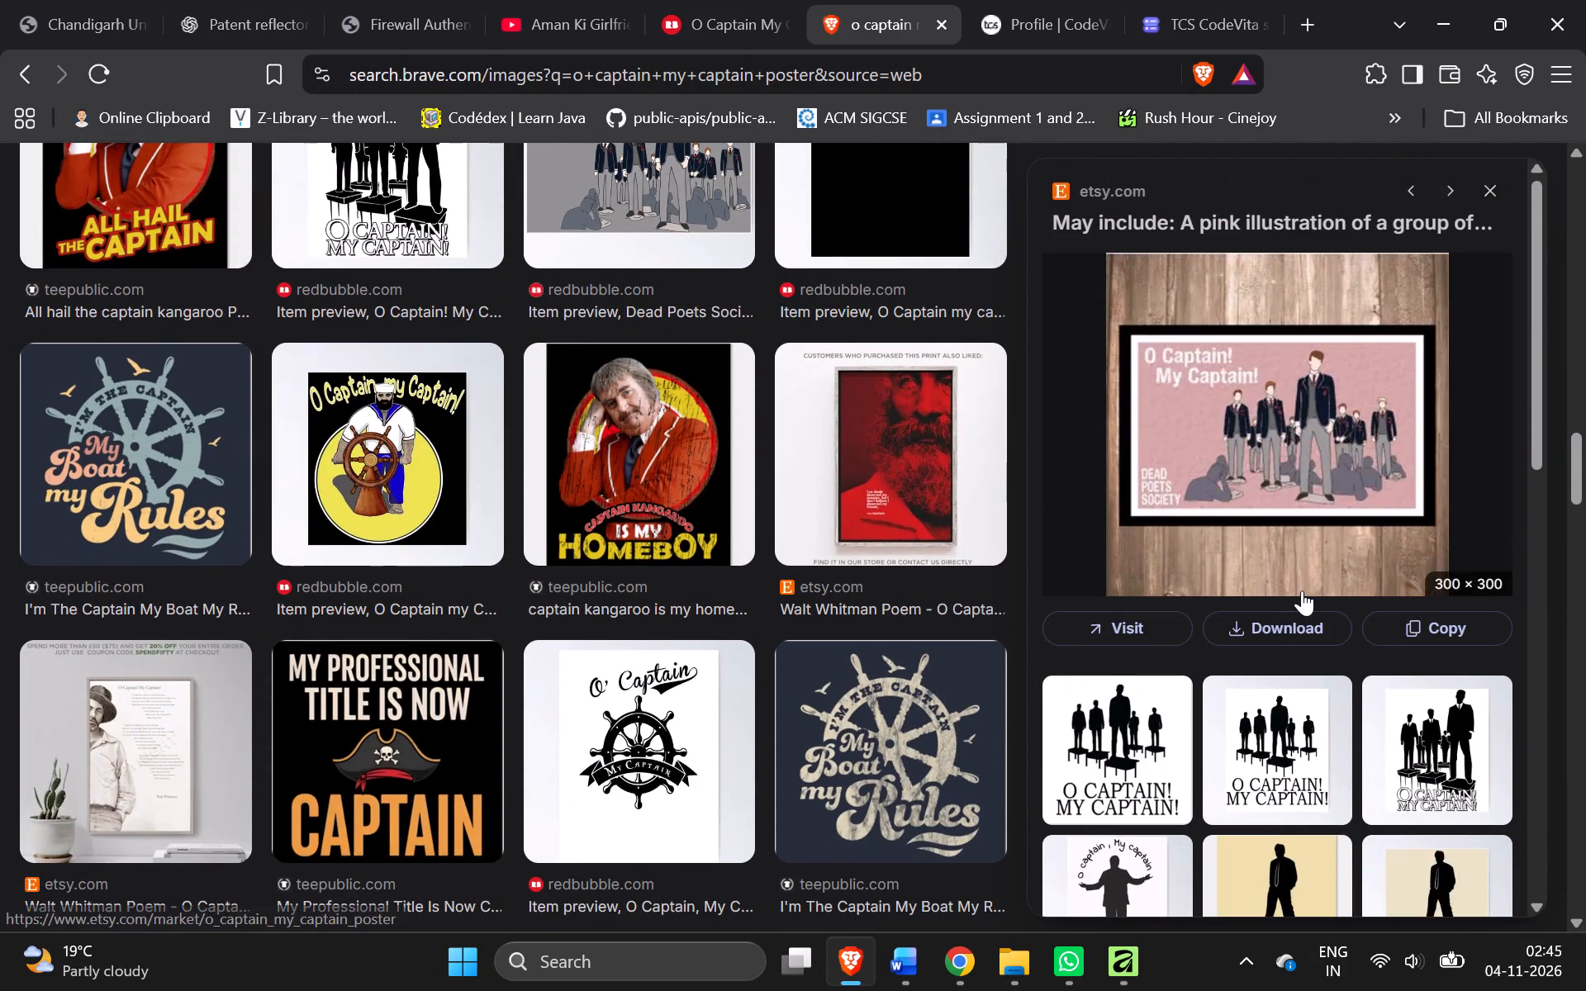
pyautogui.click(1497, 183)
pyautogui.scroll(6, 482, 325)
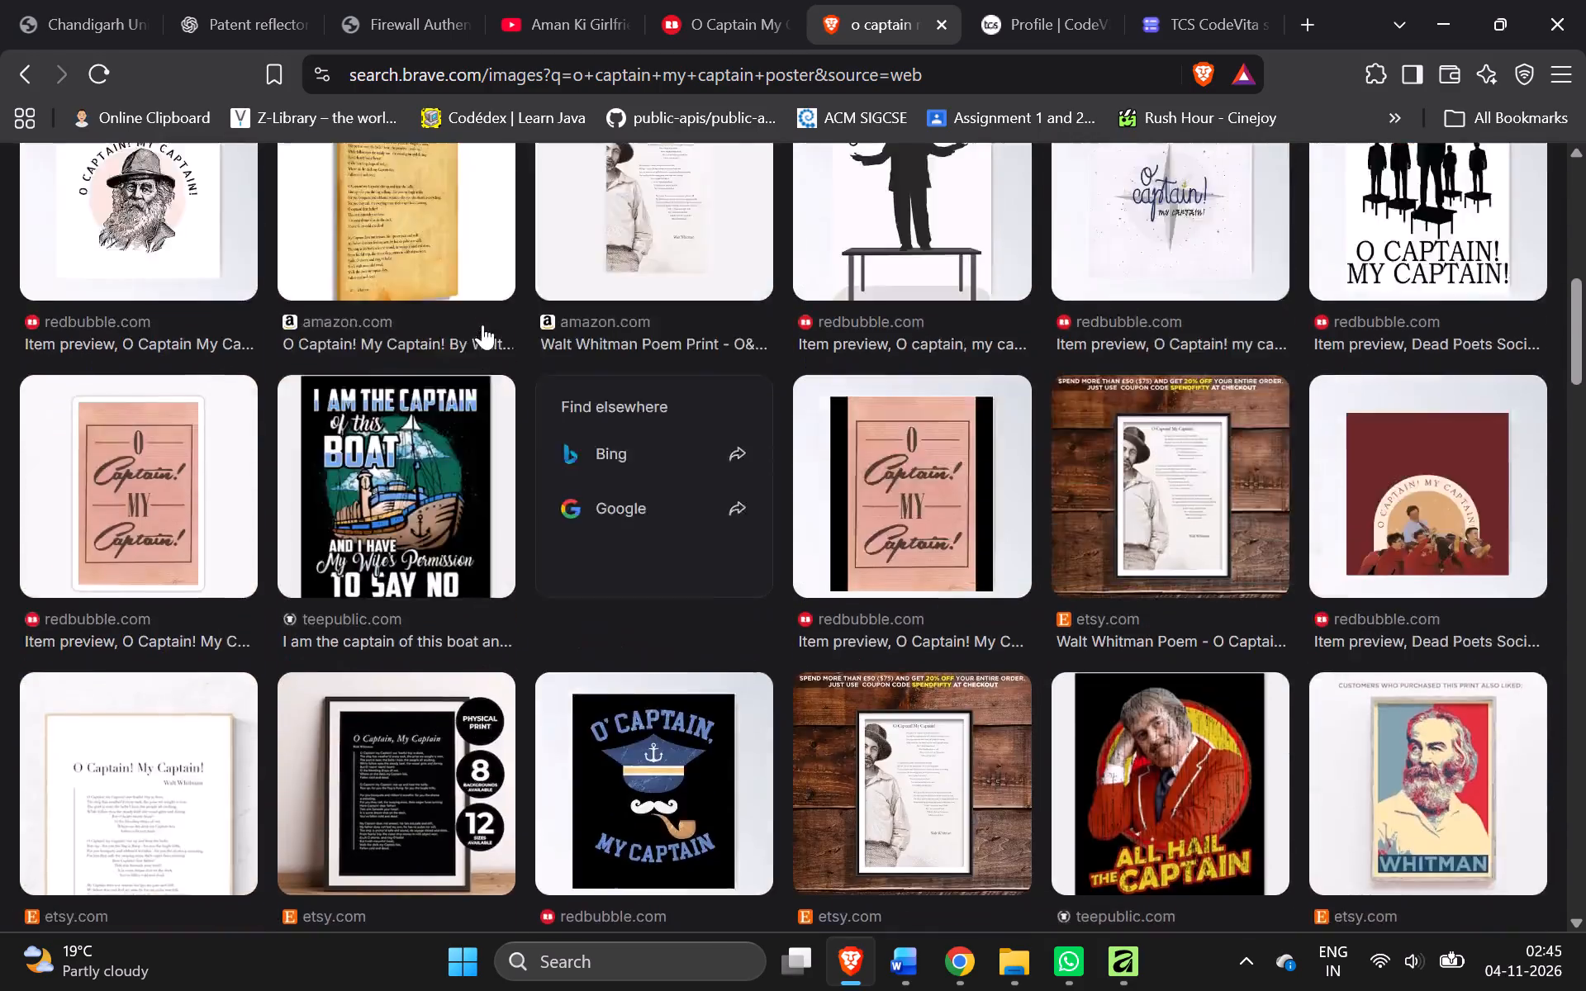
pyautogui.scroll(10, 482, 325)
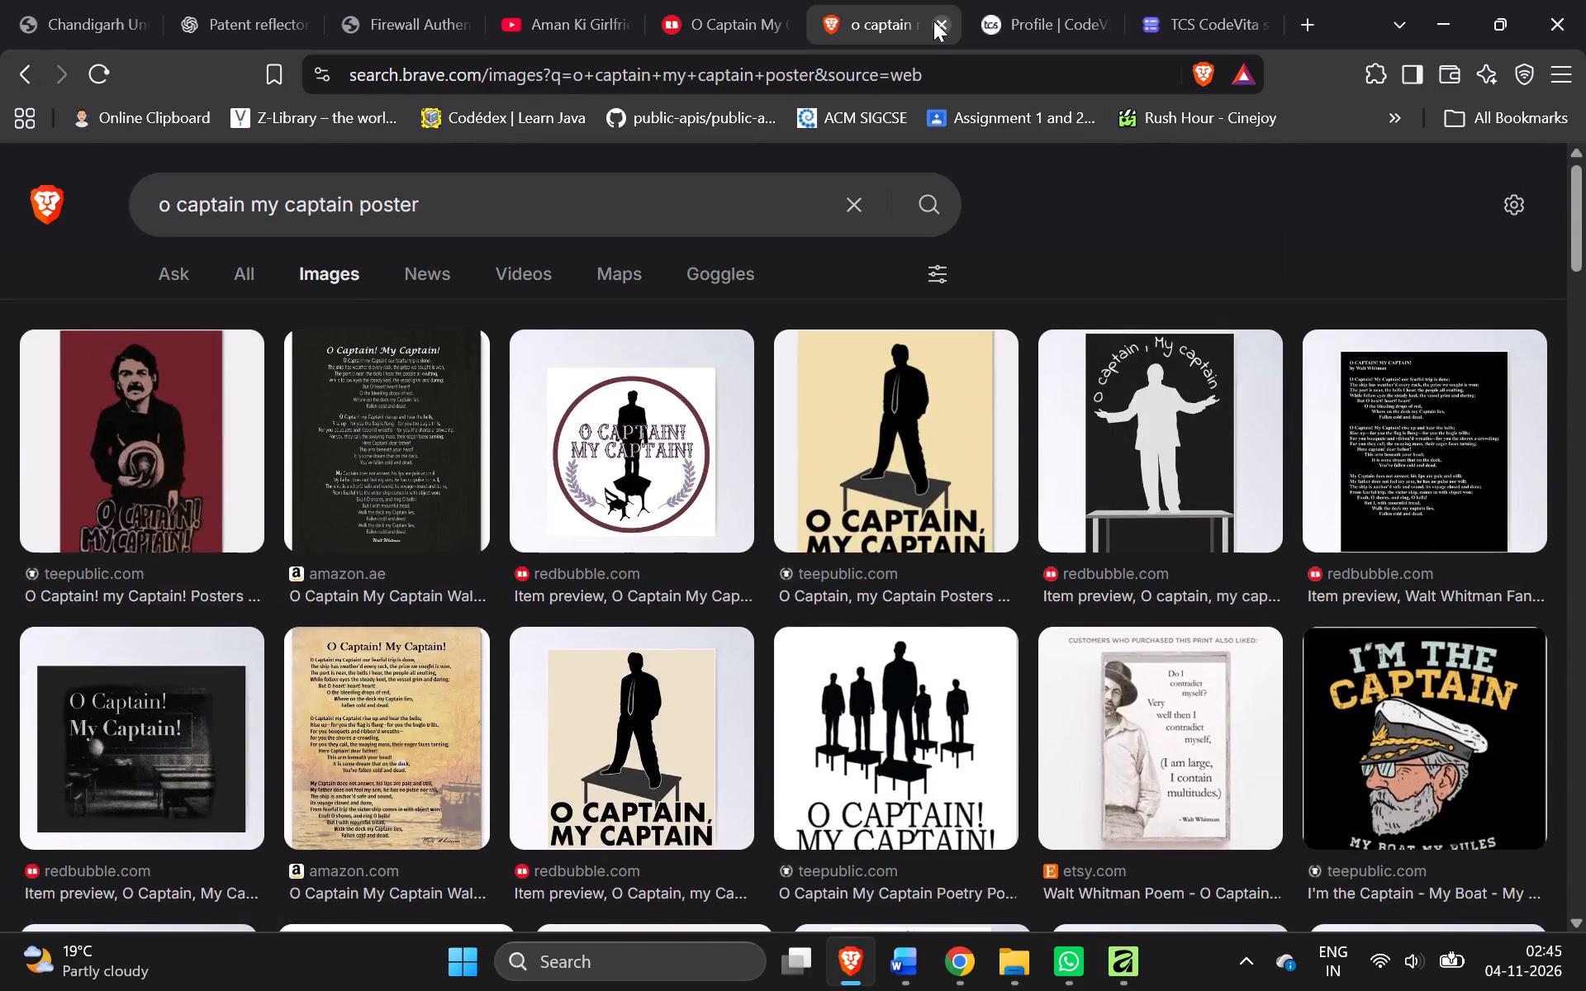
pyautogui.click(933, 21)
# Examine the O Captain My Captain poster designs on the Redbubble page.
pyautogui.click(668, 0)
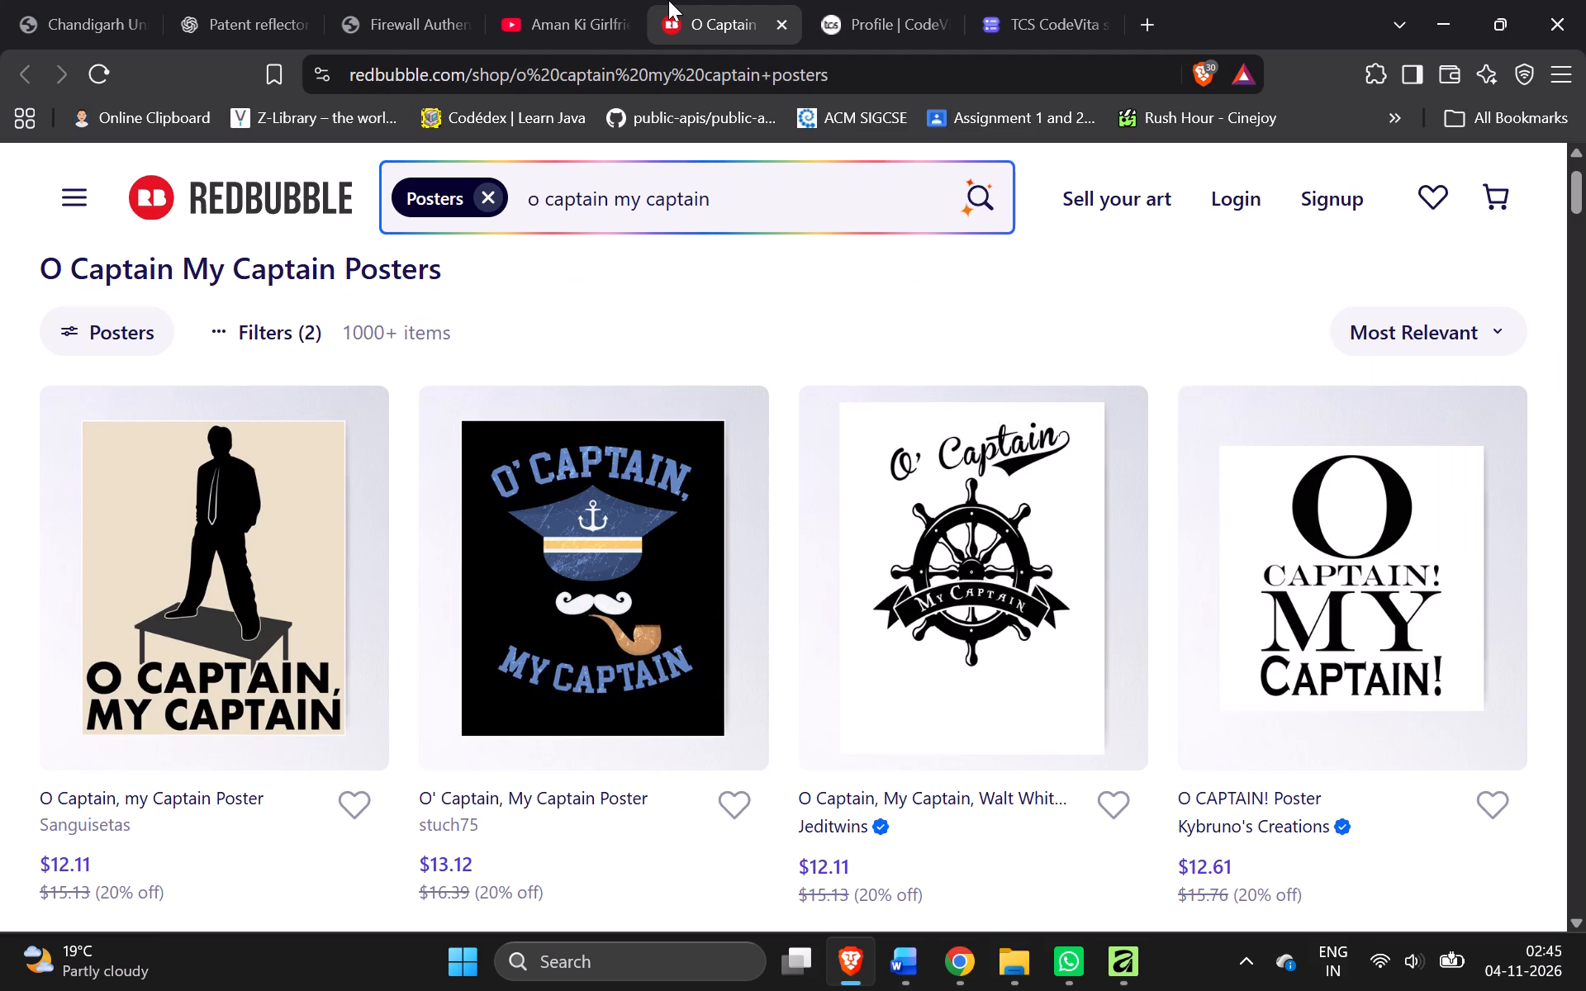
pyautogui.scroll(-5, 955, 579)
pyautogui.scroll(-5, 775, 636)
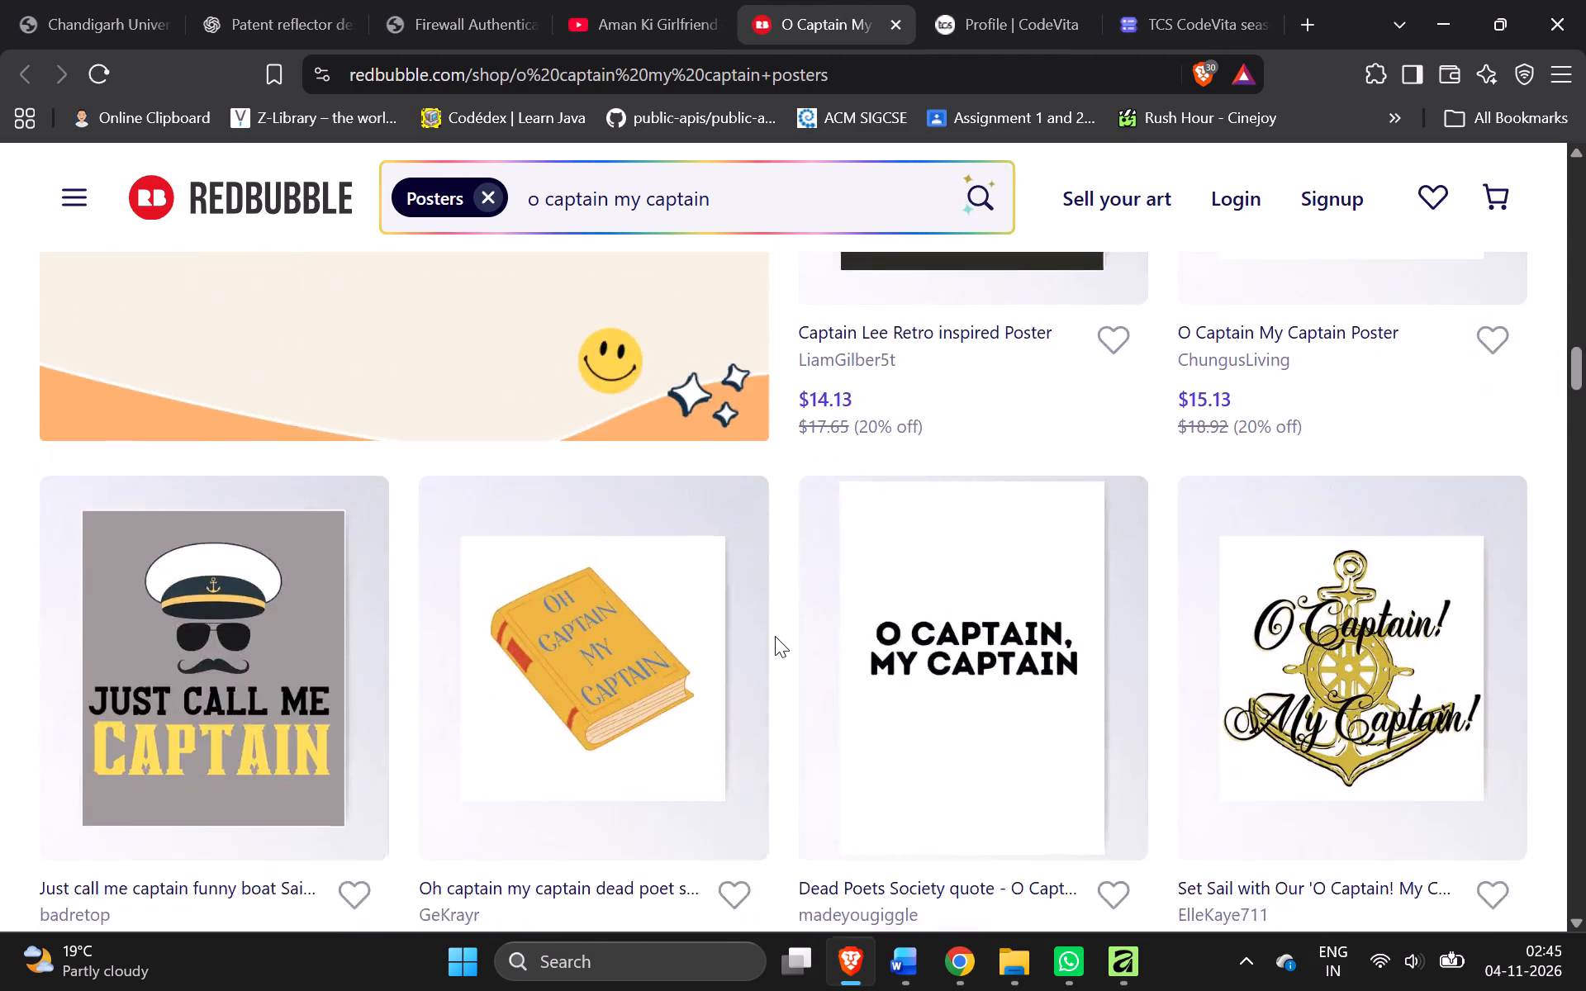
pyautogui.scroll(-2, 775, 636)
pyautogui.scroll(19, 775, 636)
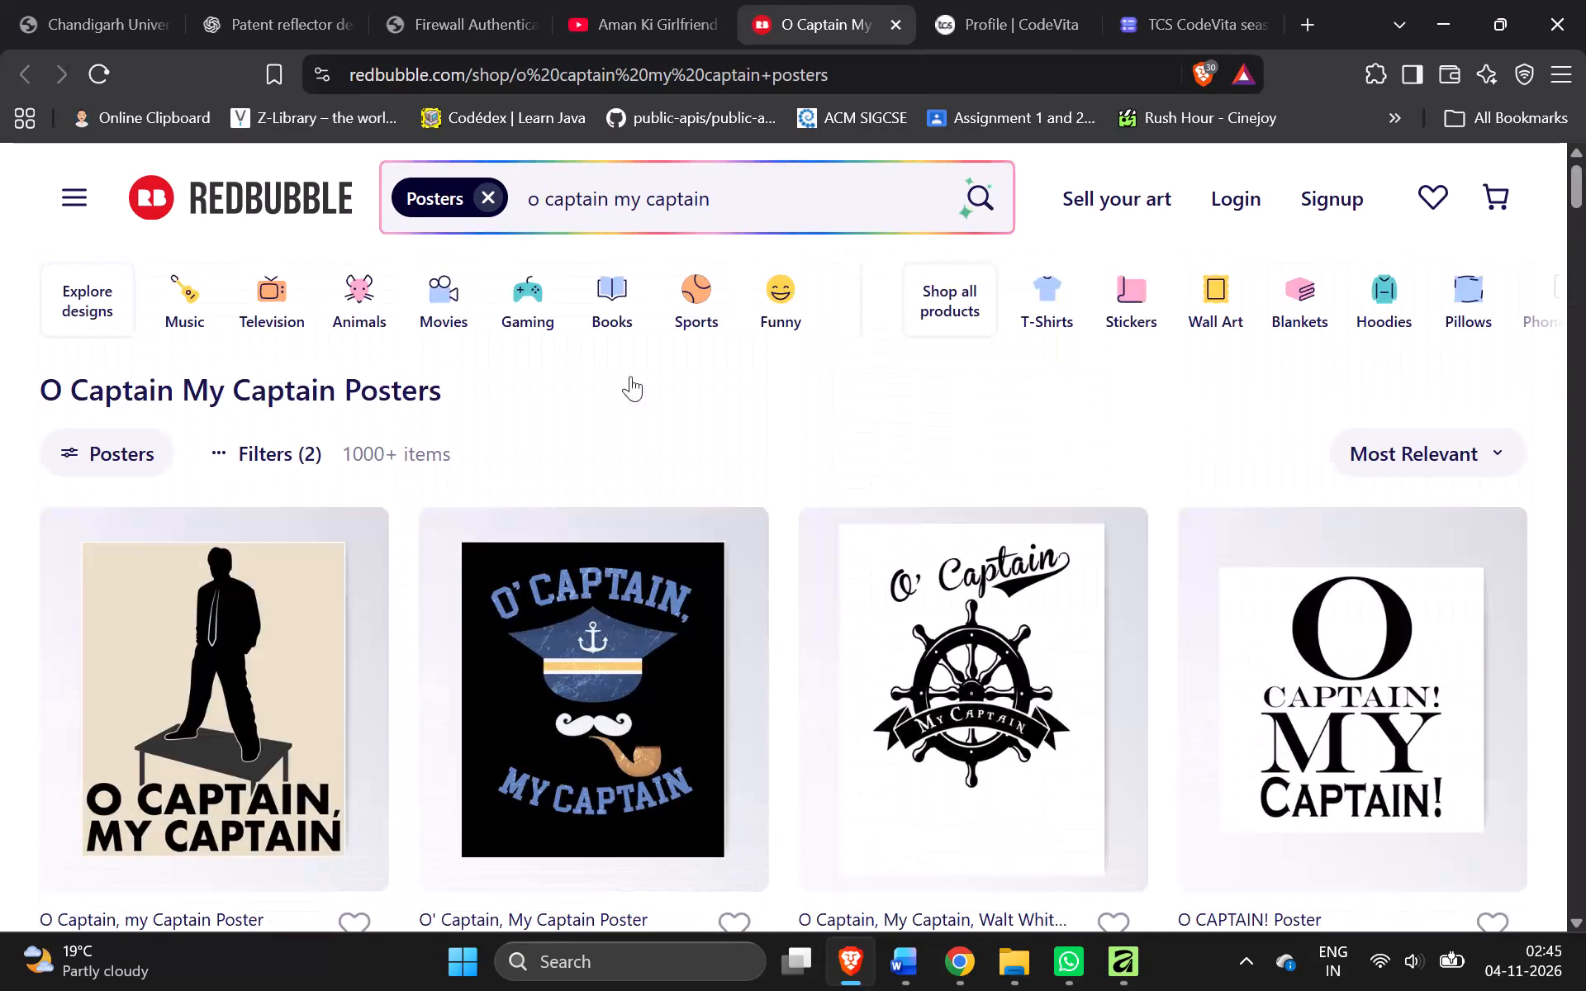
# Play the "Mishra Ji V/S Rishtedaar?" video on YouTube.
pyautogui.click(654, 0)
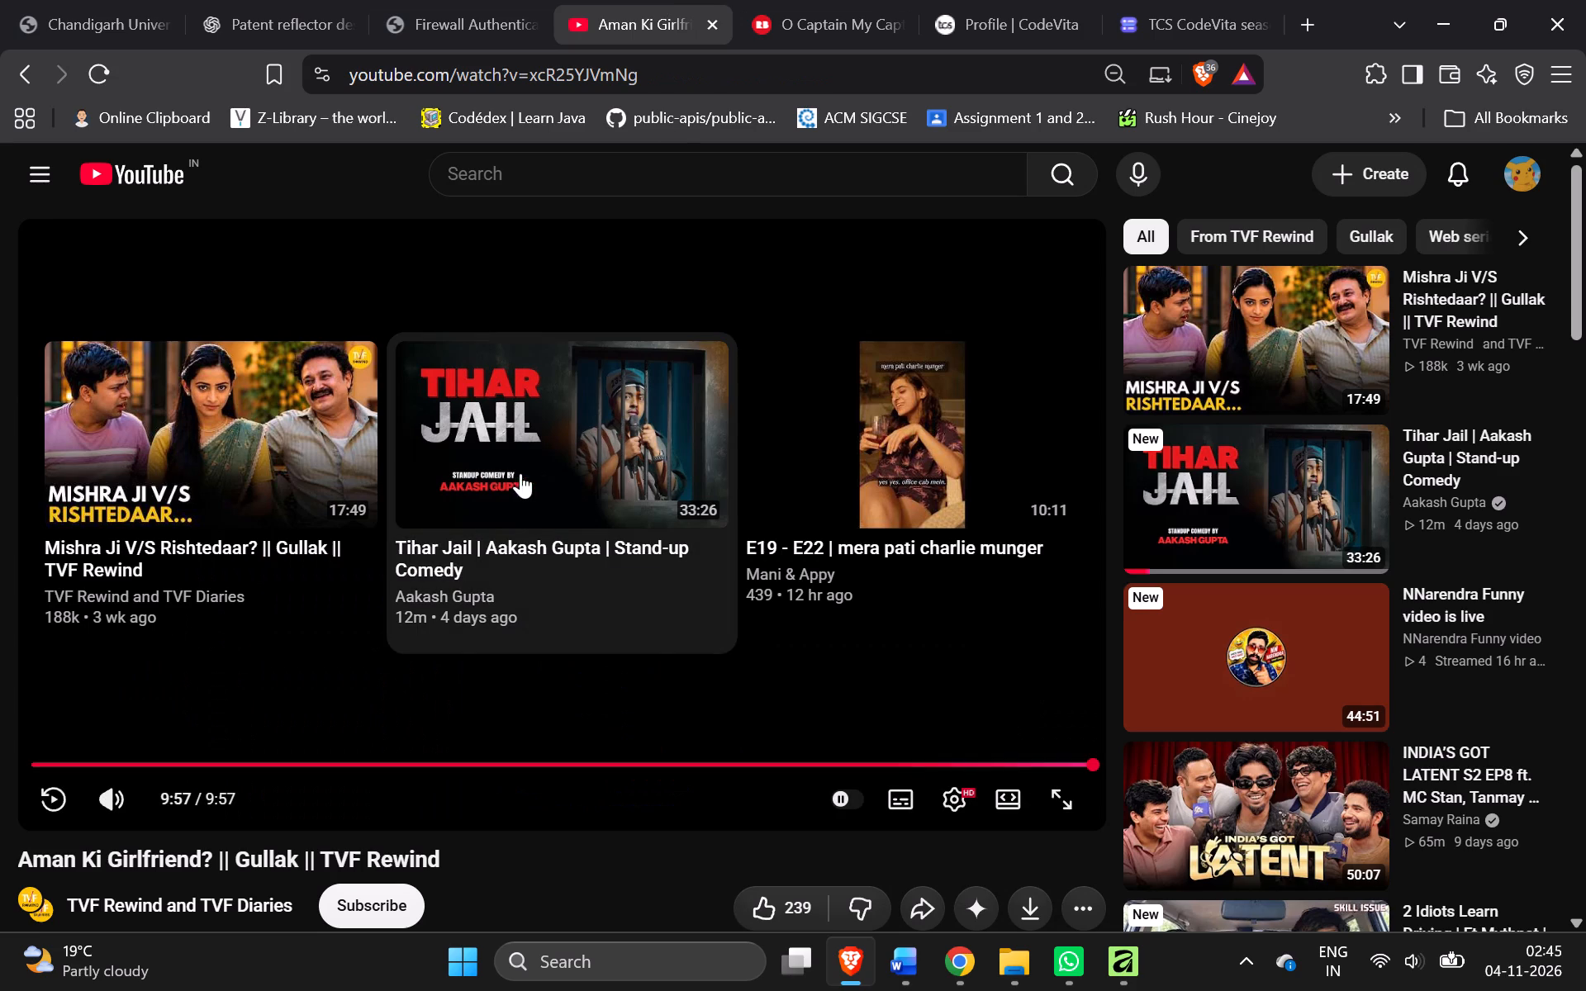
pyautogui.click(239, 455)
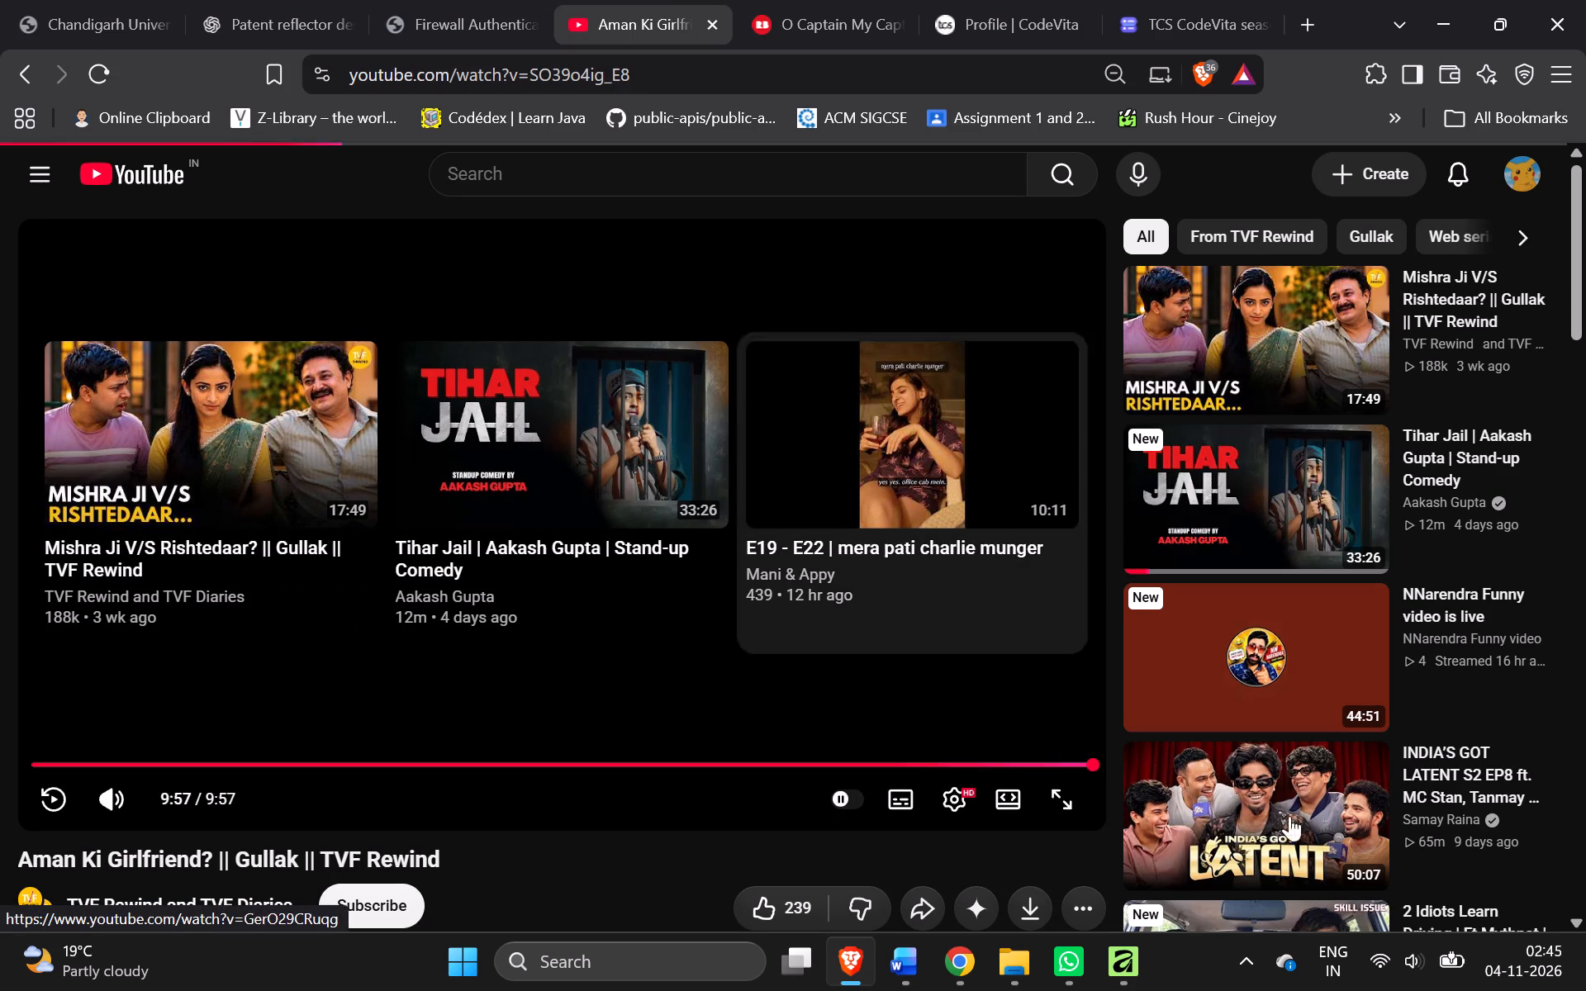
# Back in Affinity, open the Background collage's layer effects and examine the Bevel / Emboss, Outline and 3D settings.
pyautogui.click(1105, 974)
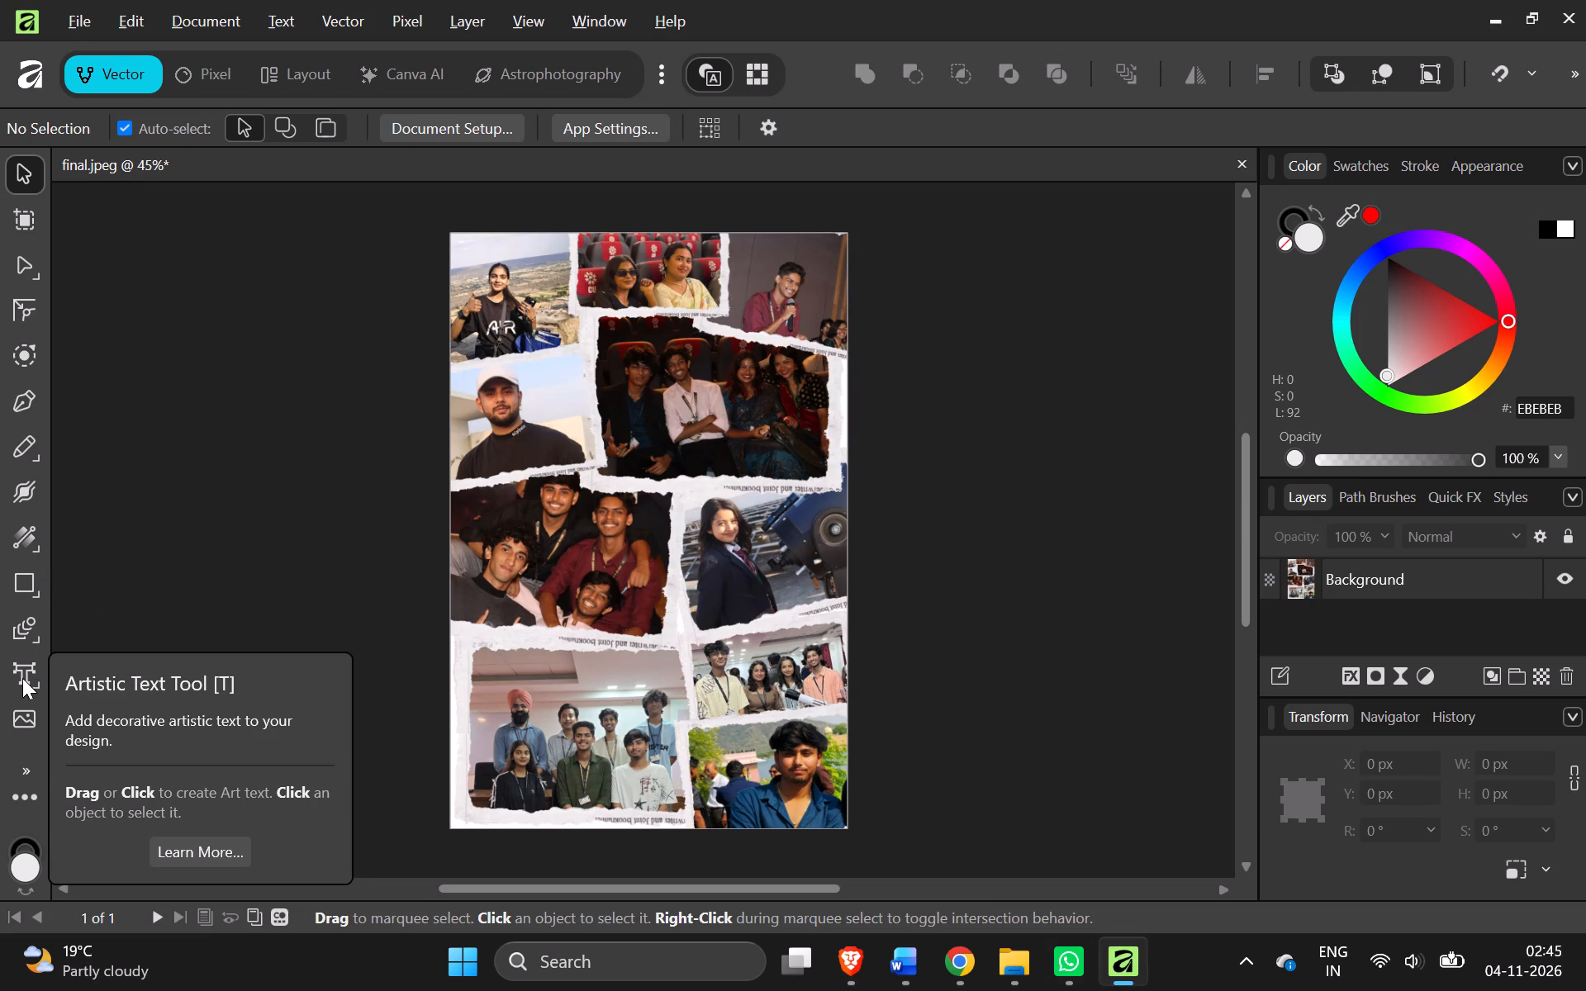
pyautogui.click(1100, 278)
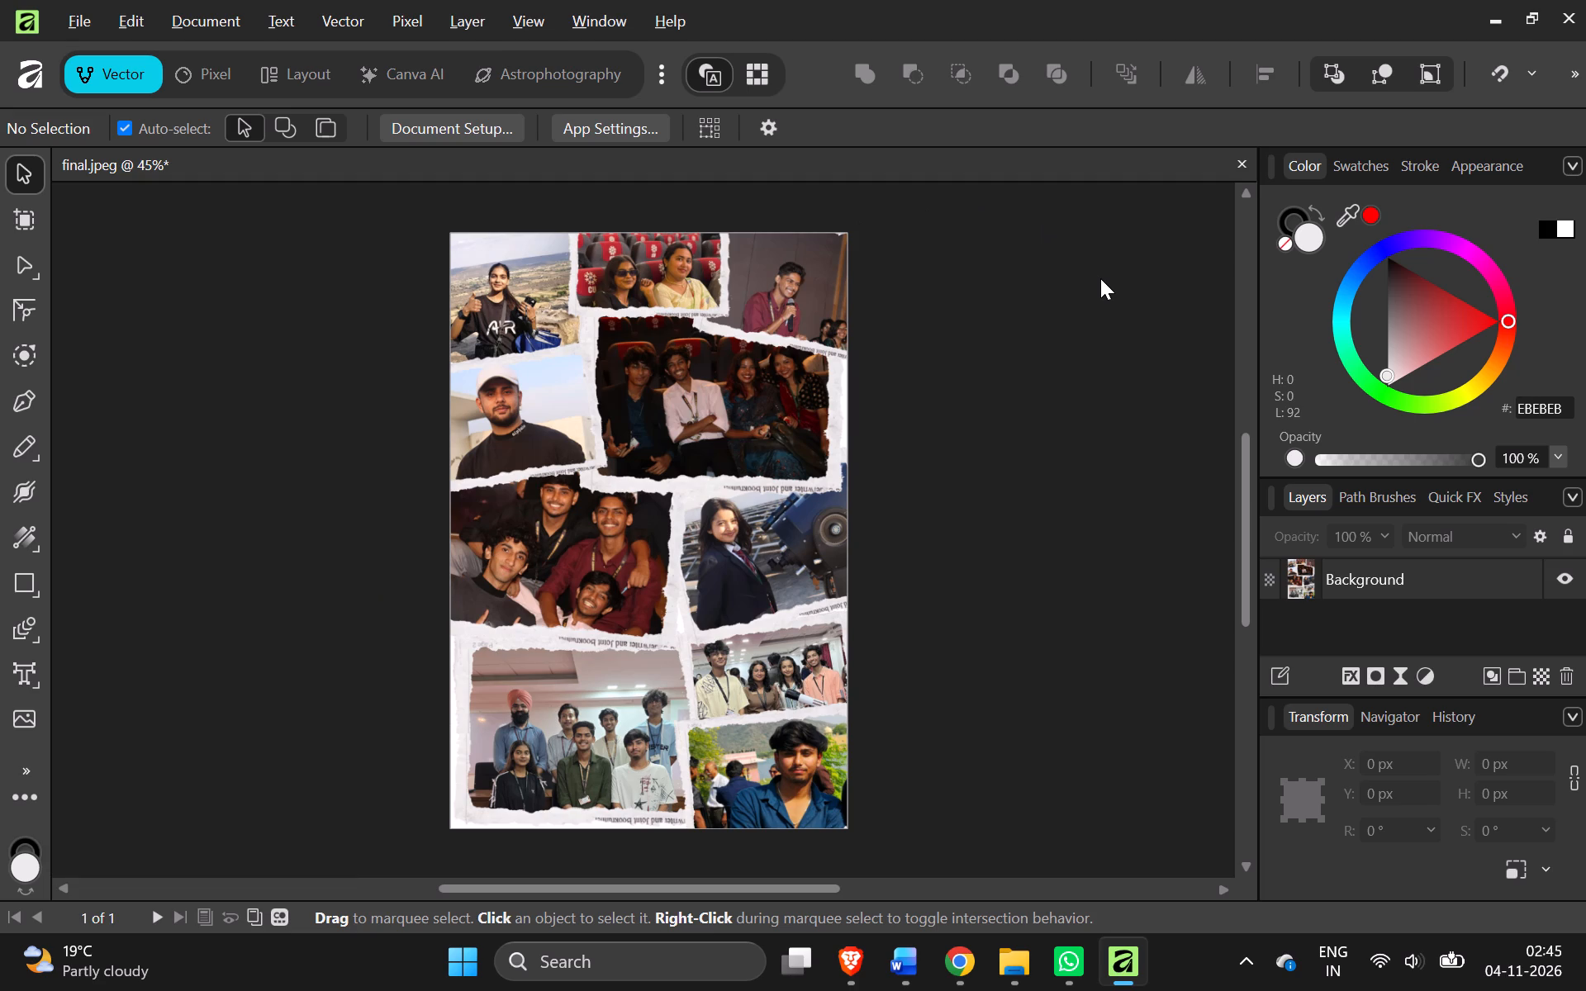
pyautogui.click(505, 363)
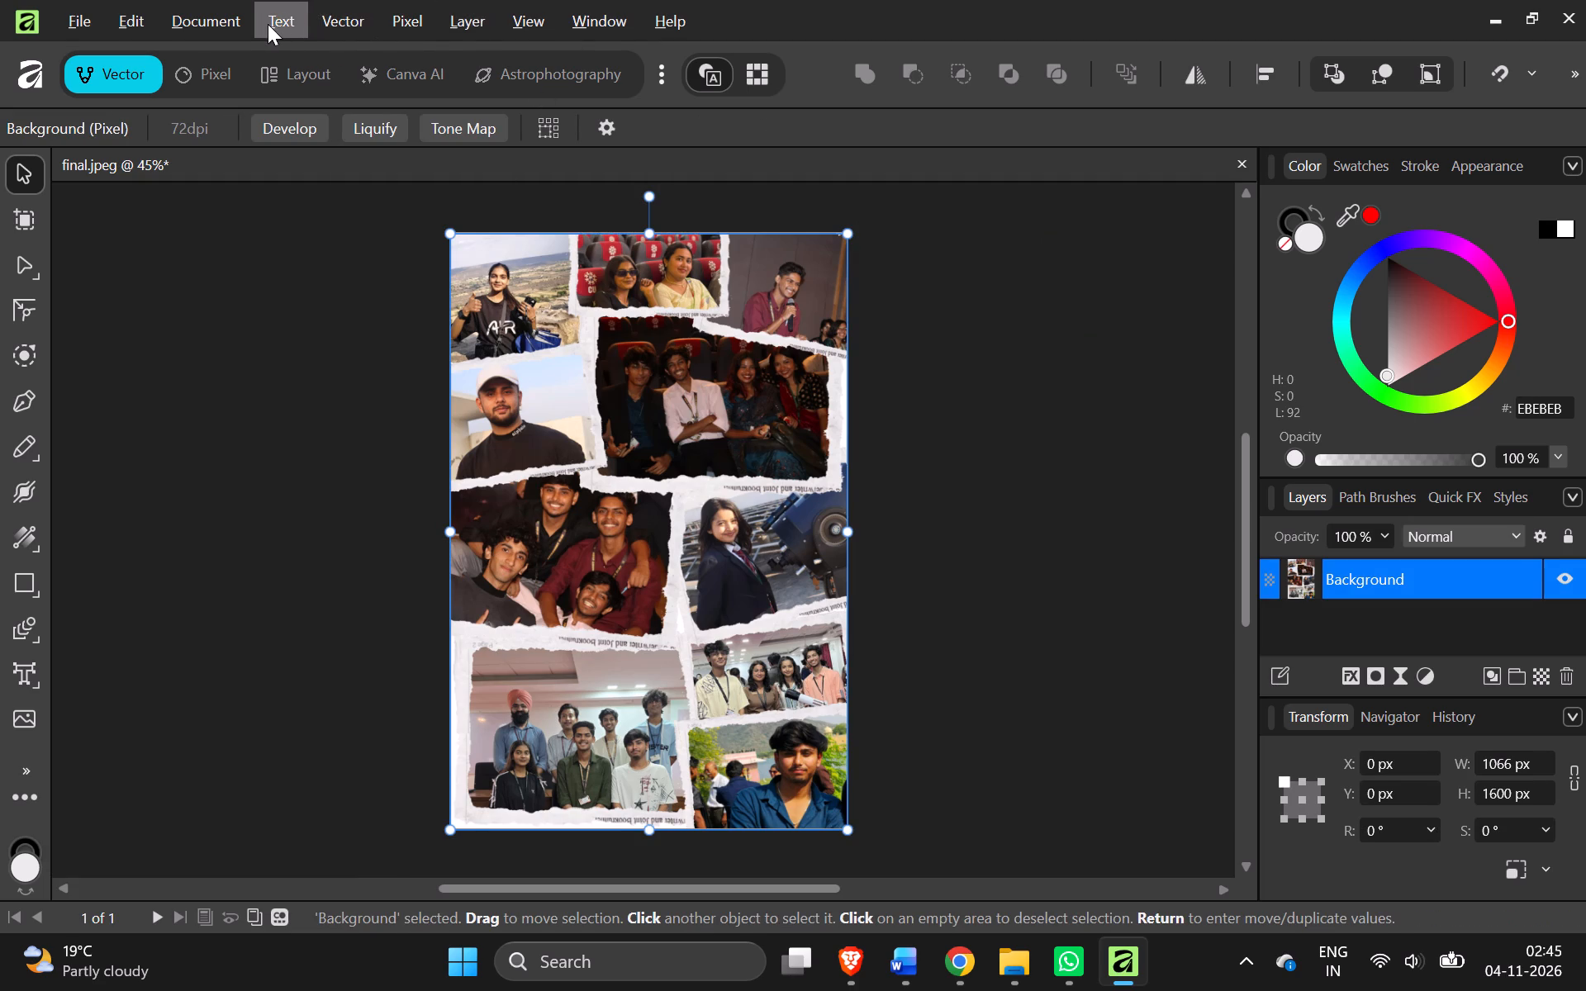
pyautogui.click(468, 12)
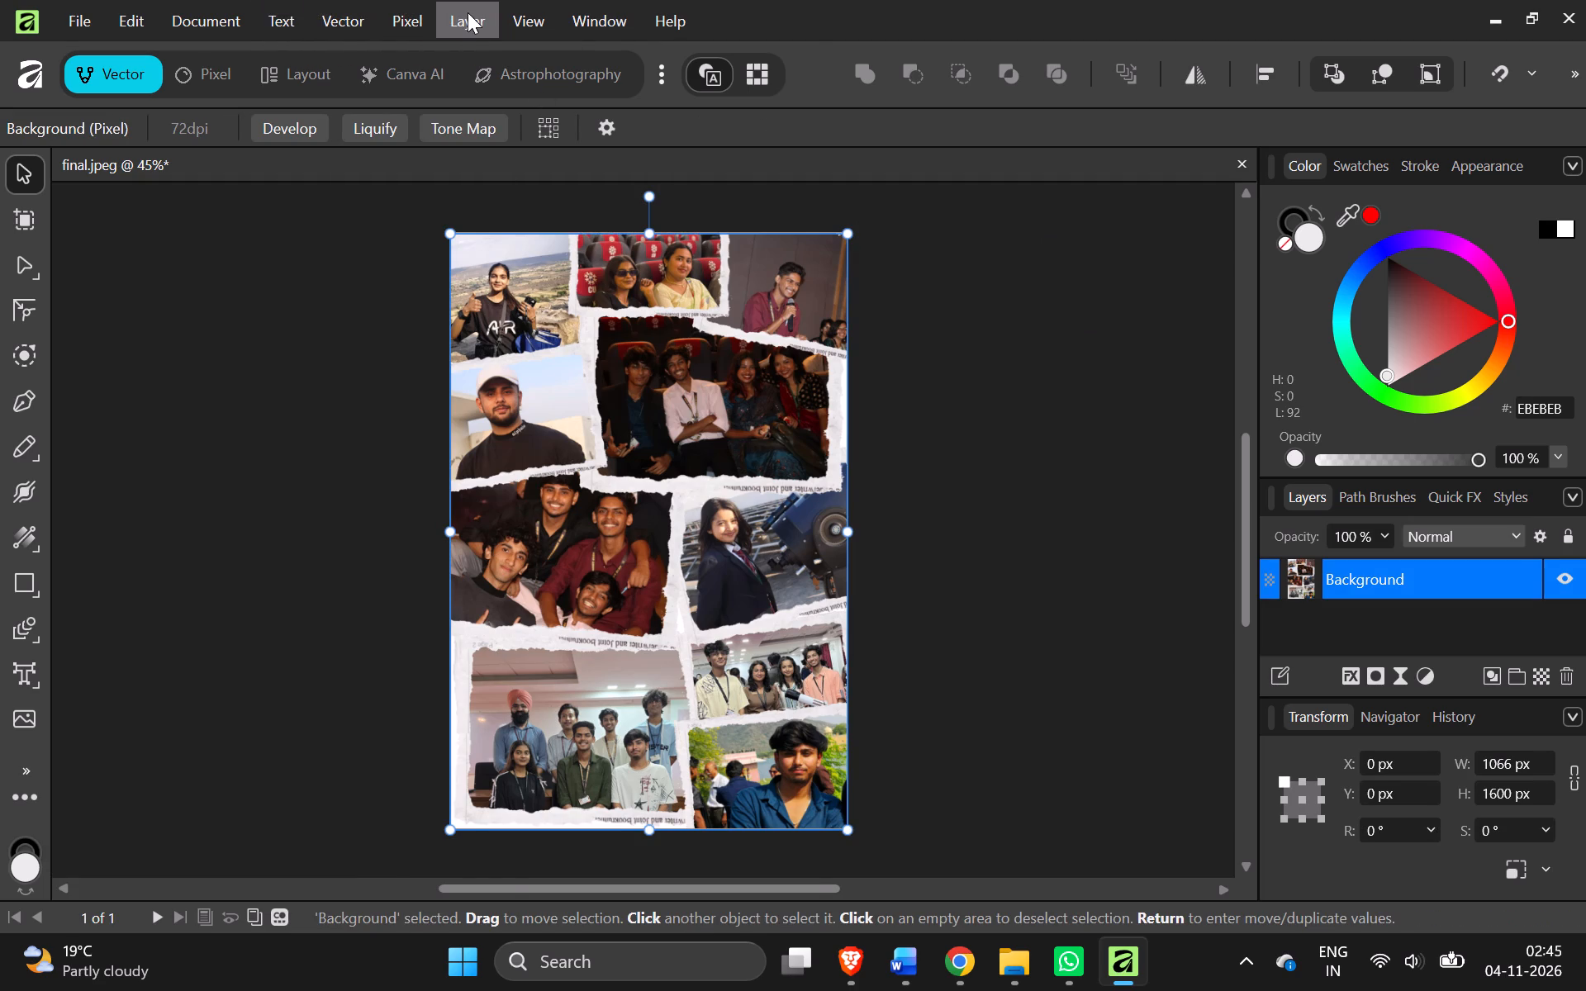
pyautogui.click(590, 97)
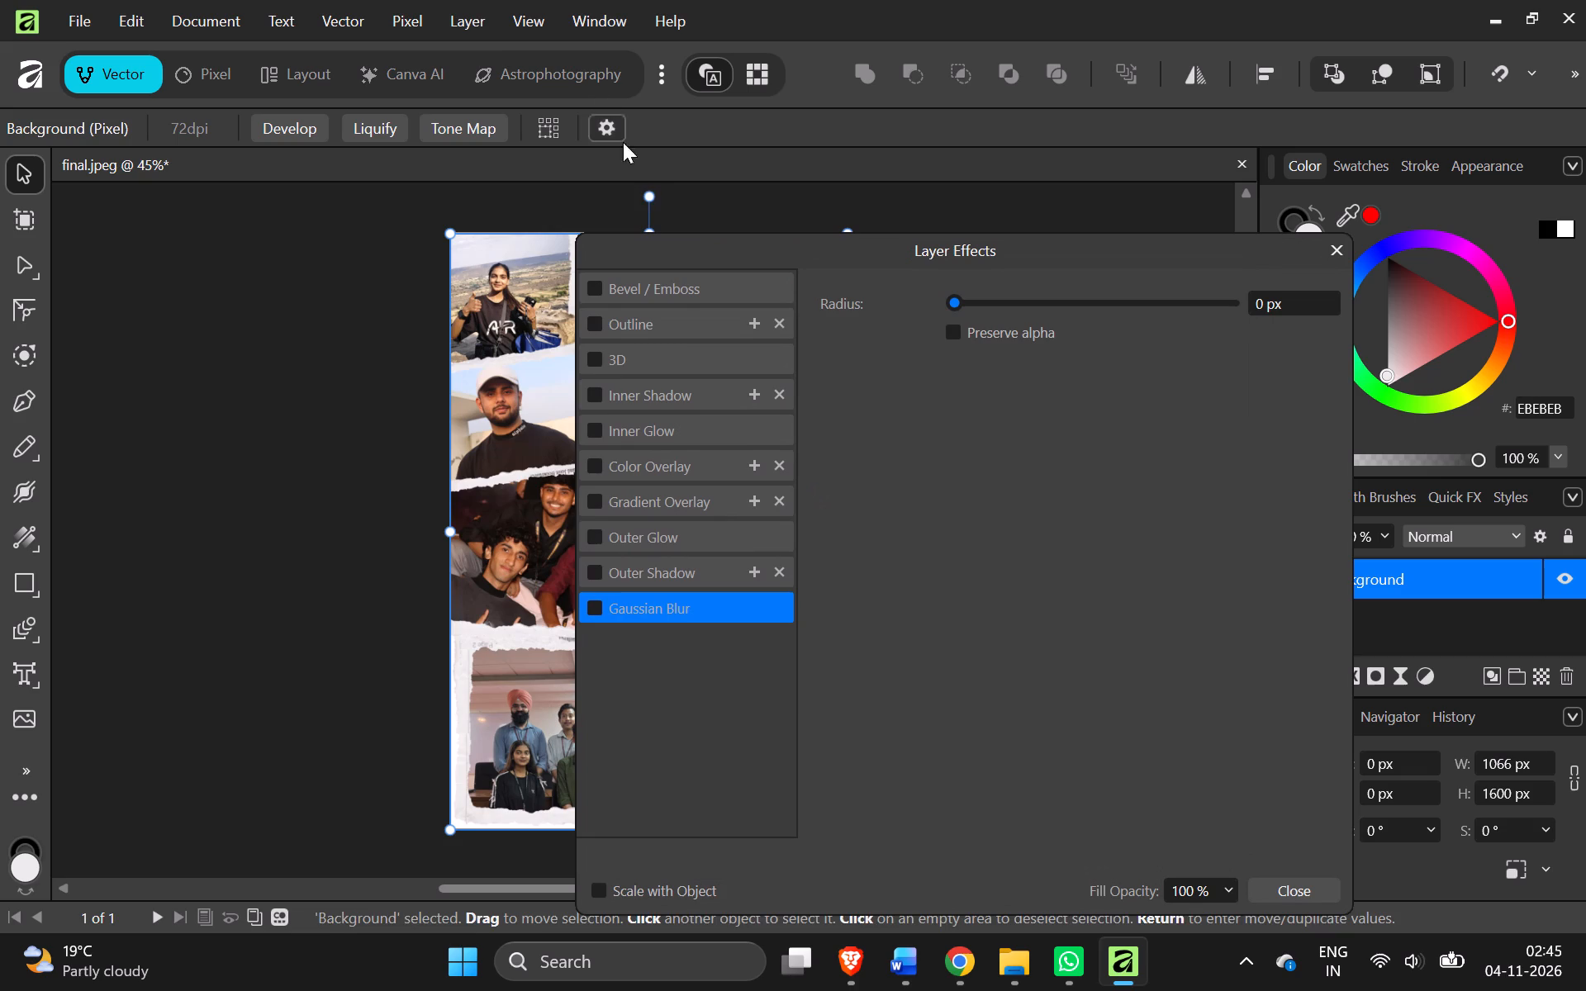
pyautogui.click(654, 281)
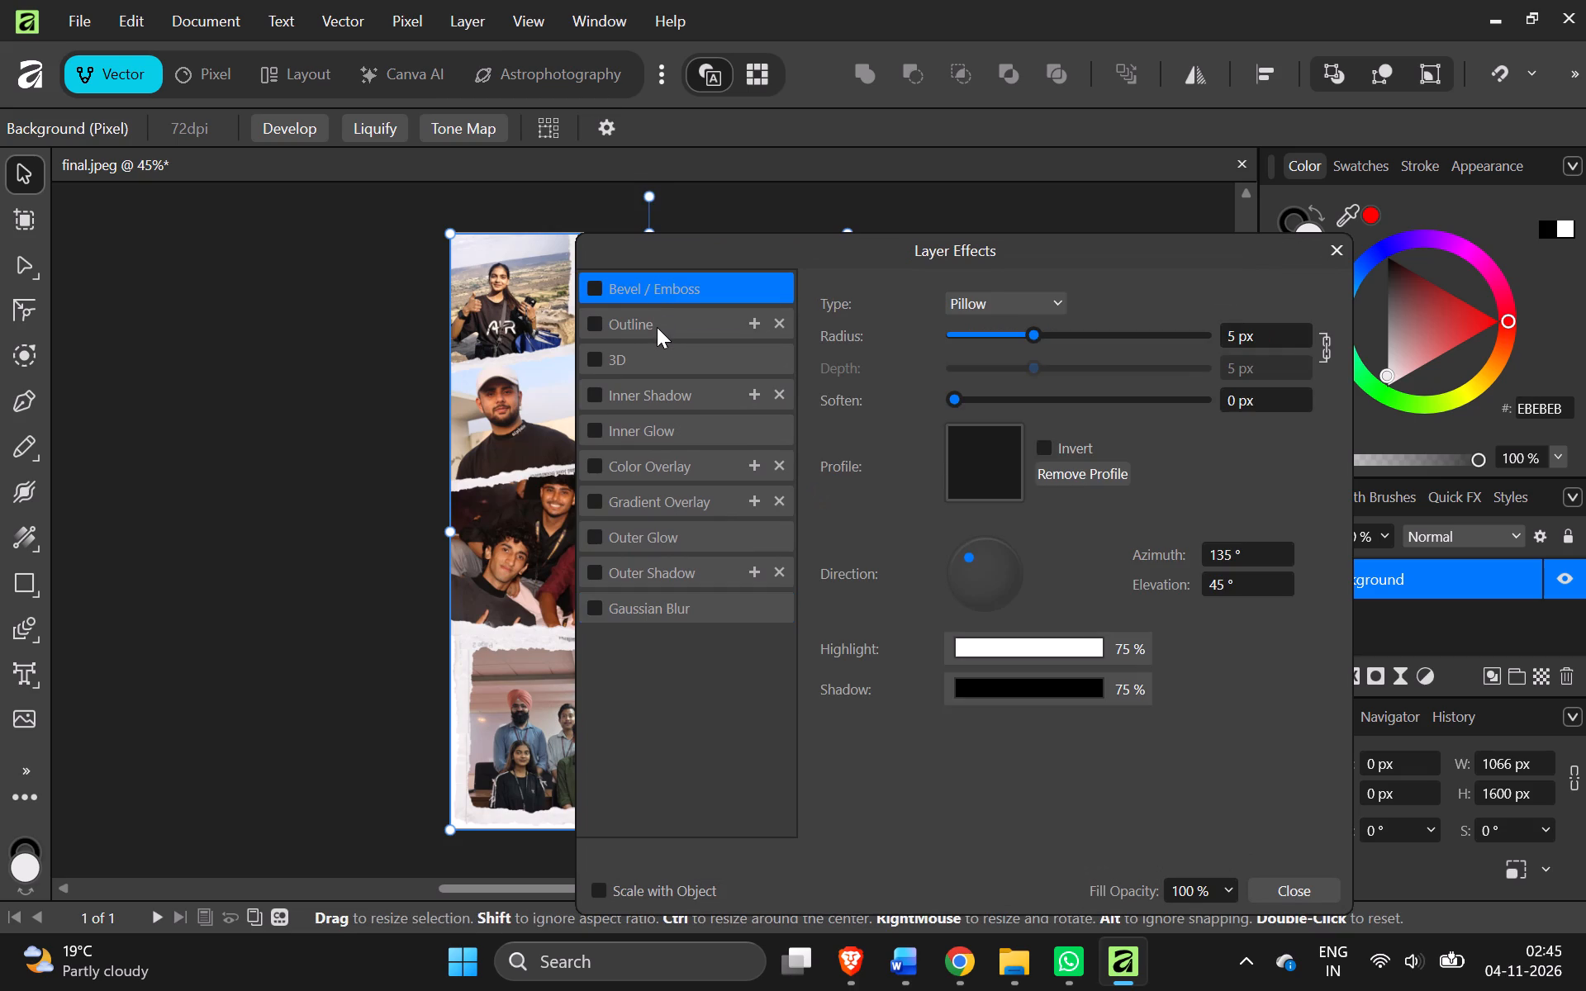
pyautogui.click(657, 327)
pyautogui.click(656, 374)
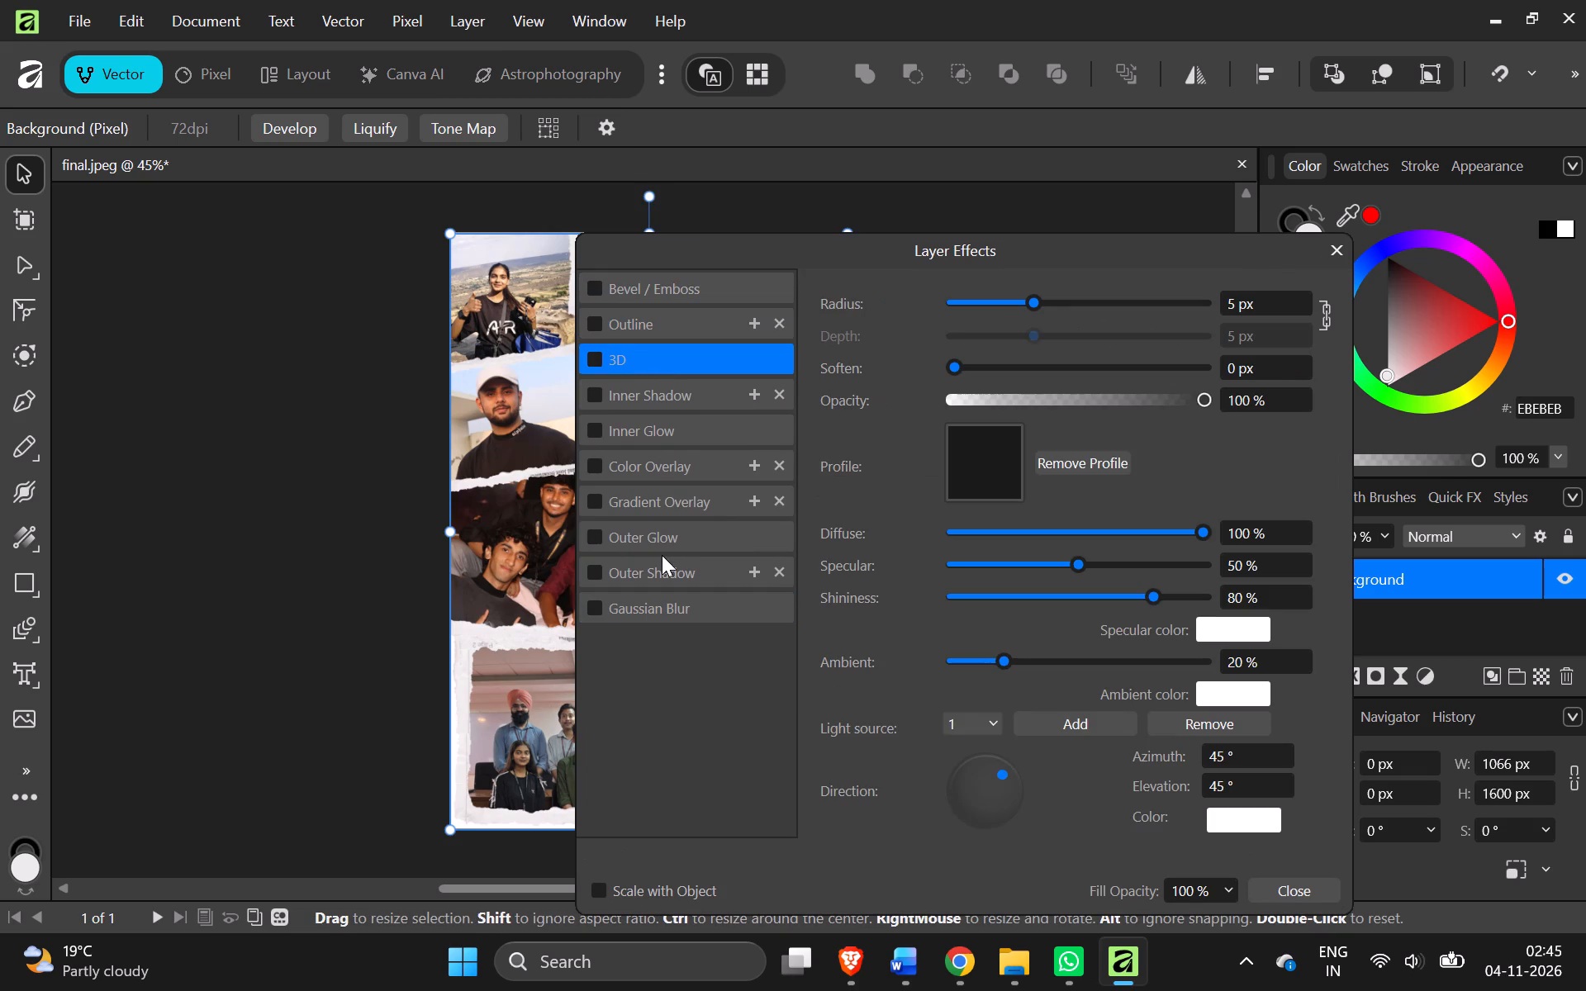
# In the browser, open YouTube's home page separately and enter "cool affinity" as the video search.
pyautogui.hotkey('alt', 'Tab')
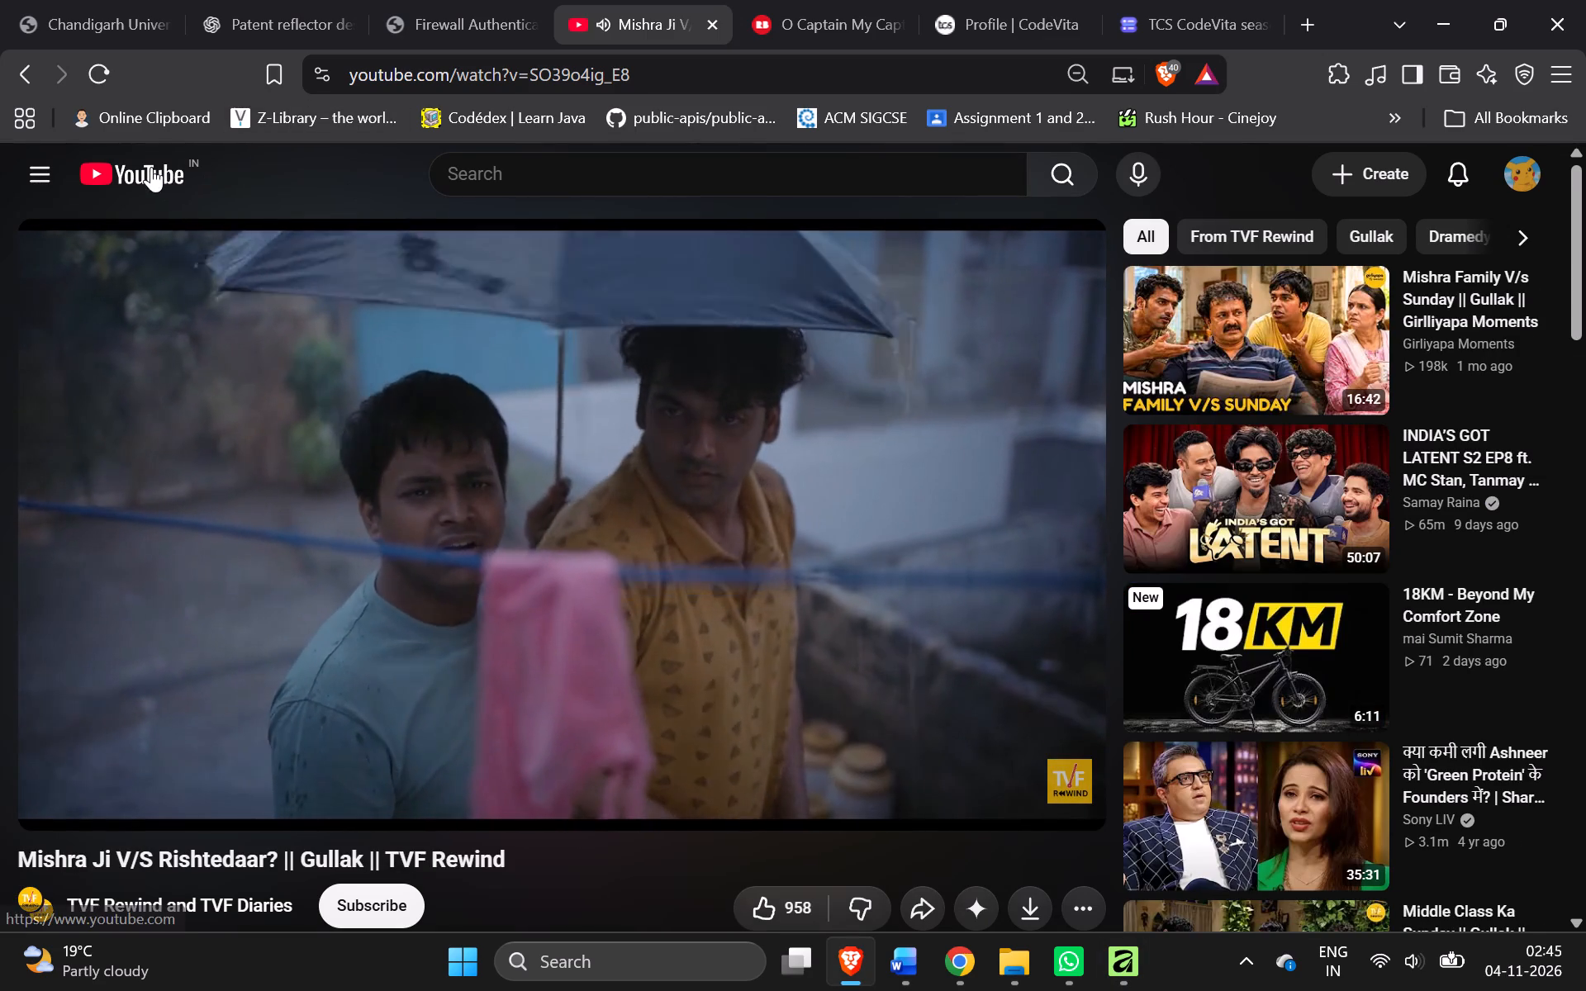
pyautogui.moveTo(151, 167); pyautogui.dragTo(569, 0)
pyautogui.click(687, 0)
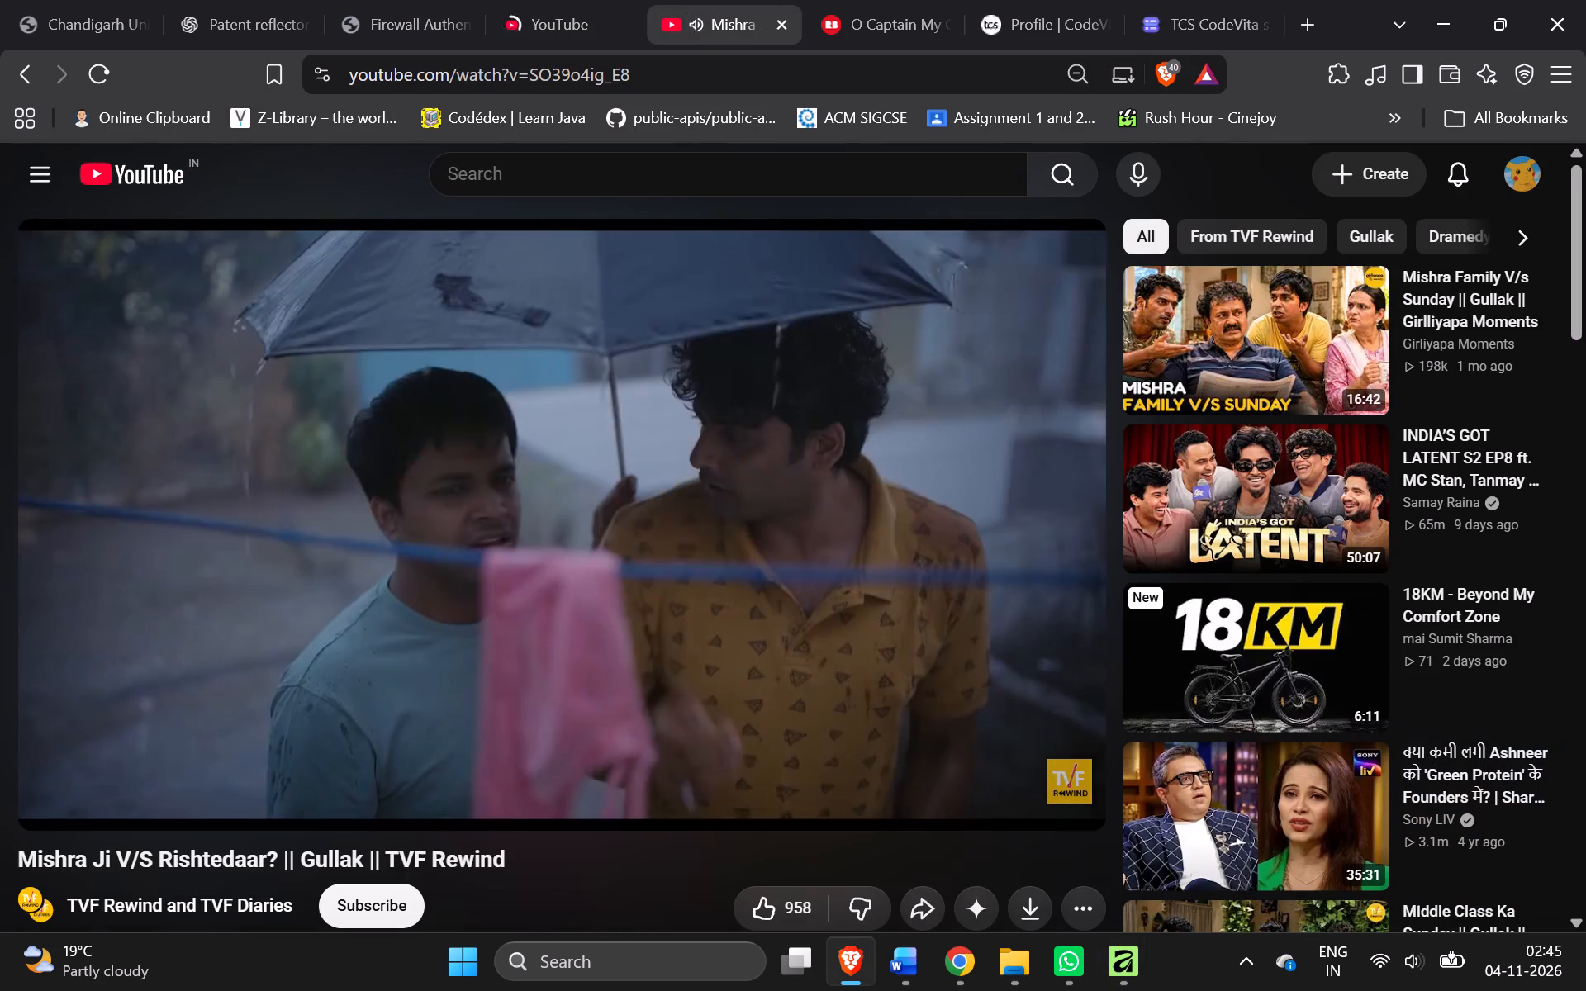
pyautogui.click(1230, 324)
pyautogui.click(529, 0)
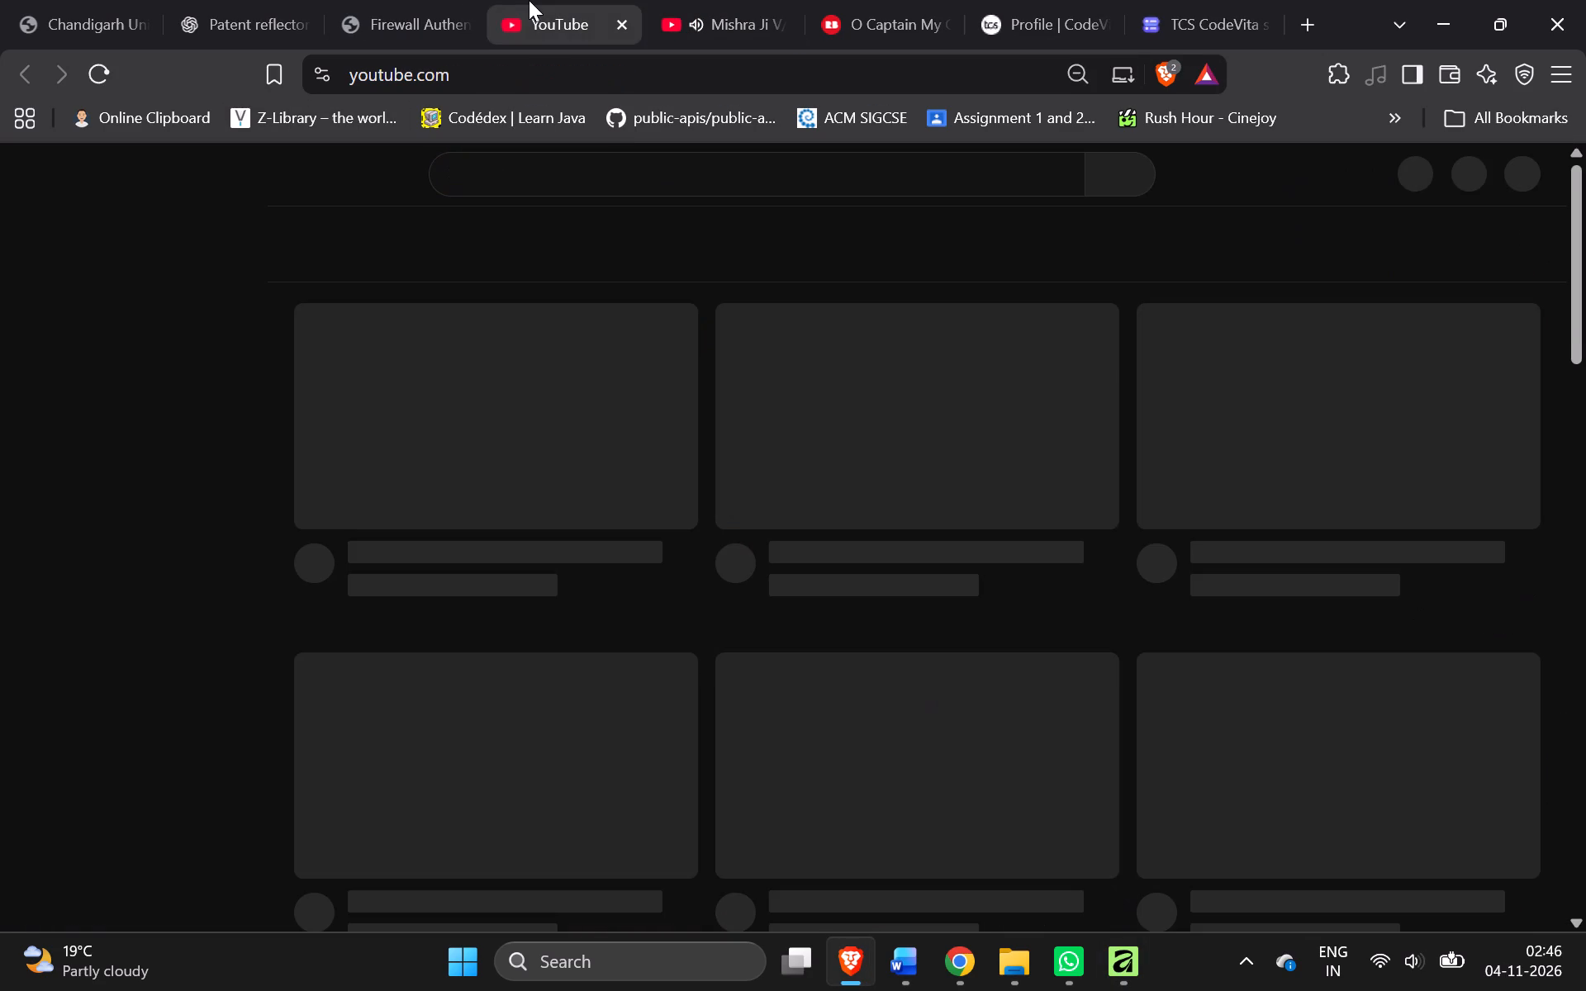
pyautogui.click(629, 163)
pyautogui.write('cool')
pyautogui.press('space')
pyautogui.write('affinity')
pyautogui.press('space')
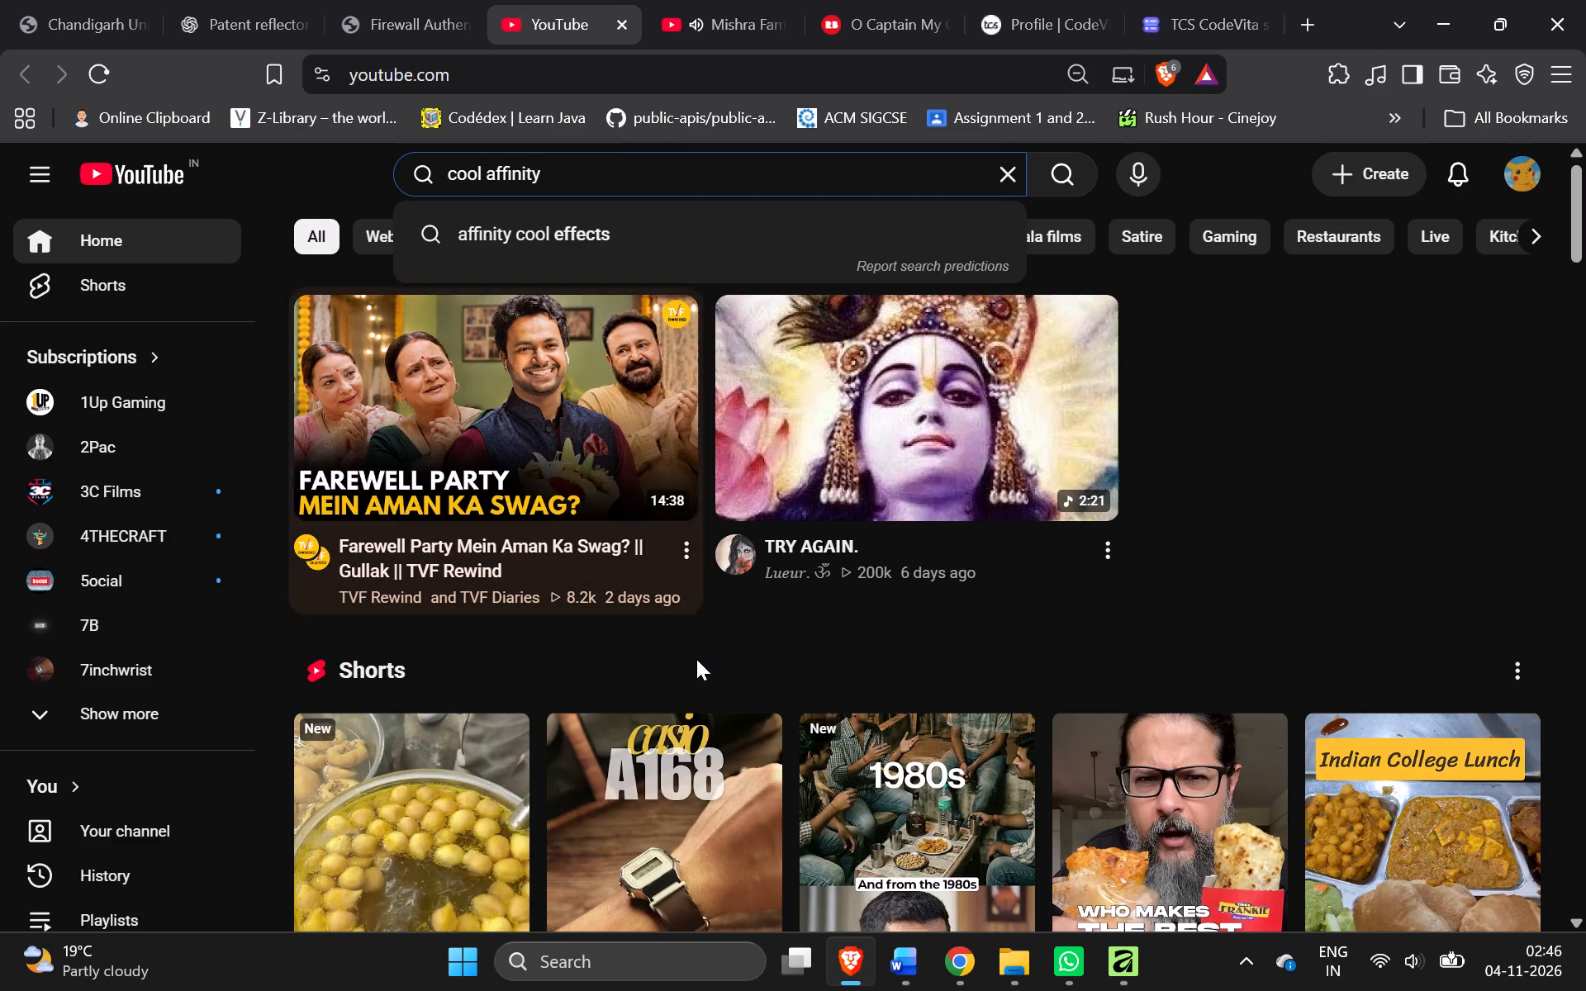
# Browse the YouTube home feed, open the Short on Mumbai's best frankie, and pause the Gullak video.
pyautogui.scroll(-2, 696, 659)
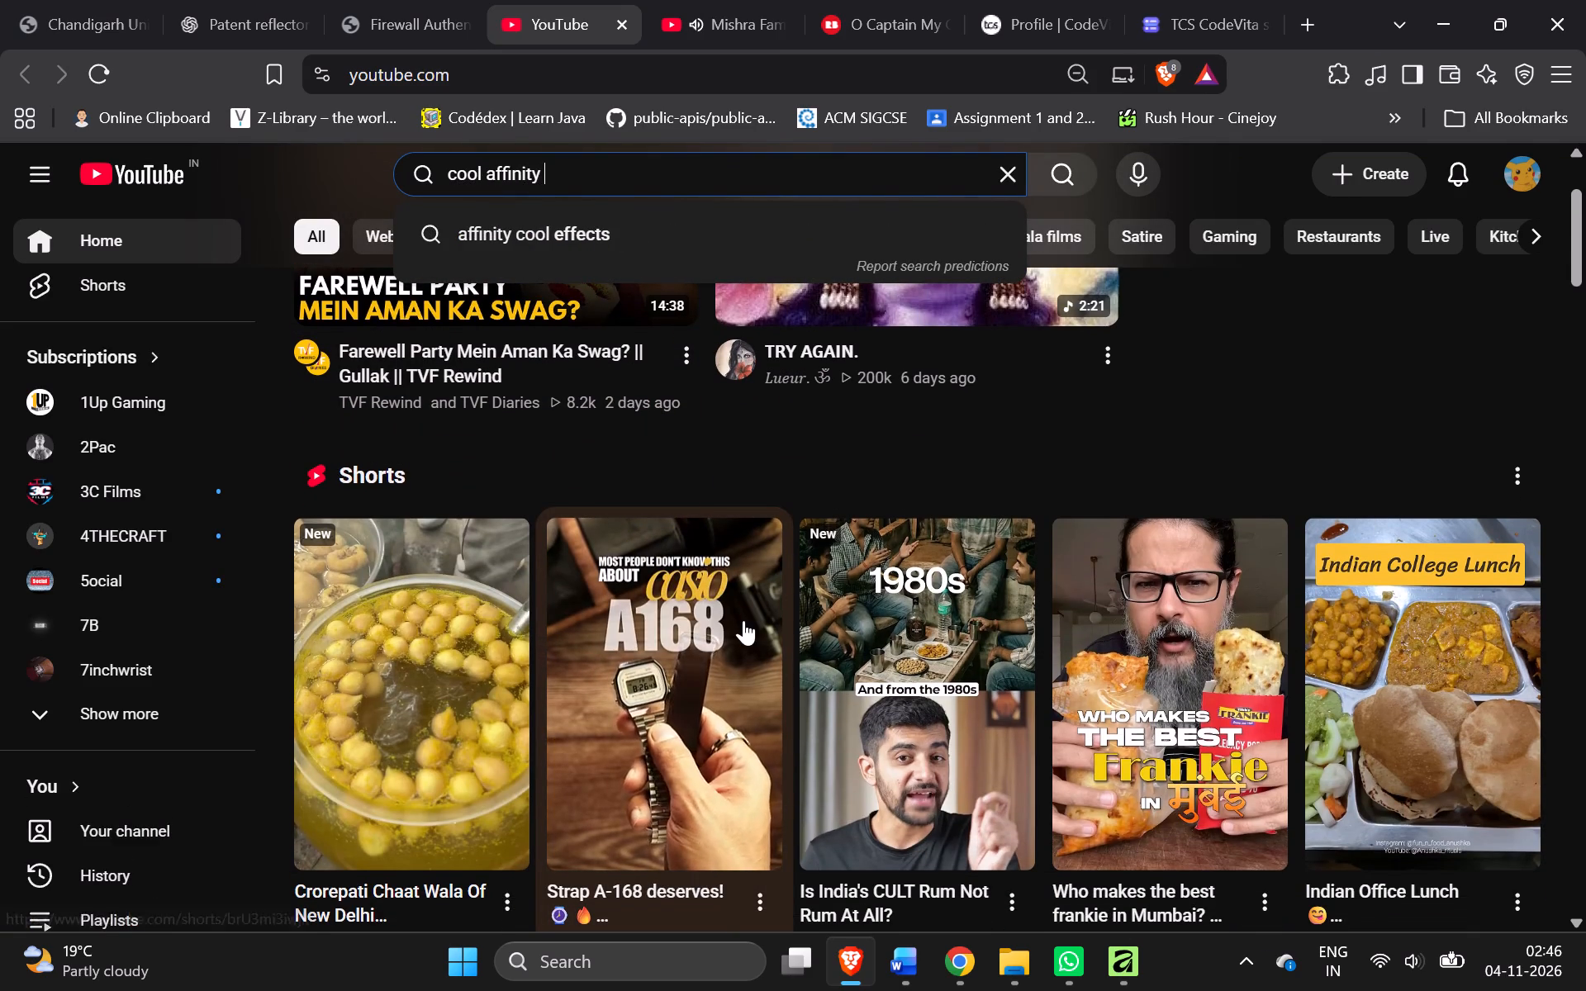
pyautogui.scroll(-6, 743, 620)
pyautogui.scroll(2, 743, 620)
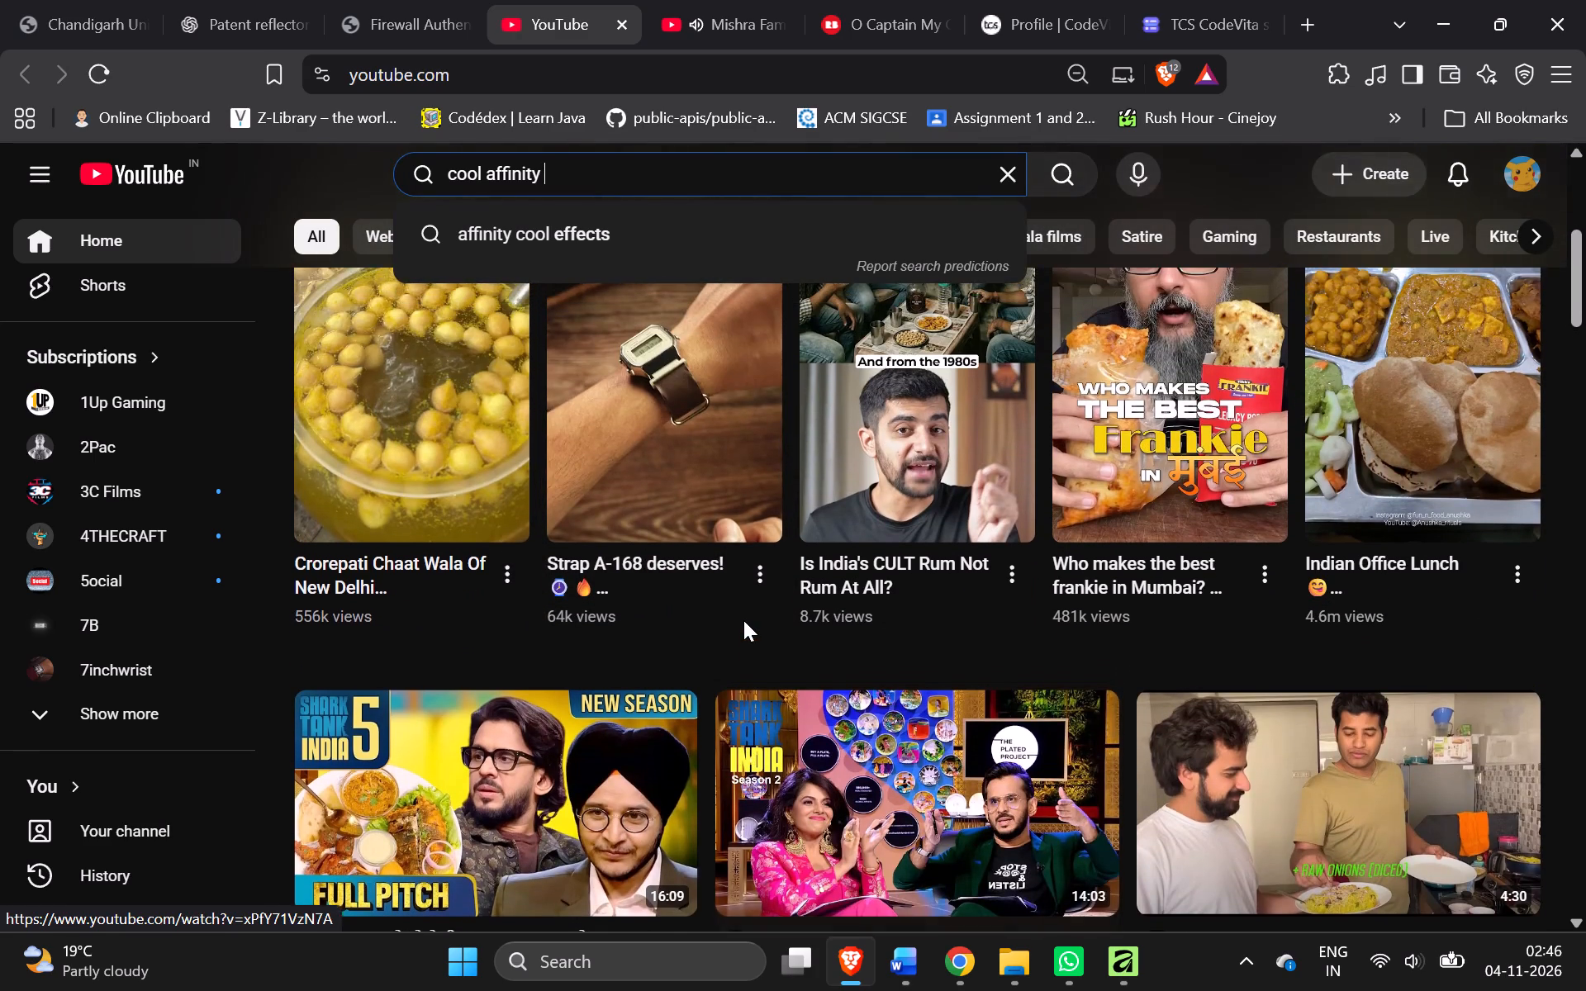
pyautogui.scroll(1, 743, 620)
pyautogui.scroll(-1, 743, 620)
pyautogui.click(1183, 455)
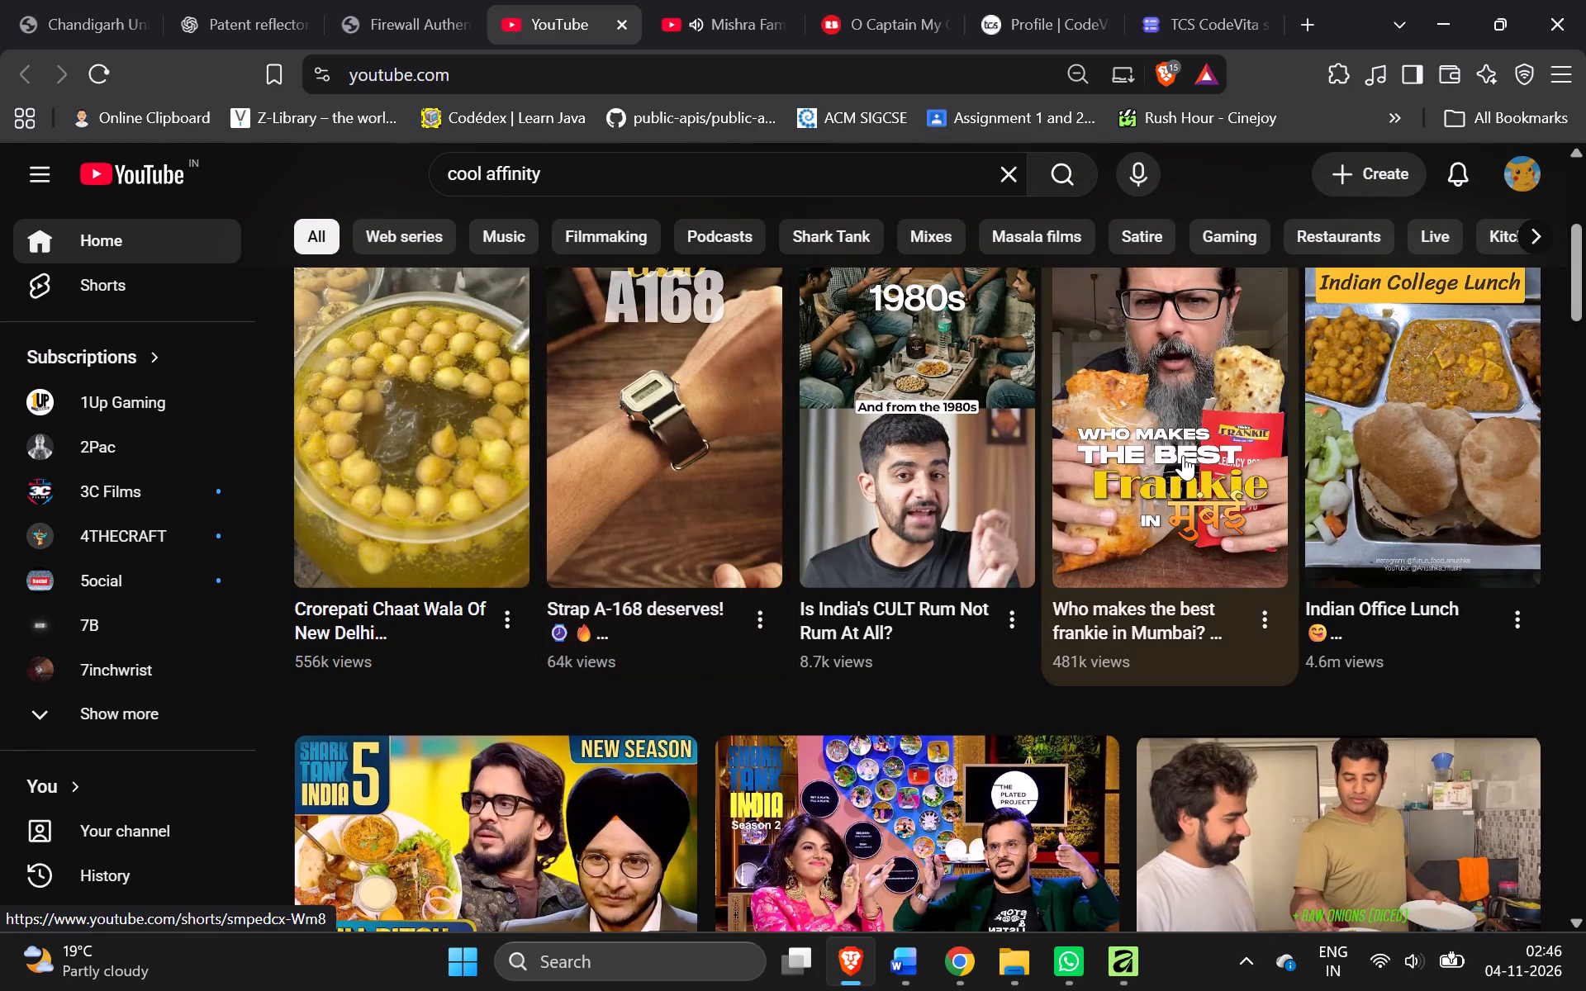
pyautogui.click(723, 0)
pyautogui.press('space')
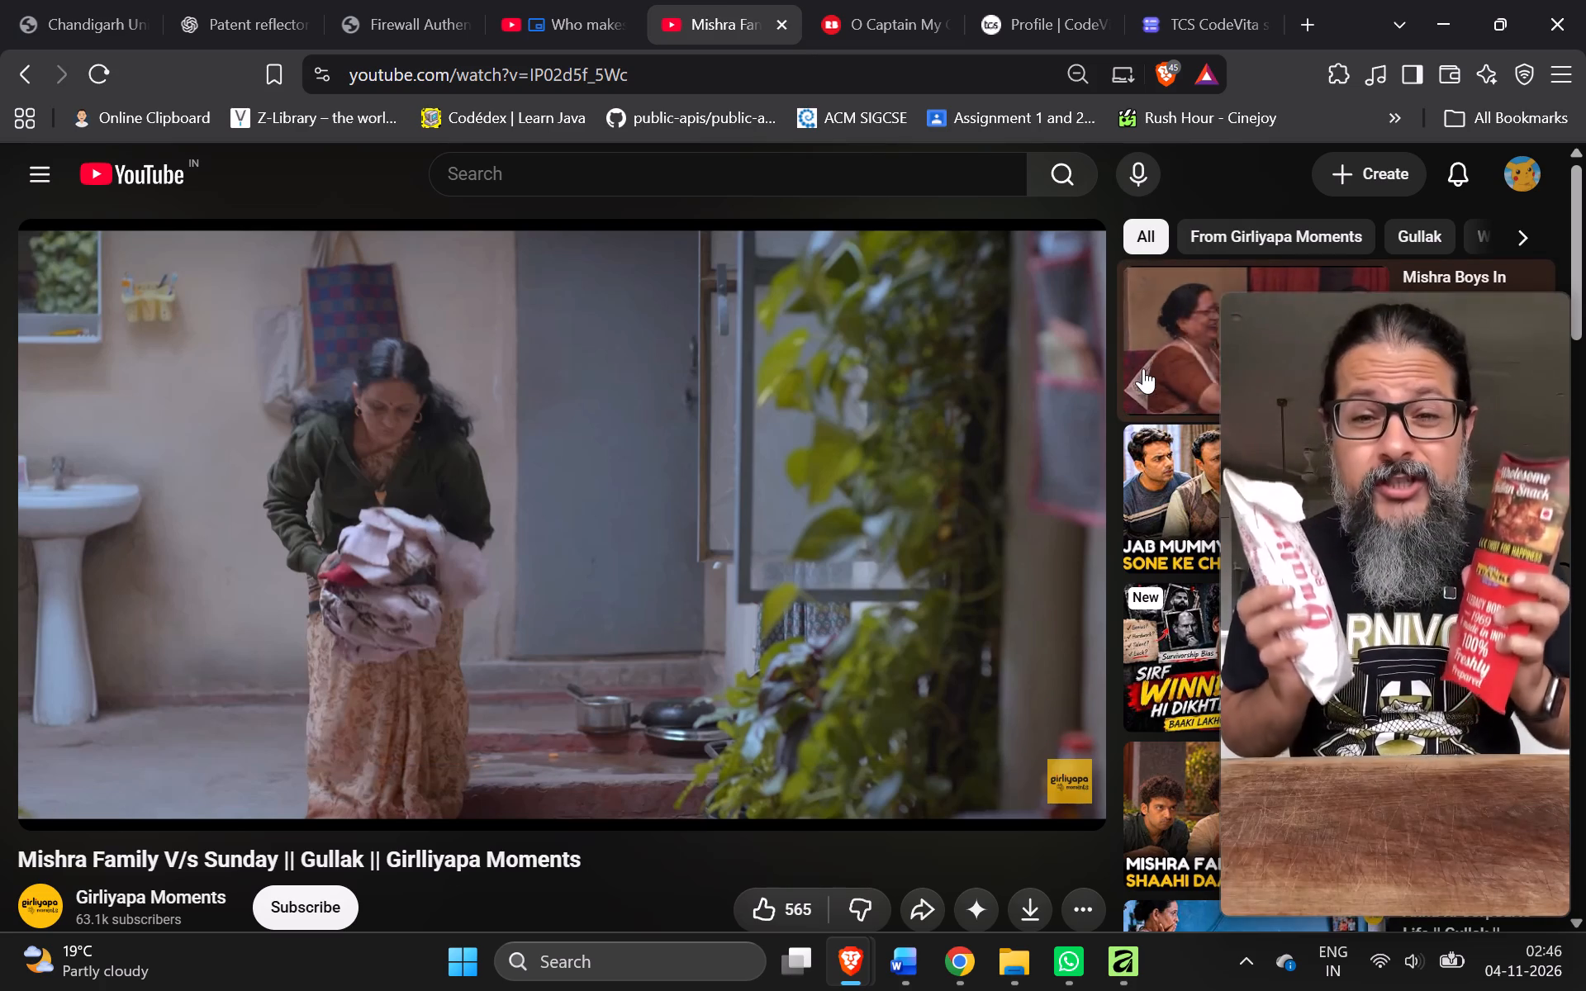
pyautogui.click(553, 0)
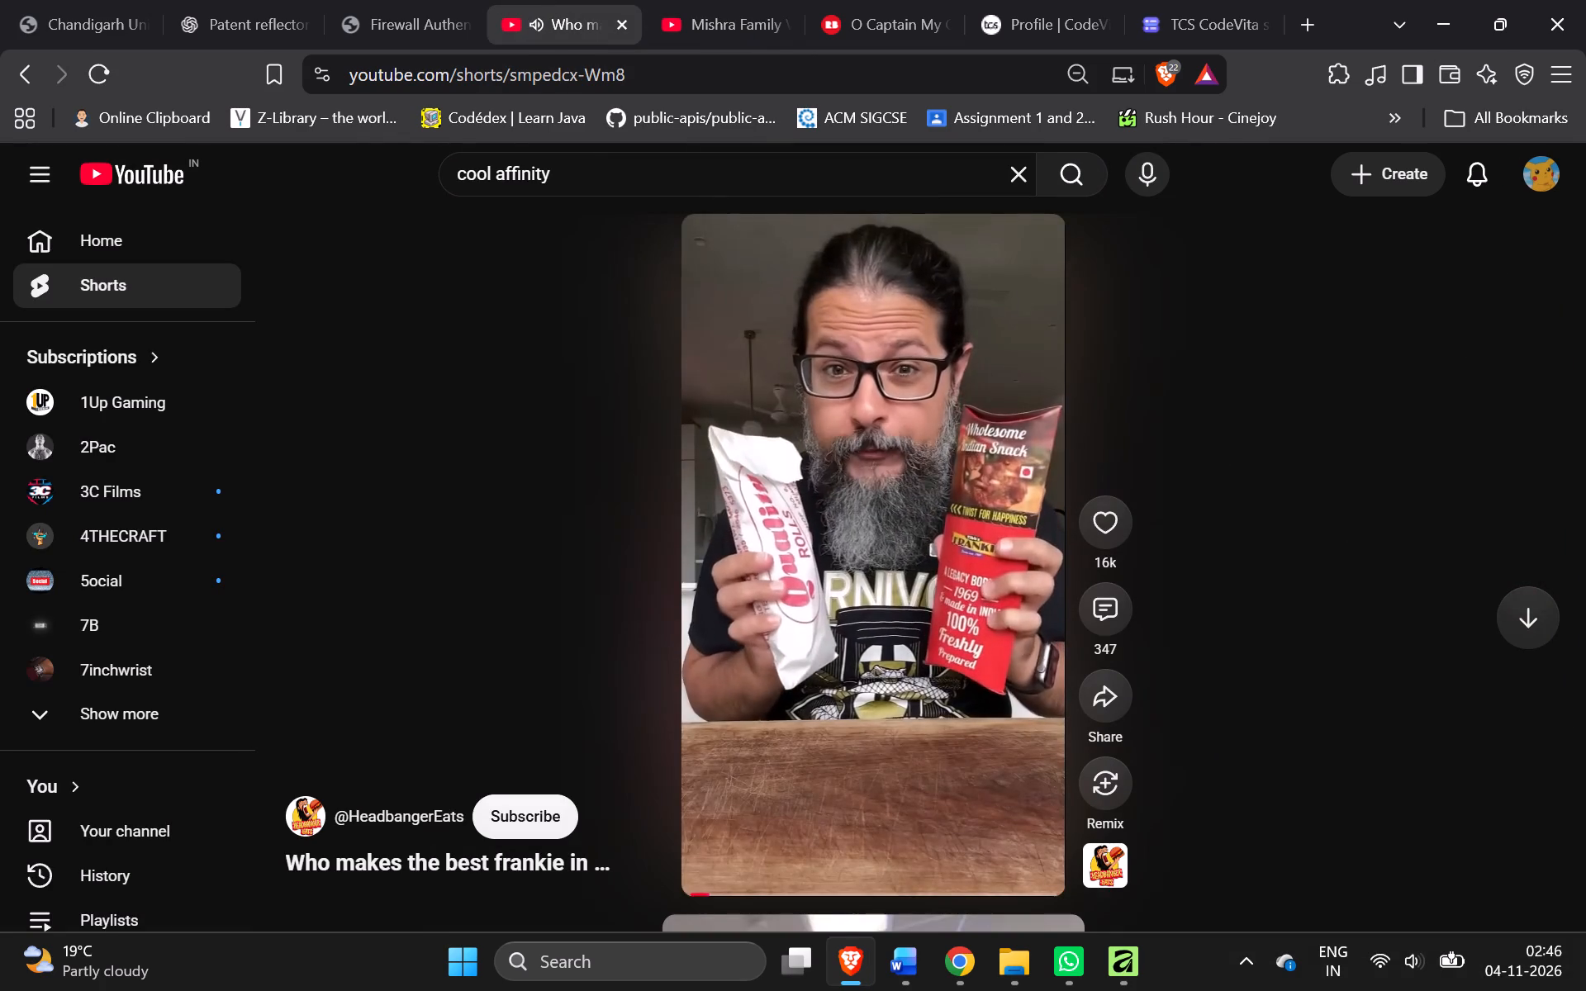
# Resume the "cool affinity" video search on YouTube.
pyautogui.click(596, 184)
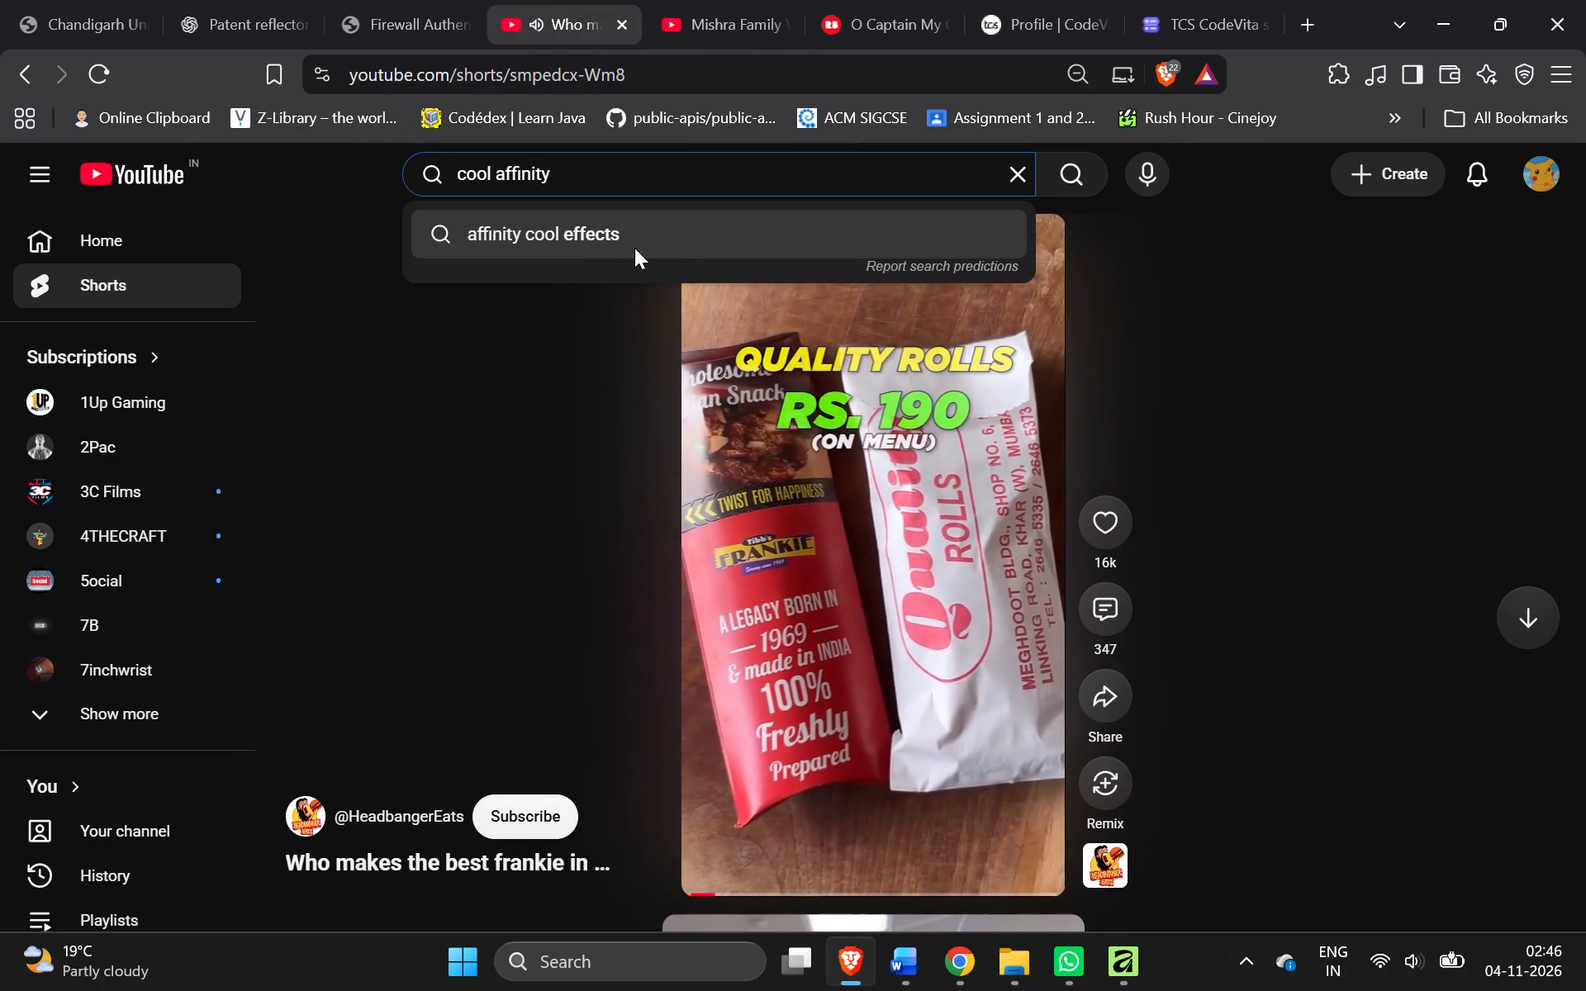